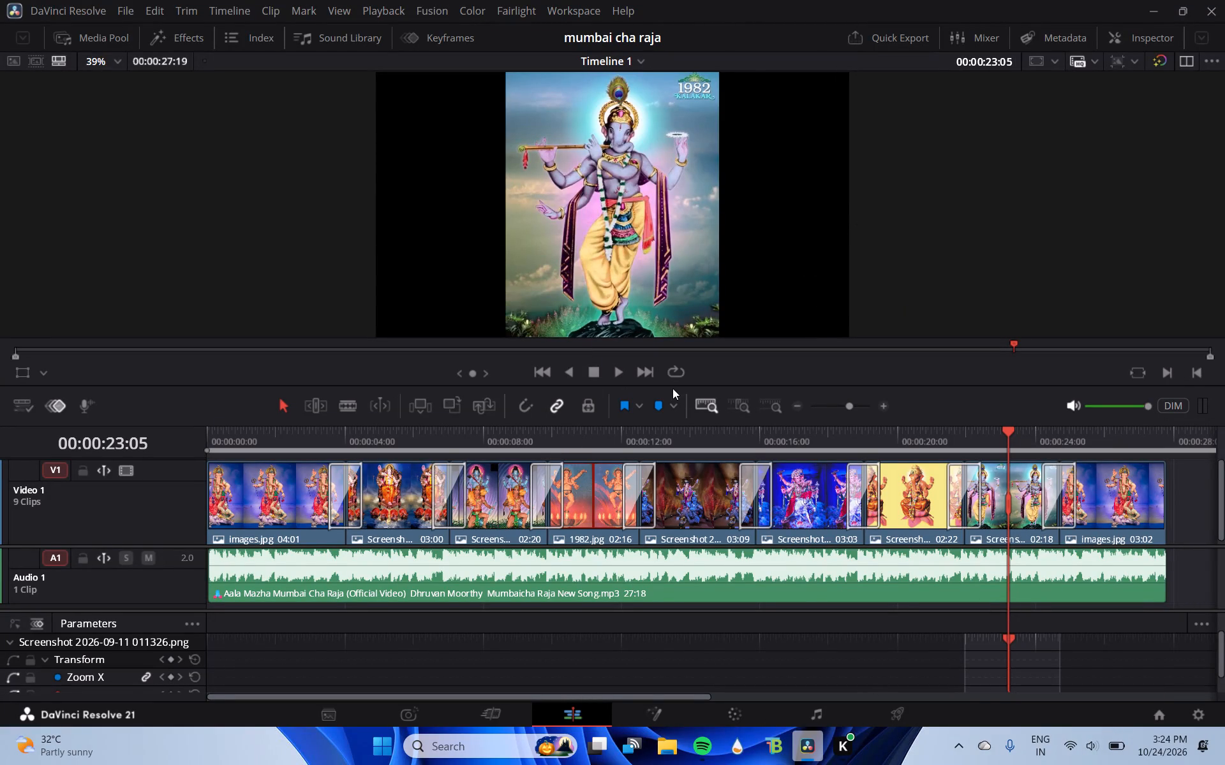
Select the first images.jpg clip at the start of the Video 1 track.
left_click(273, 495)
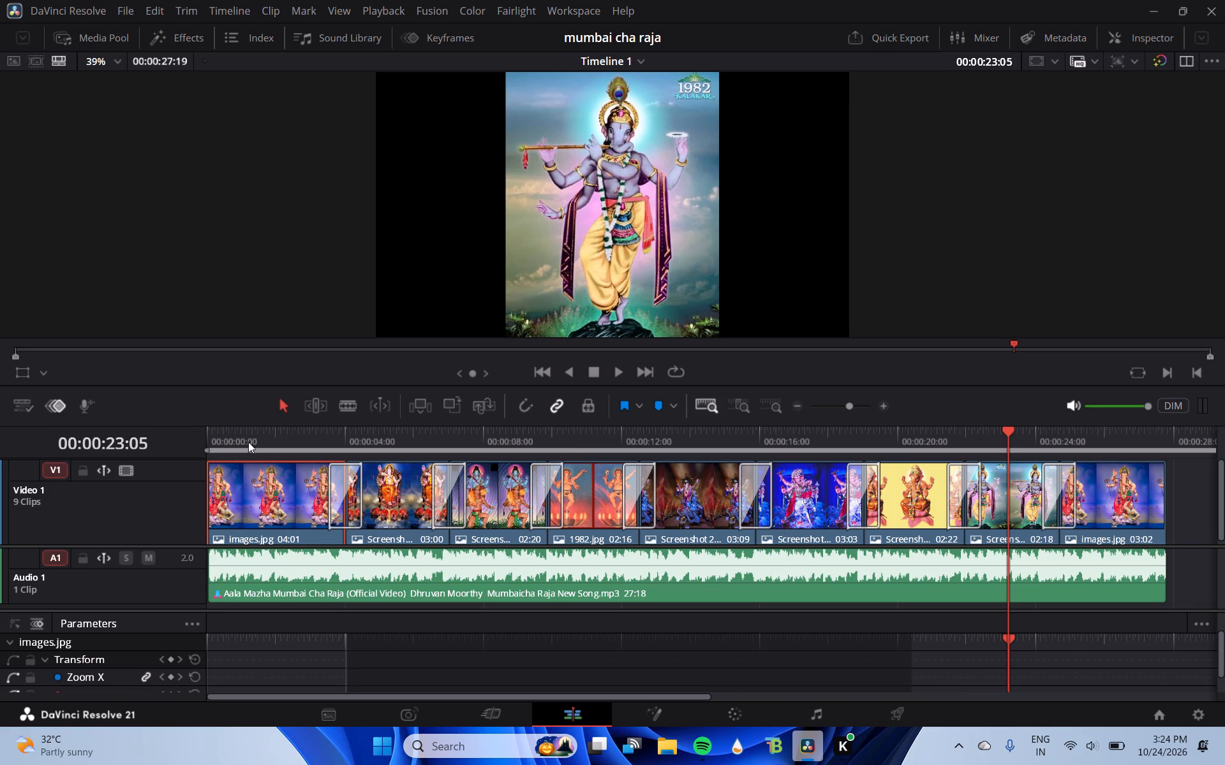
Move the playhead to the start of Timeline 1 at 00:00:00:00.
left_click(248, 440)
left_click_drag(248, 440, 205, 441)
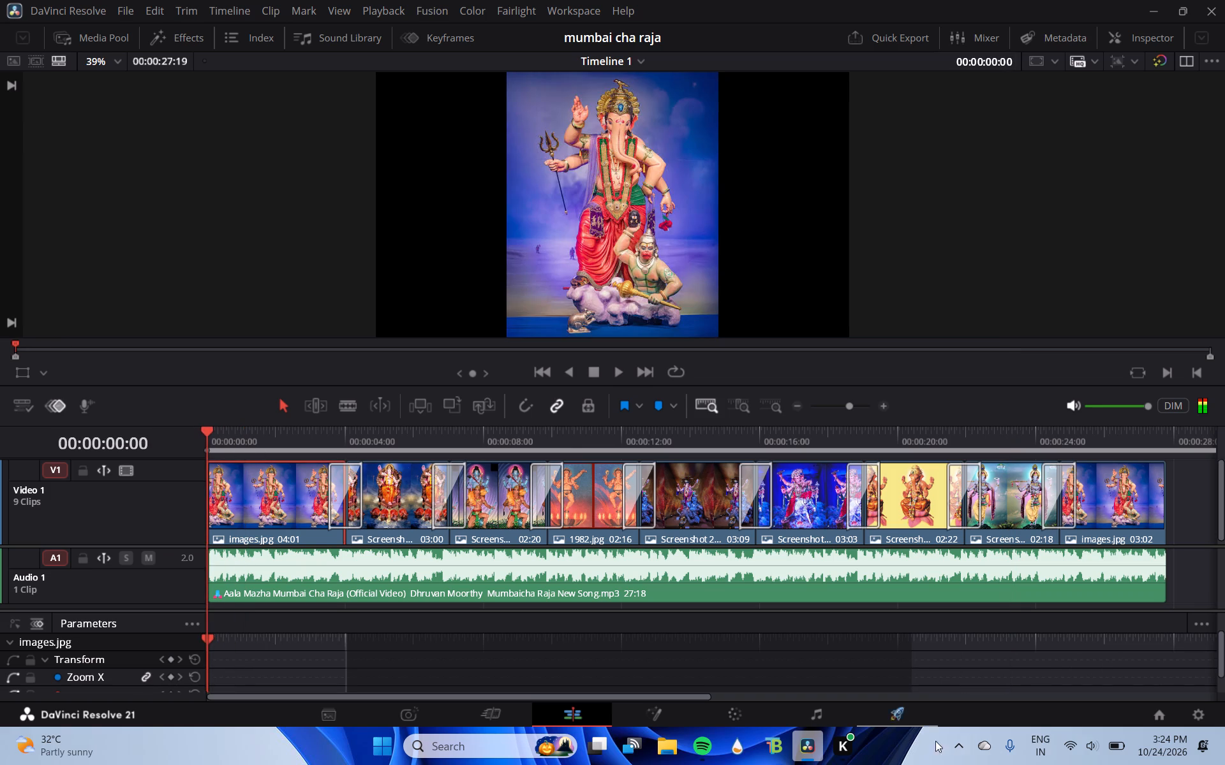
Lower the Windows system volume slightly.
left_click(1083, 754)
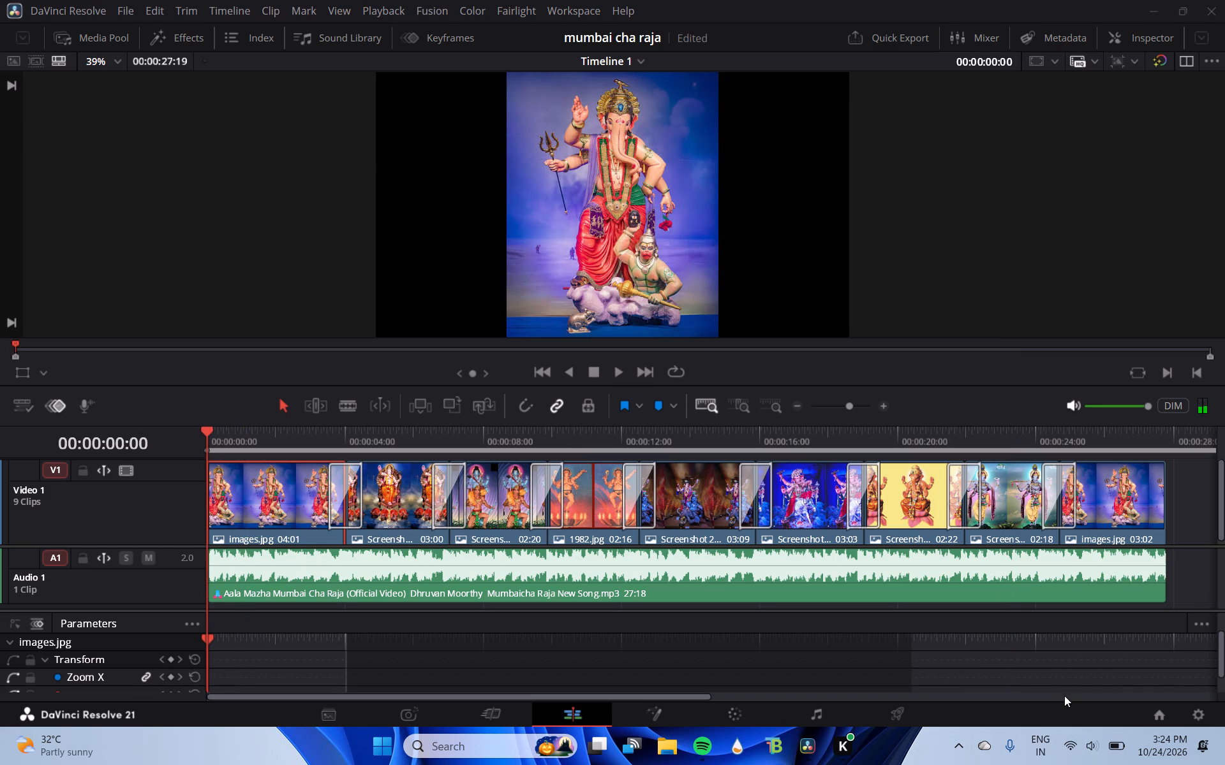
left_click(1096, 760)
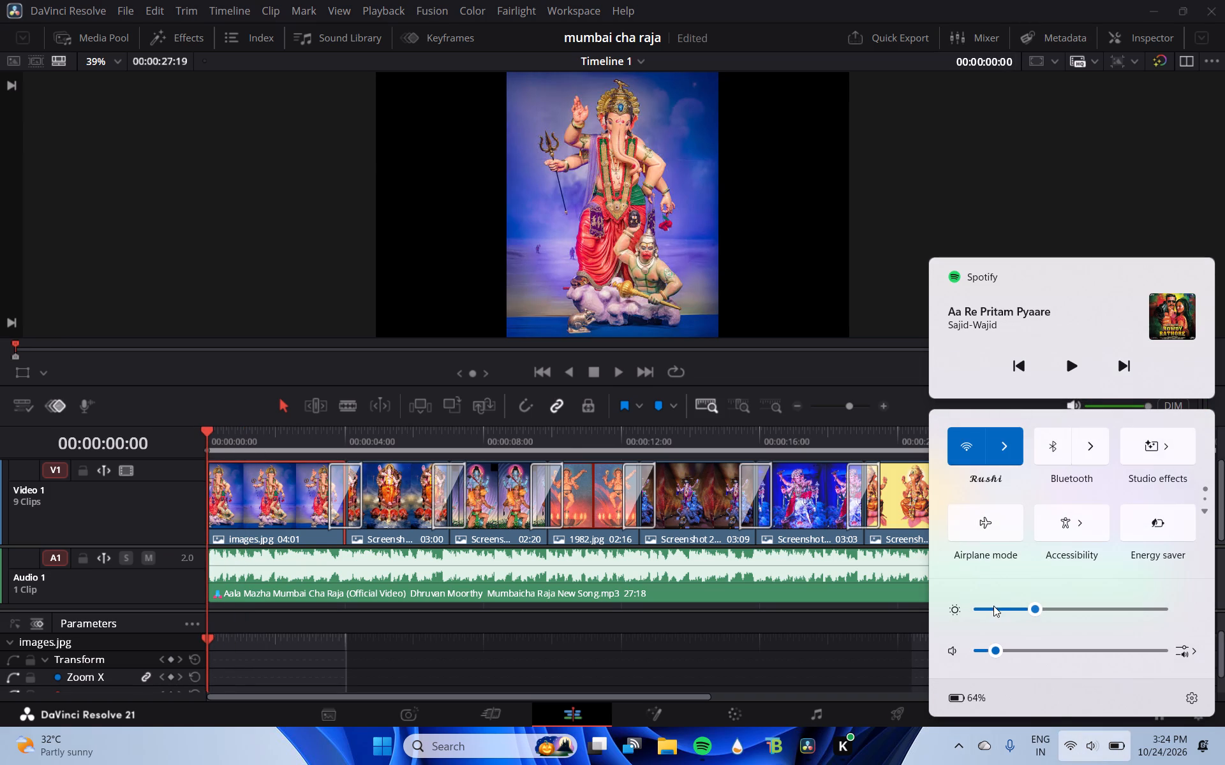
left_click(986, 646)
left_click(919, 754)
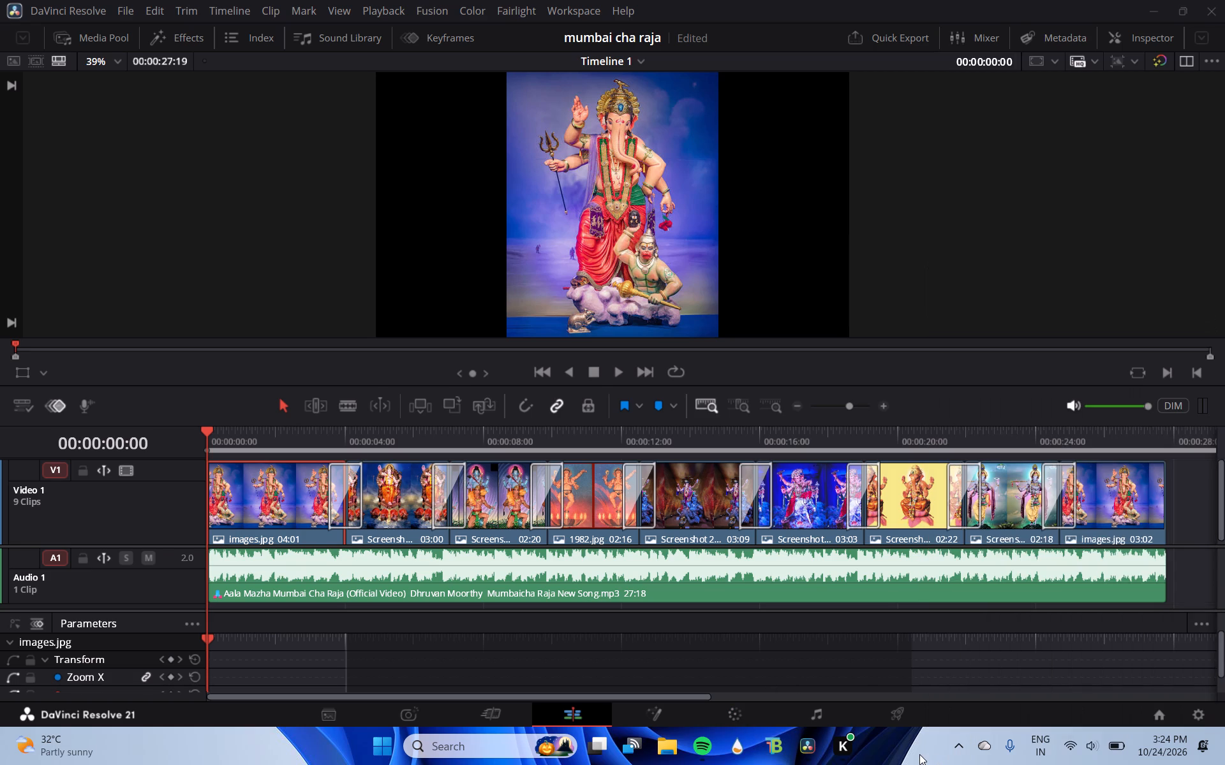
Play Timeline 1 from the beginning to its end to review the images, transitions and song.
left_click(616, 372)
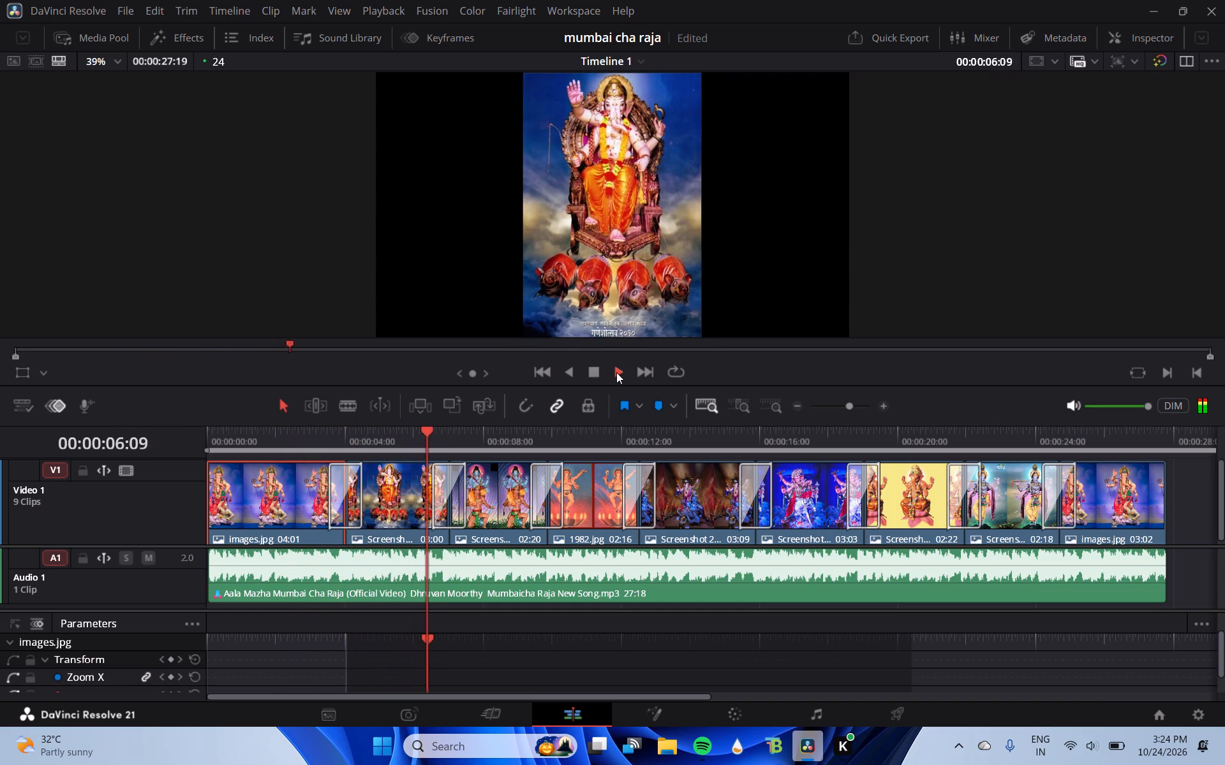
left_click(616, 372)
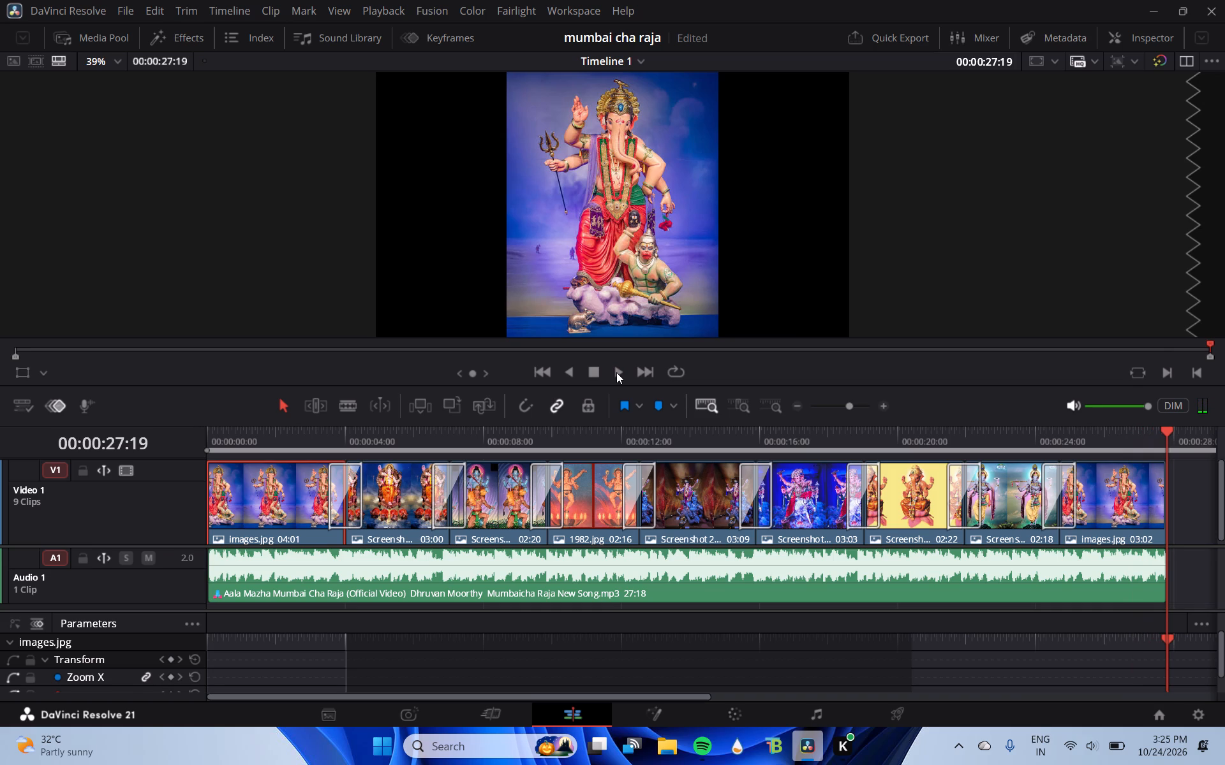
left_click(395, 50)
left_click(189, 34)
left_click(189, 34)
Move the playhead back to the beginning of the timeline at 00:00:00:00.
left_click(217, 437)
left_click_drag(217, 437, 198, 439)
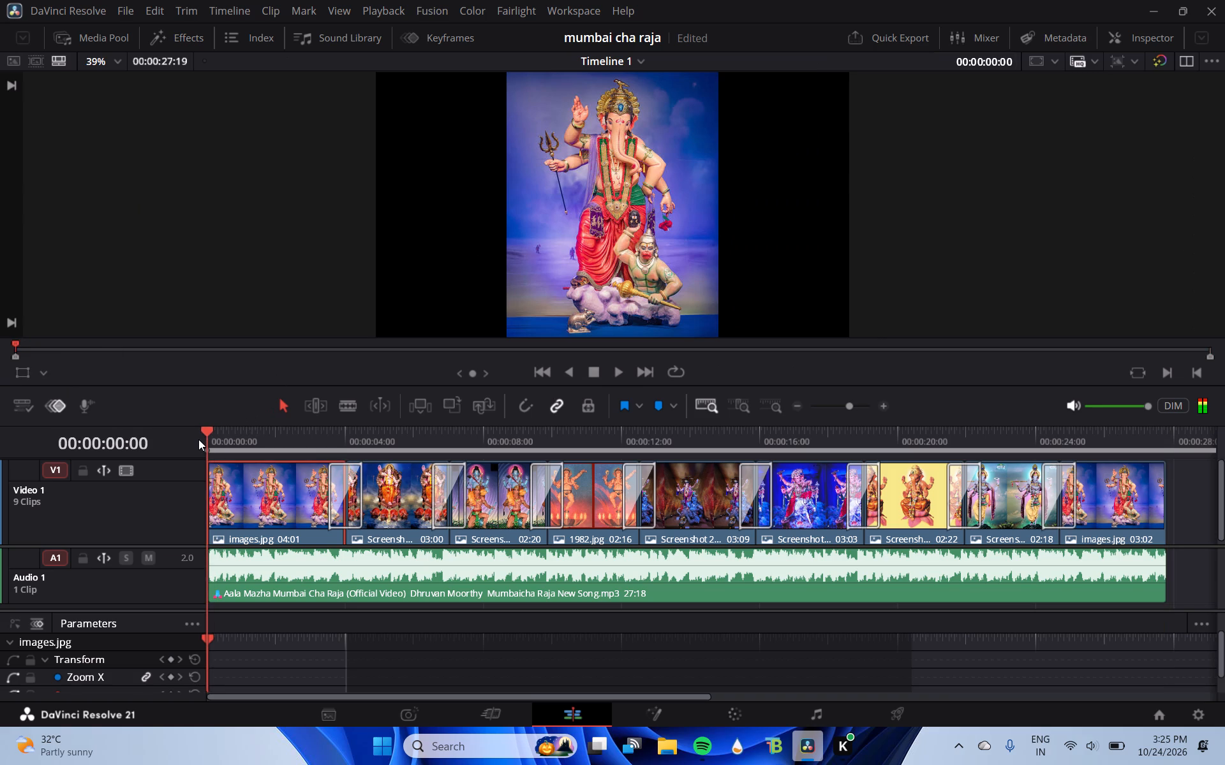
left_click_drag(198, 439, 198, 439)
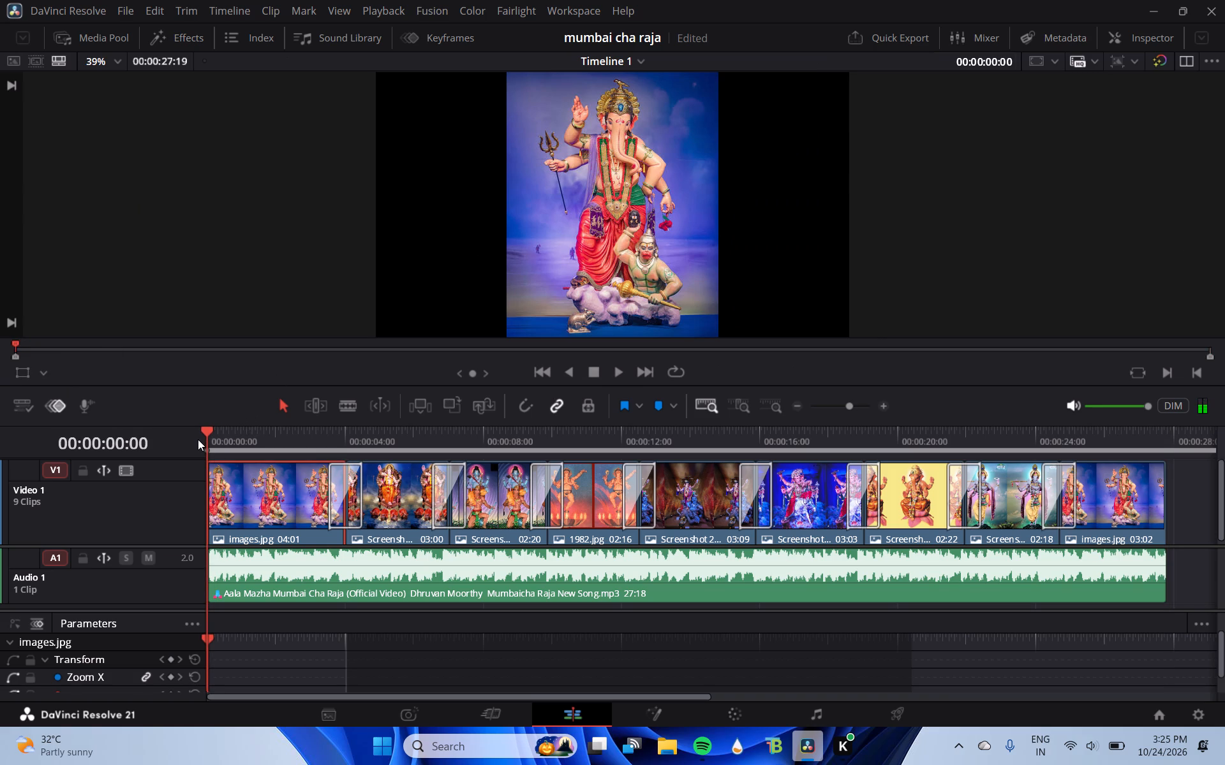
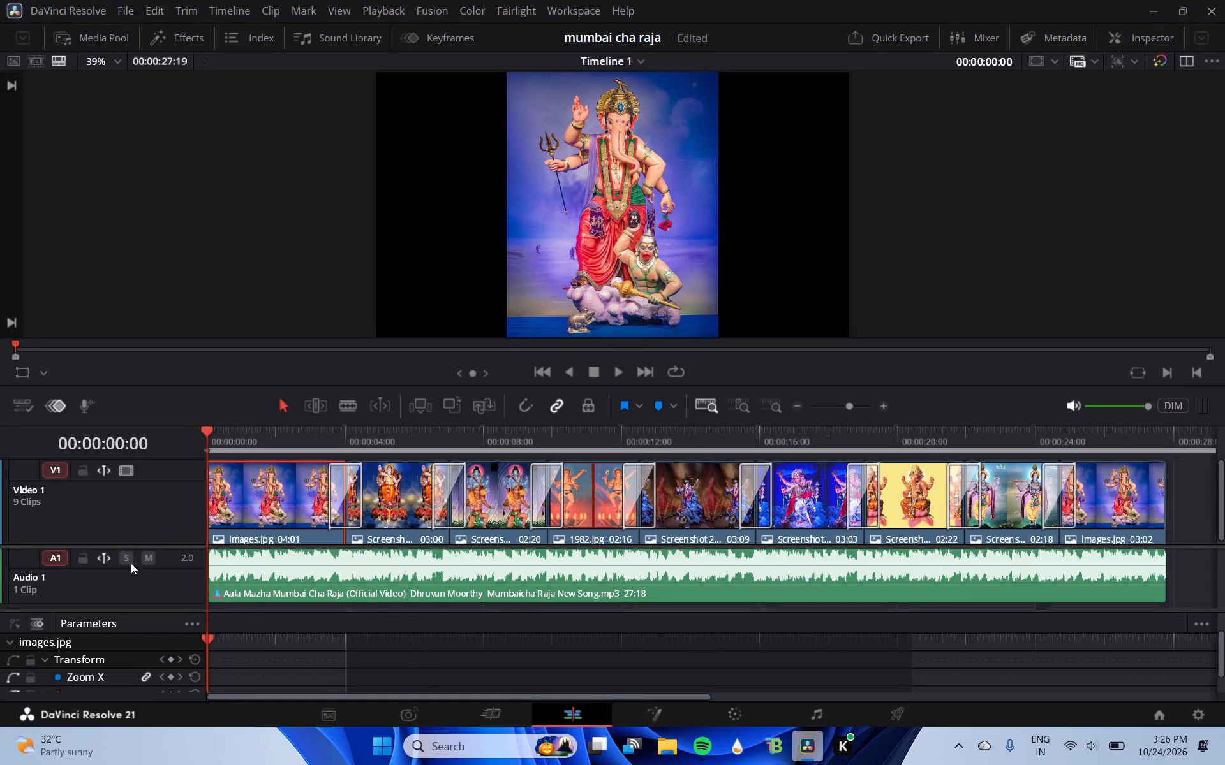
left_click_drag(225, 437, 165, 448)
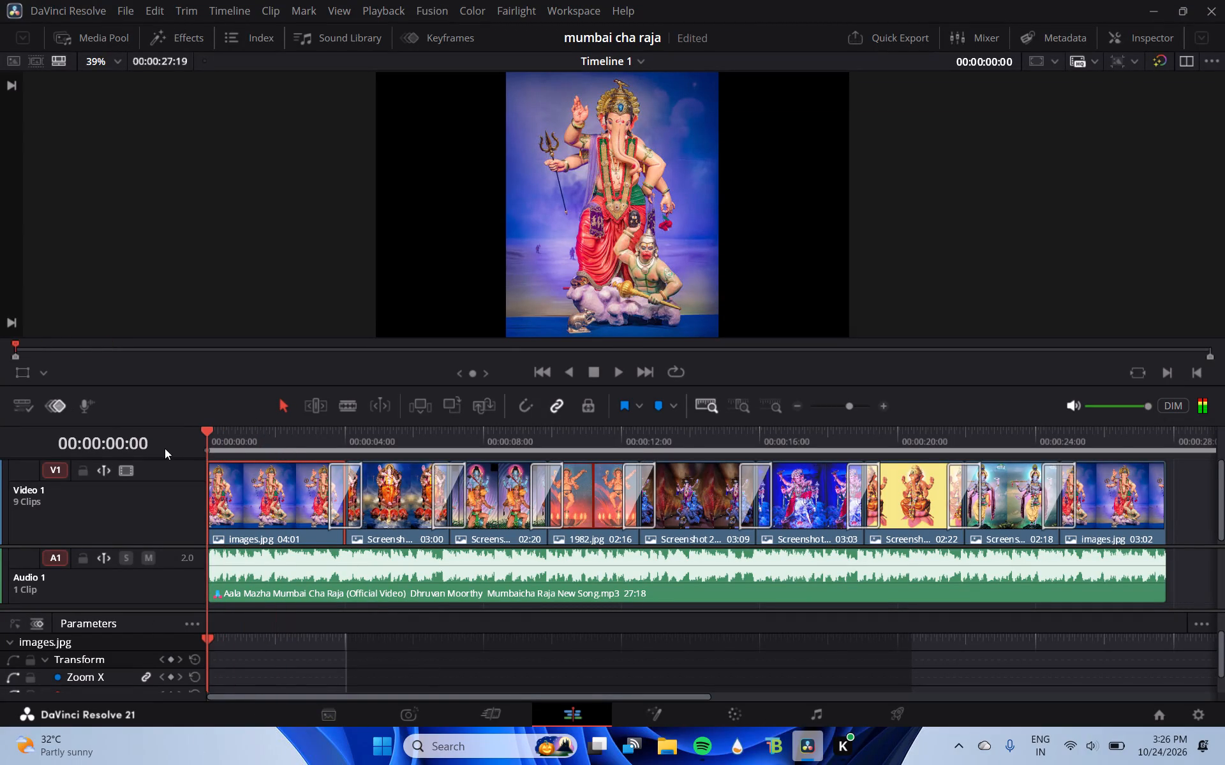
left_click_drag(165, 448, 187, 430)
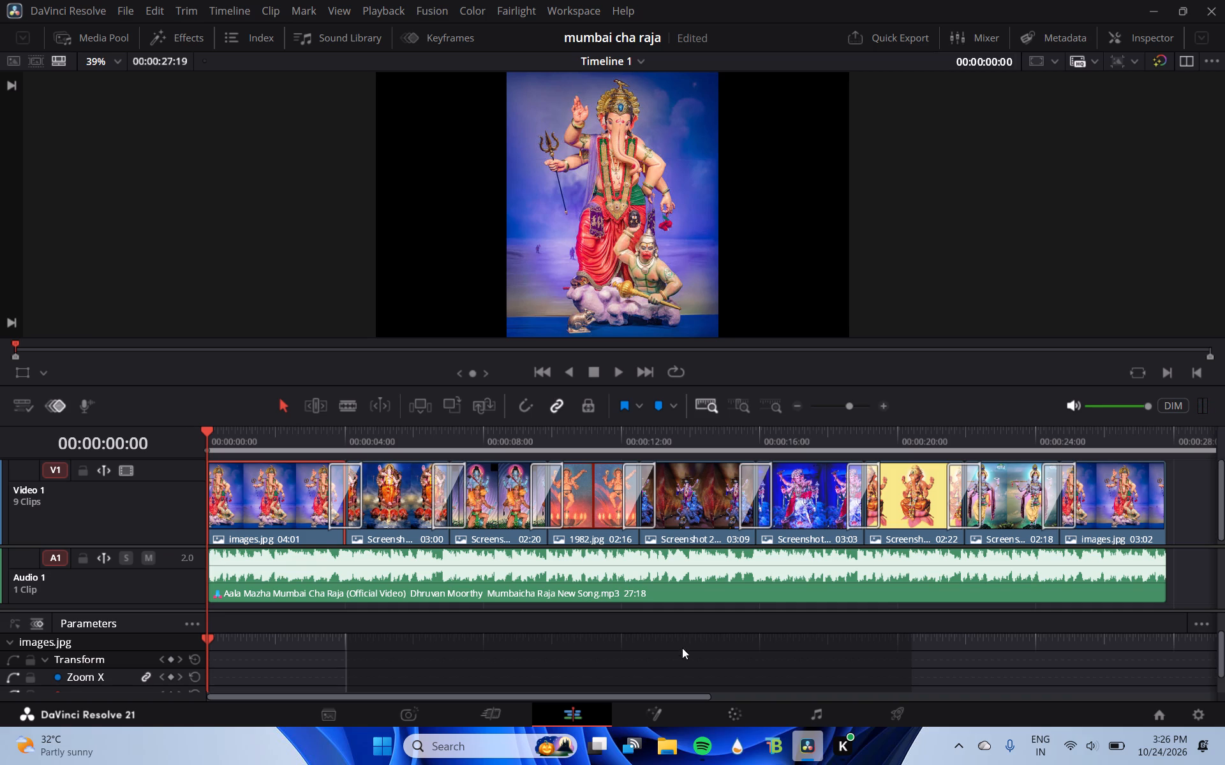
Turn on the computer's Bluetooth and close the Realtek Audio Console window.
left_click(1092, 755)
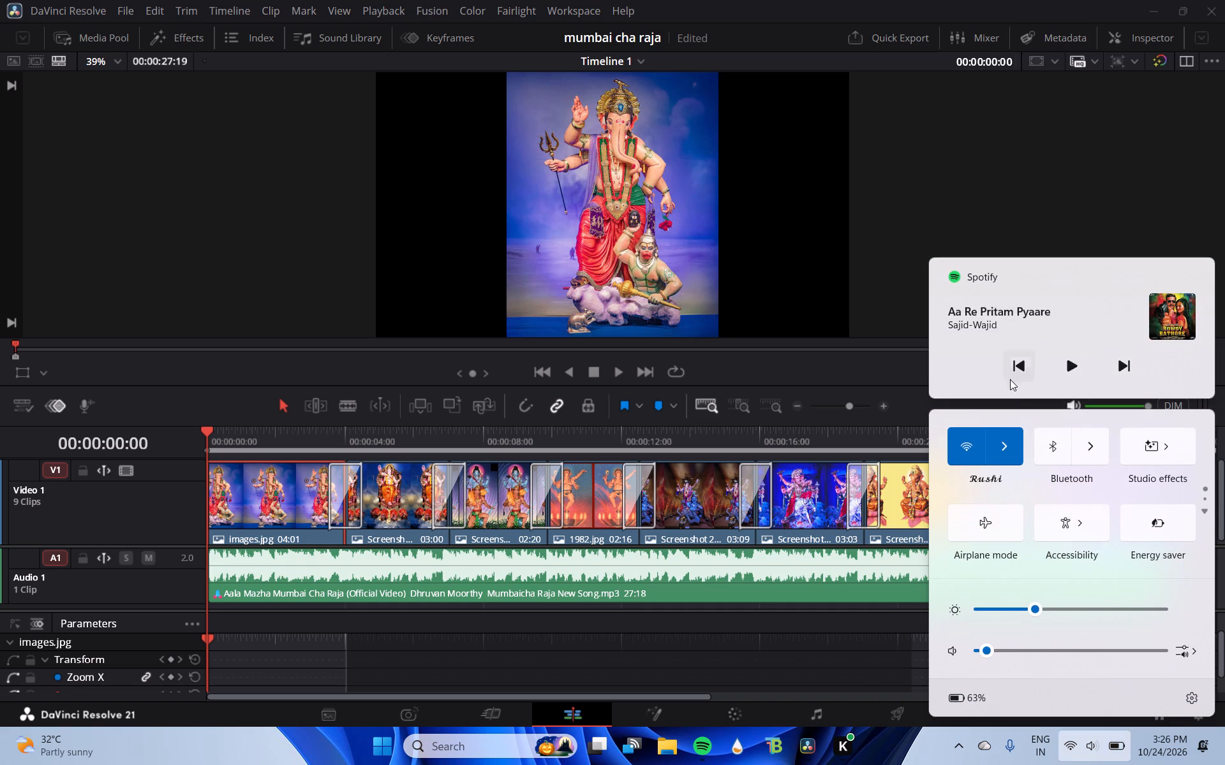
left_click(1076, 456)
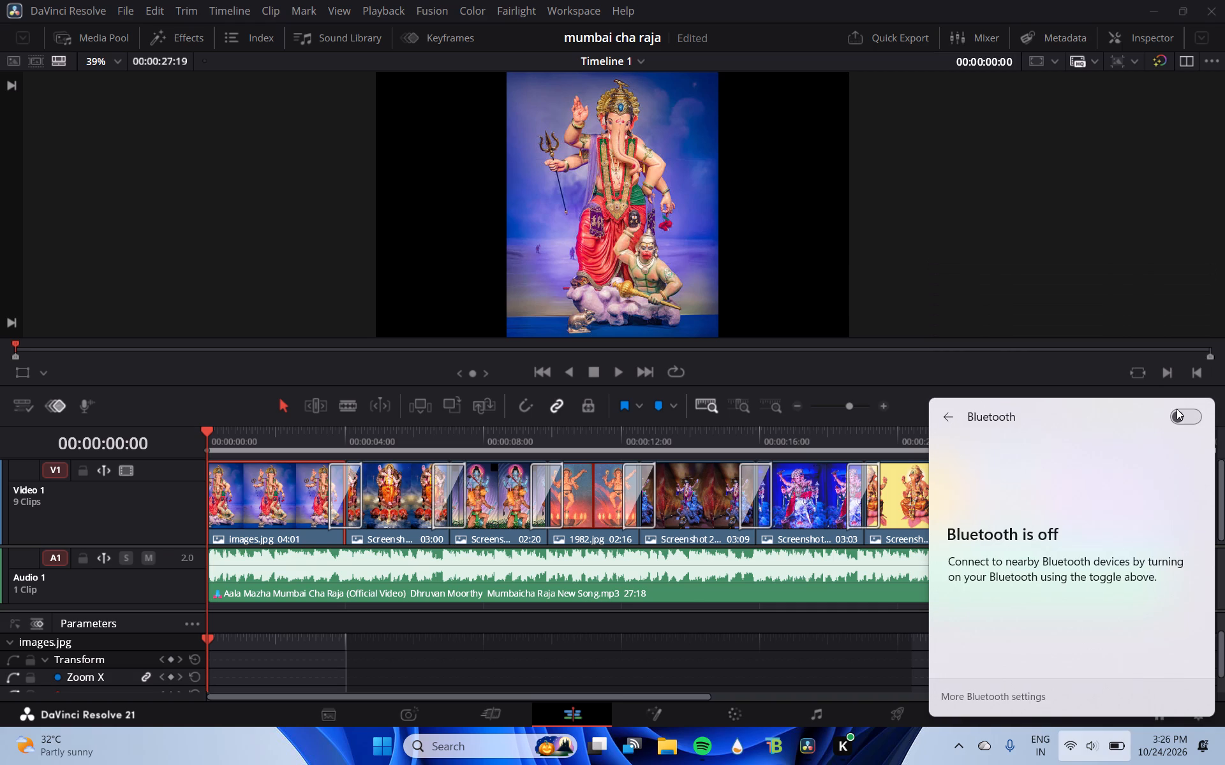
left_click(1177, 409)
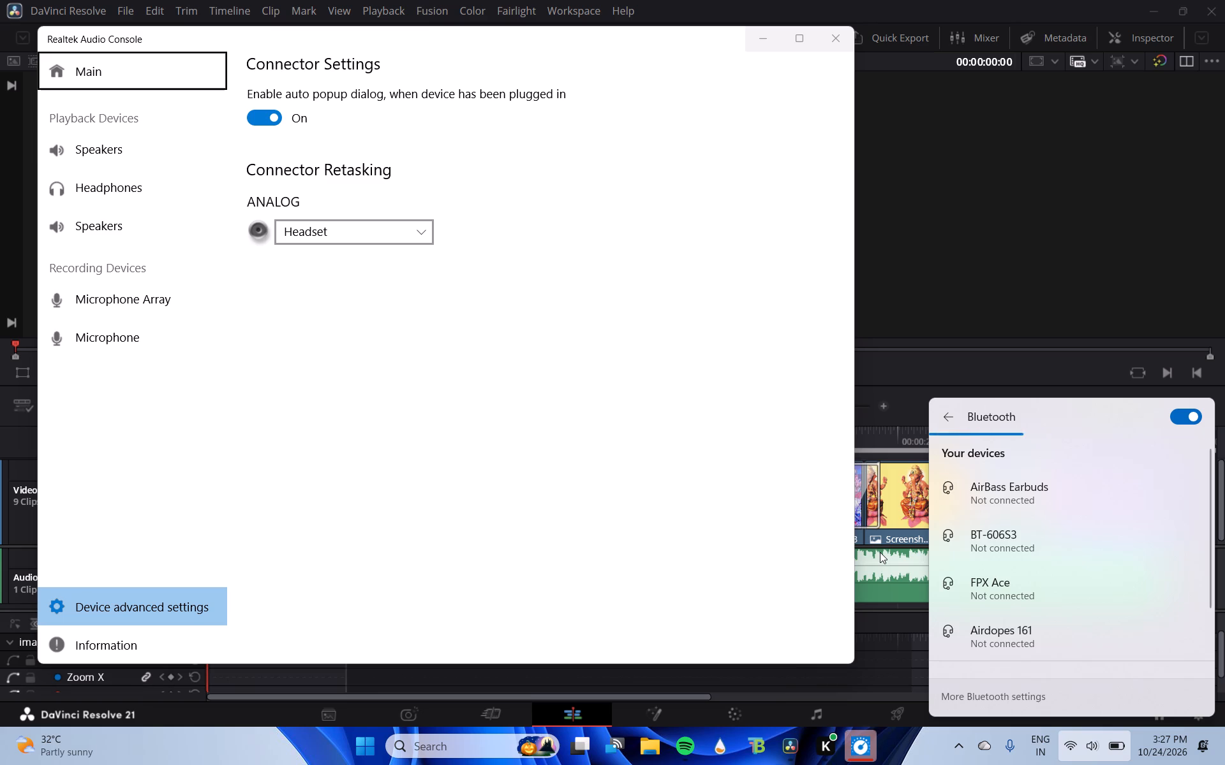
left_click(843, 32)
Raise the system speaker volume slightly.
left_click(1094, 743)
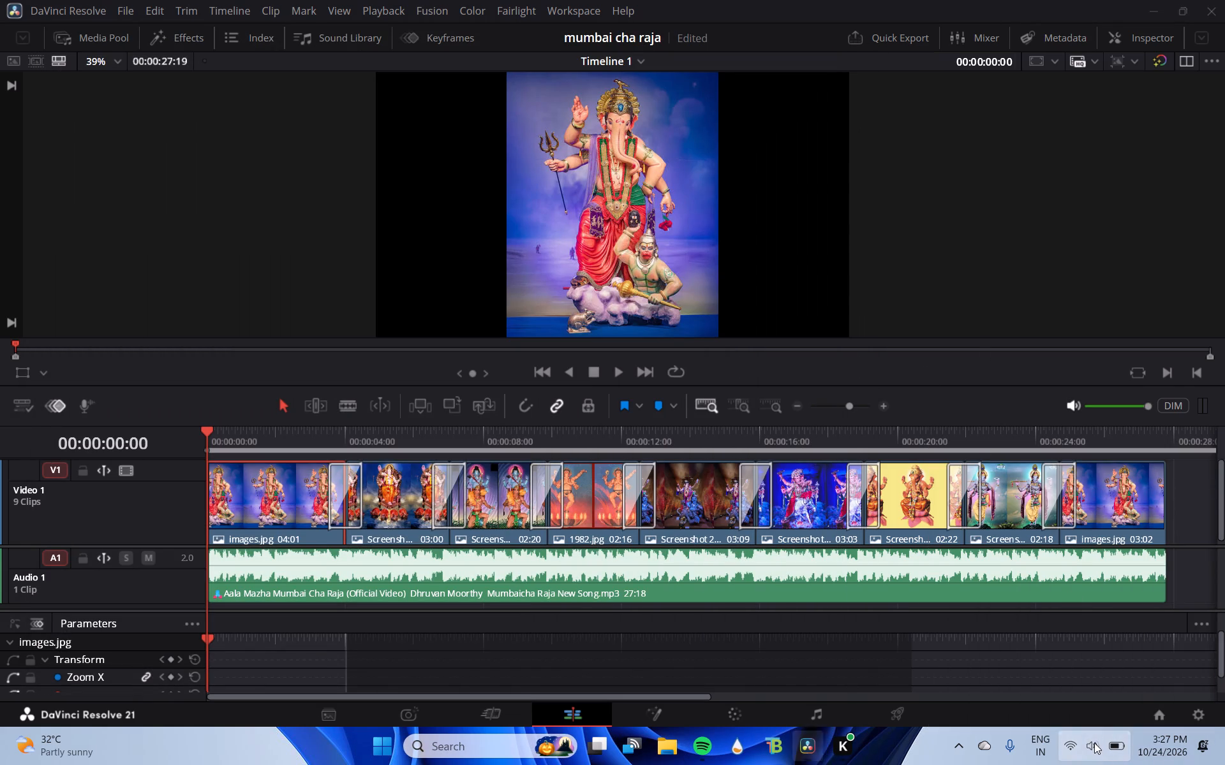
left_click(990, 648)
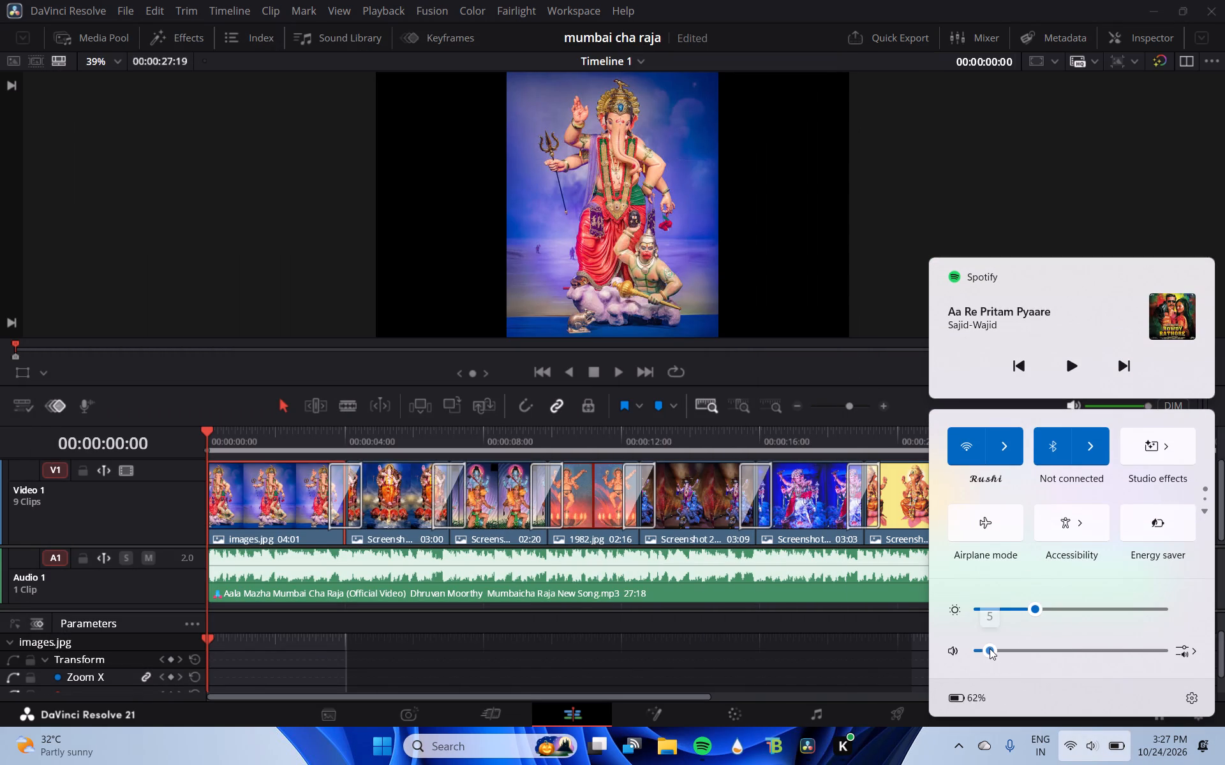
Play the whole slideshow from the beginning of the timeline to check the images, transitions and music.
left_click(616, 370)
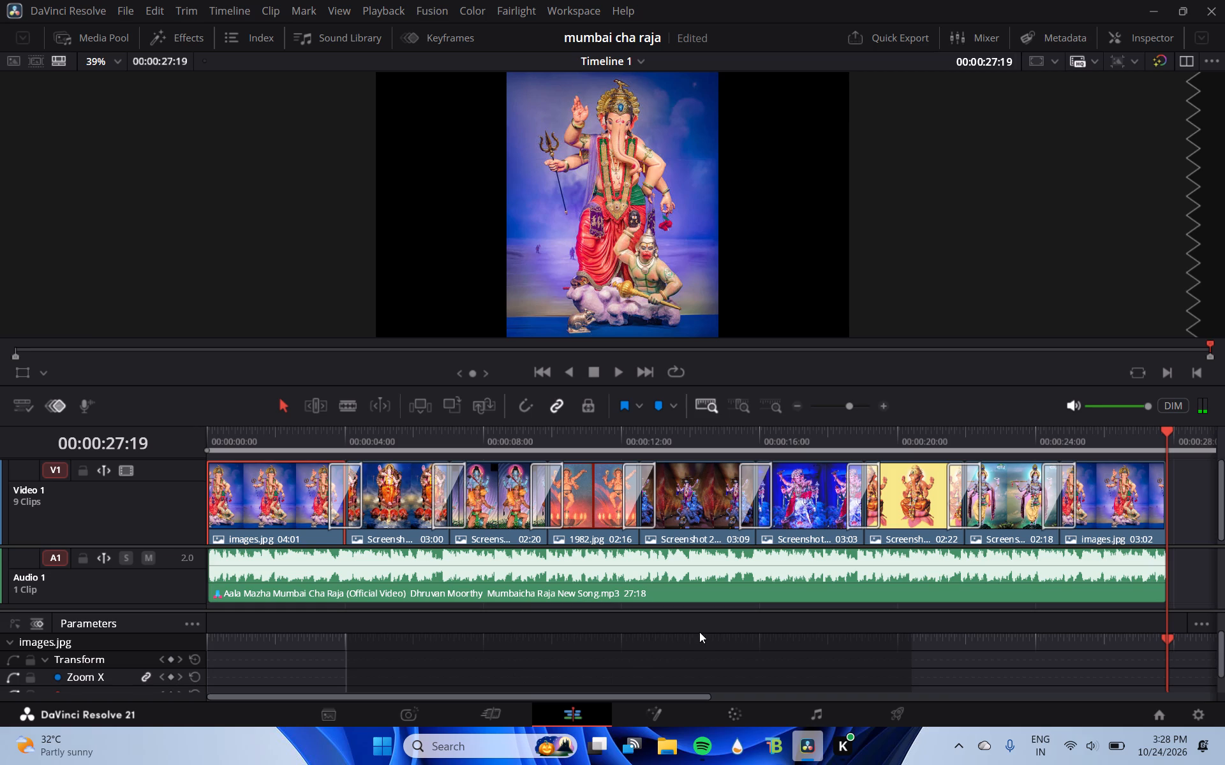
Return the playhead to 00:00:00:00 and replay the slideshow with its music.
left_click(616, 374)
left_click(616, 374)
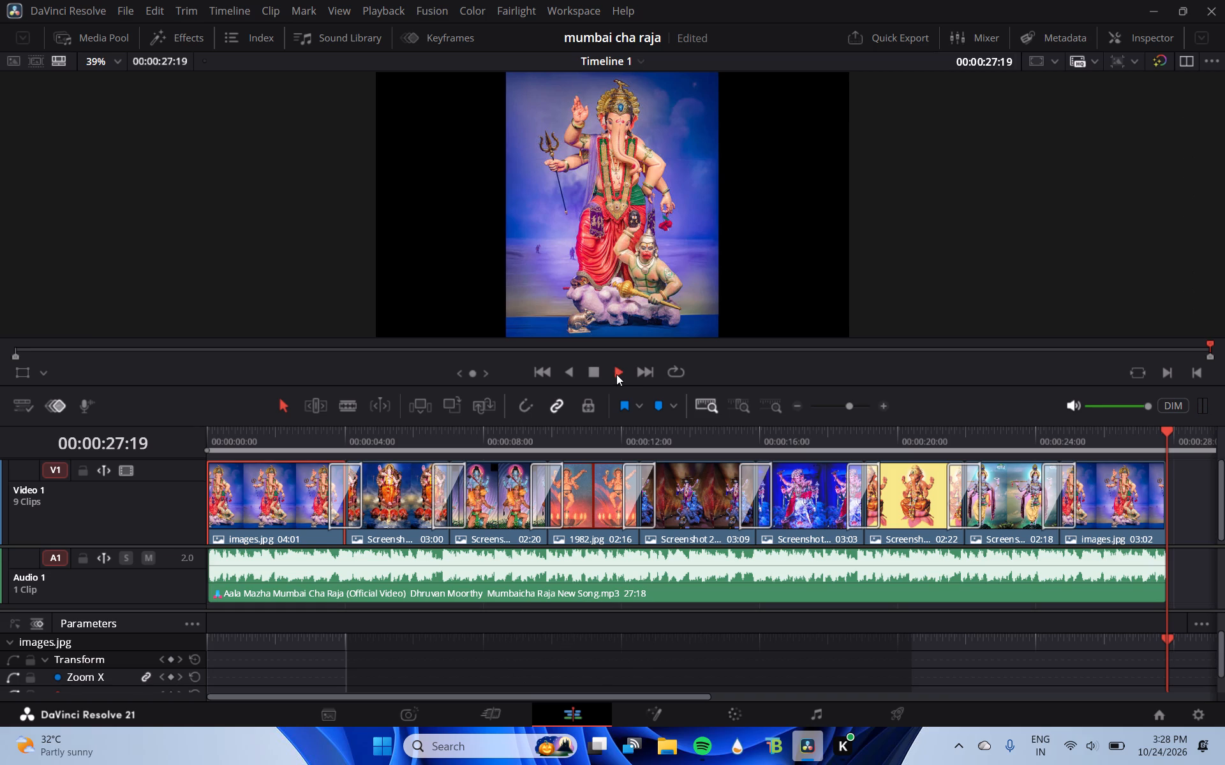
left_click(232, 428)
left_click_drag(232, 428, 195, 430)
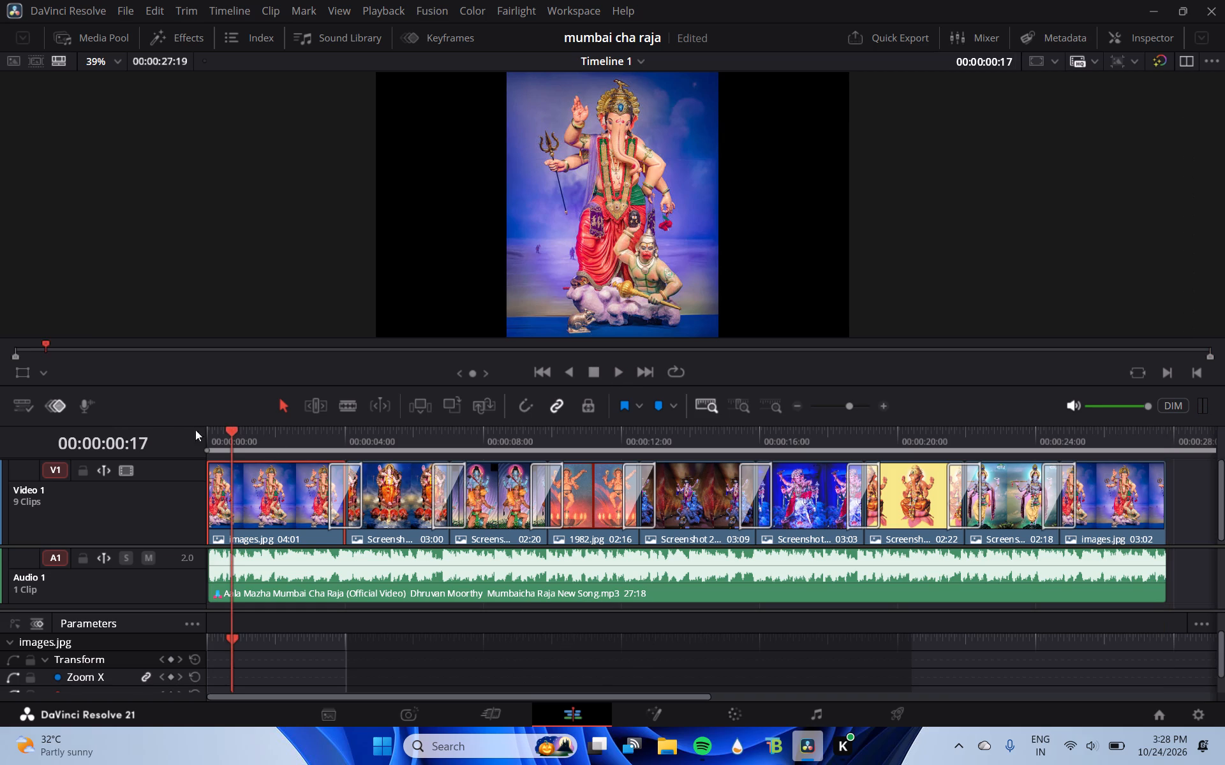
left_click_drag(195, 430, 181, 433)
left_click_drag(230, 432, 194, 432)
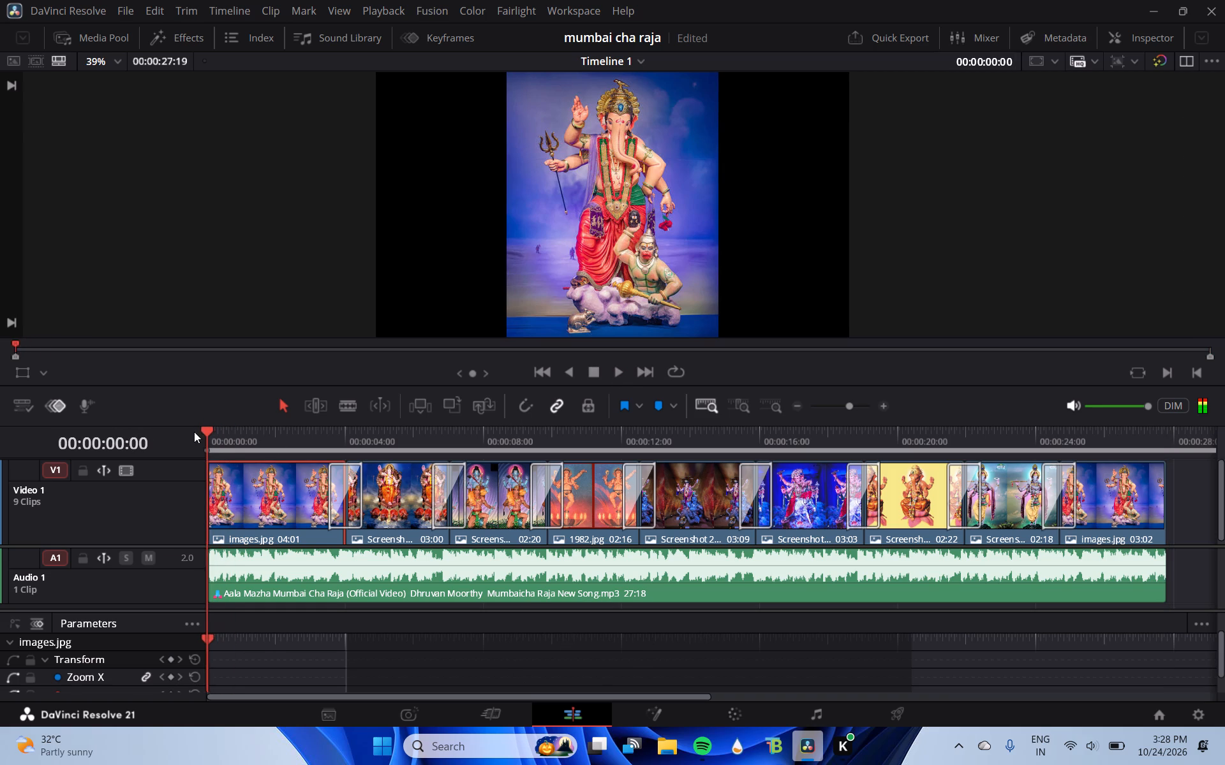
left_click(623, 374)
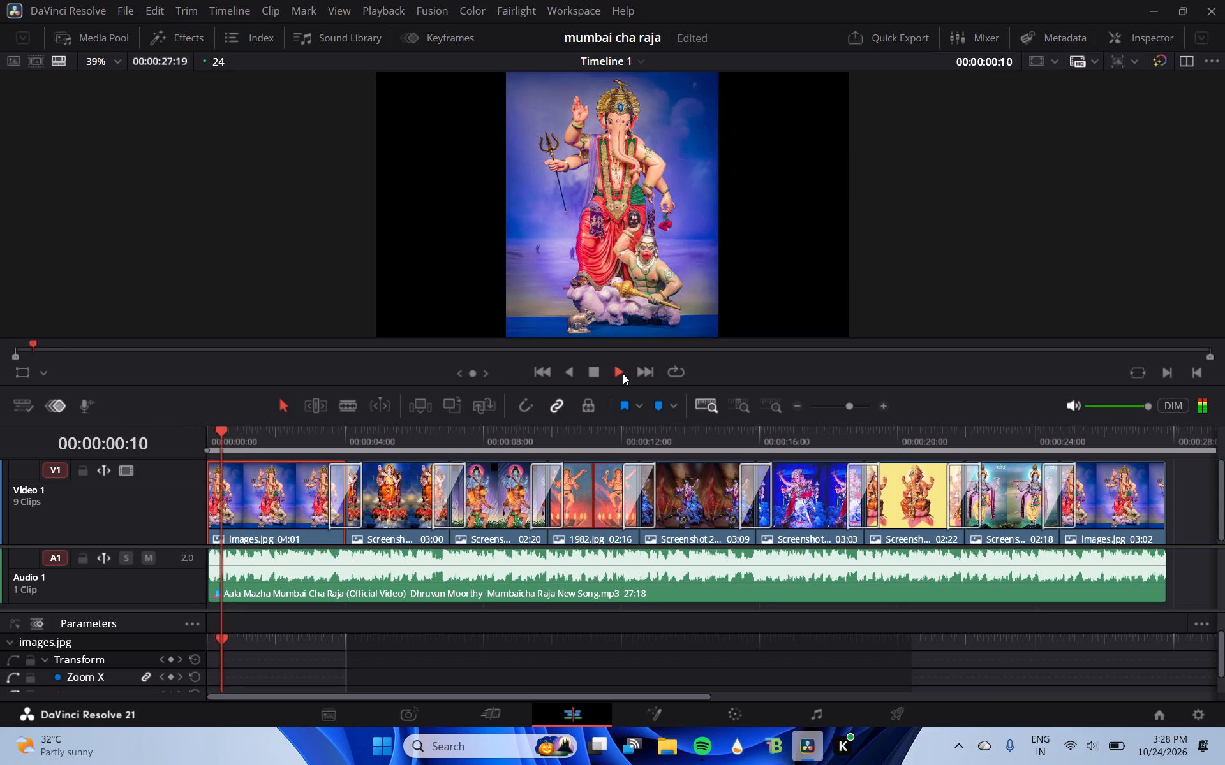
left_click(573, 373)
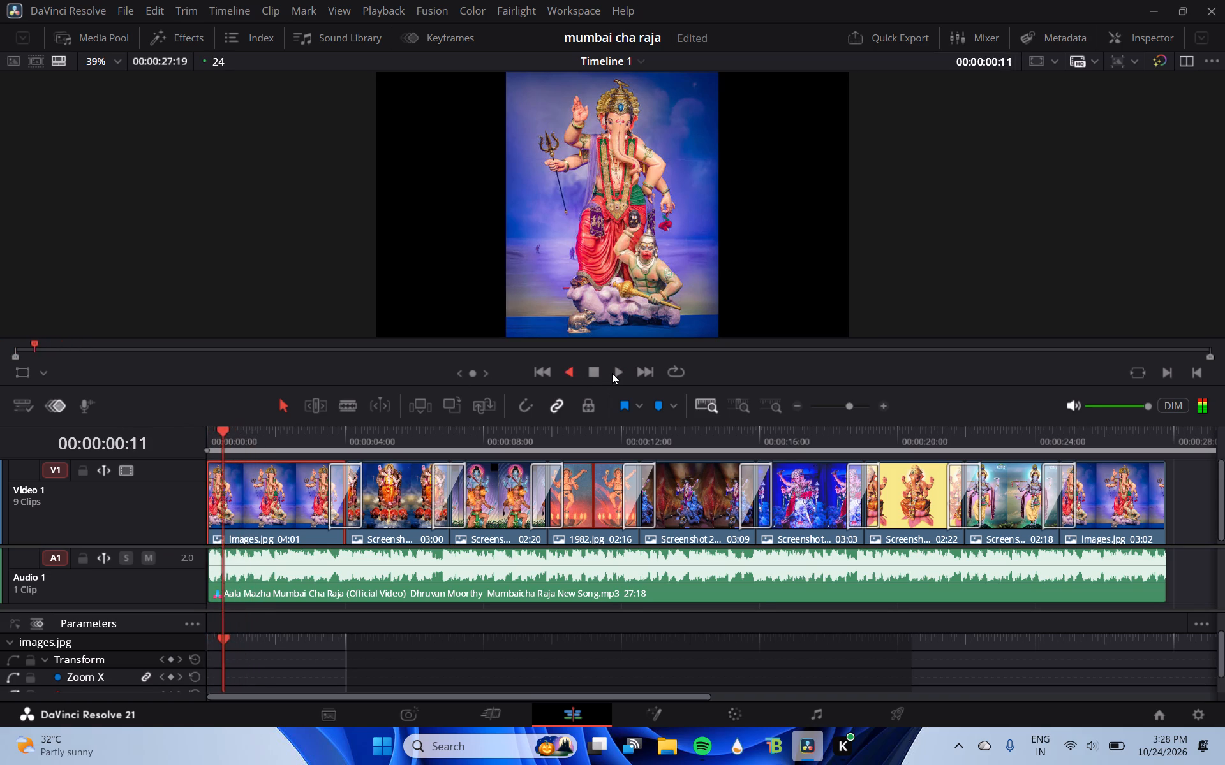
left_click(618, 373)
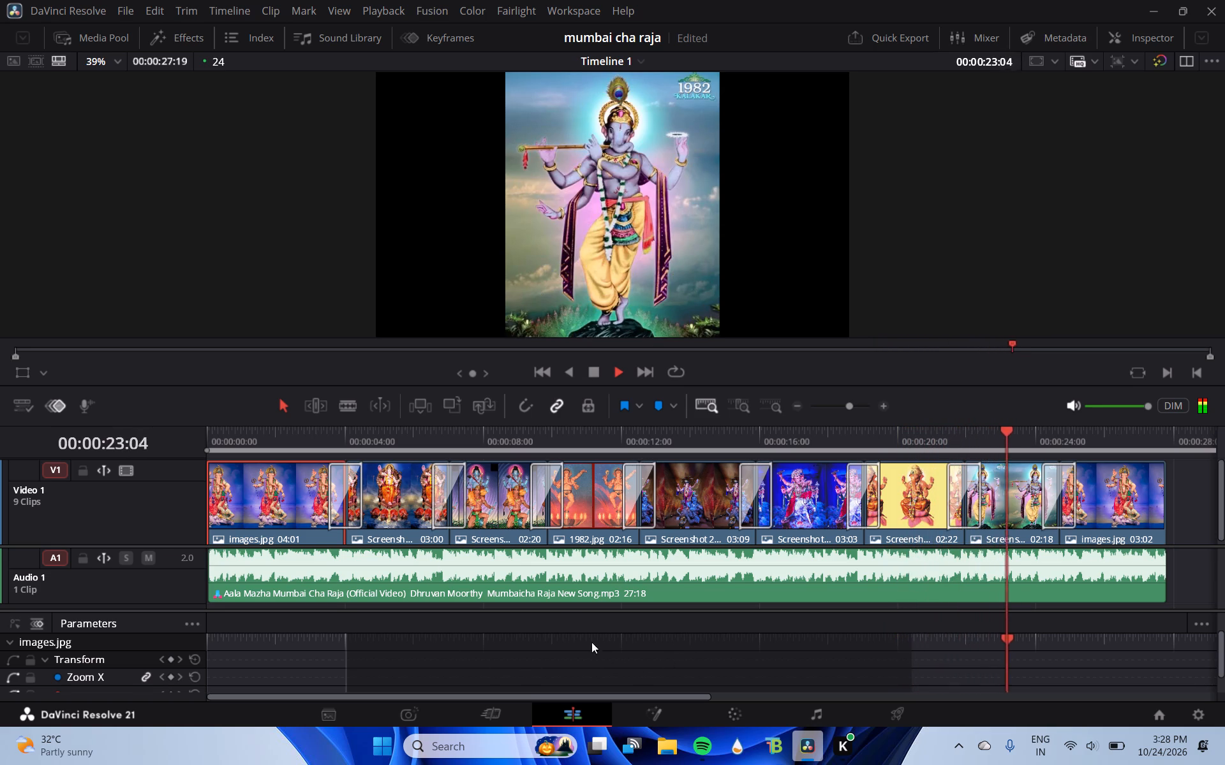
left_click(292, 491)
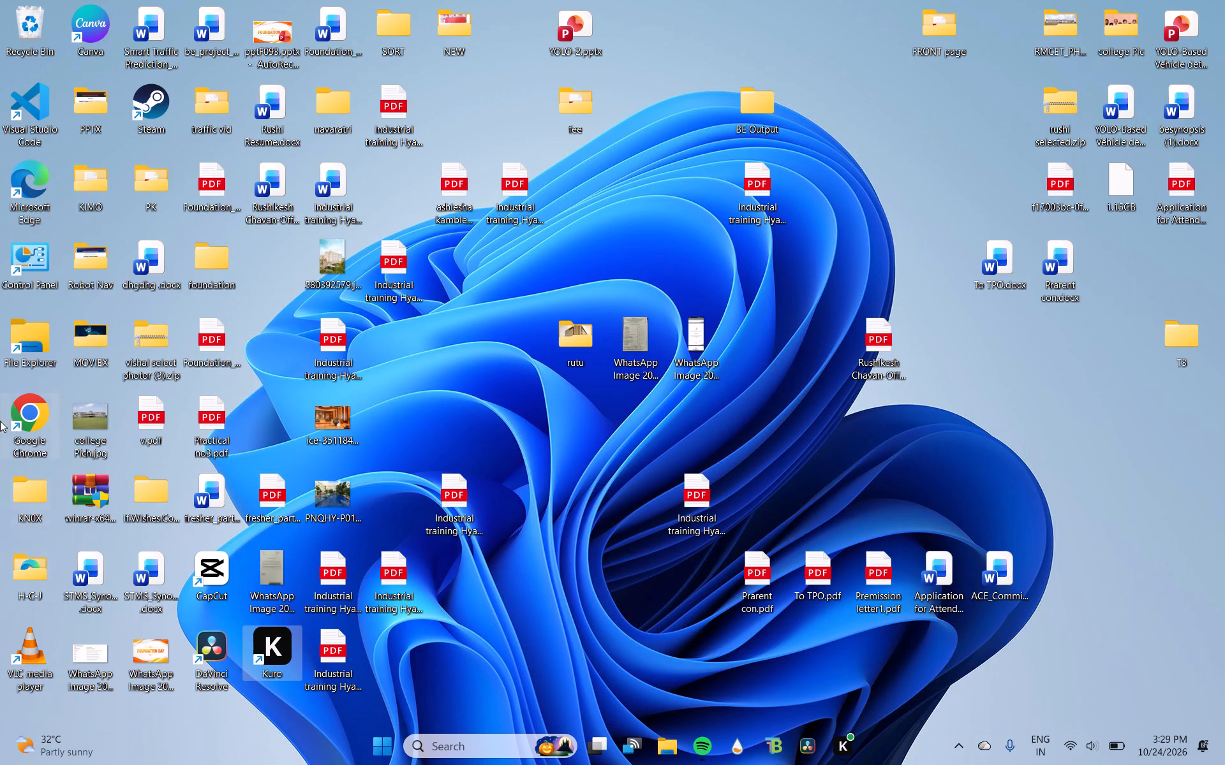
Switch to Google Chrome from the desktop and open a browser window with a user profile.
double_click(39, 408)
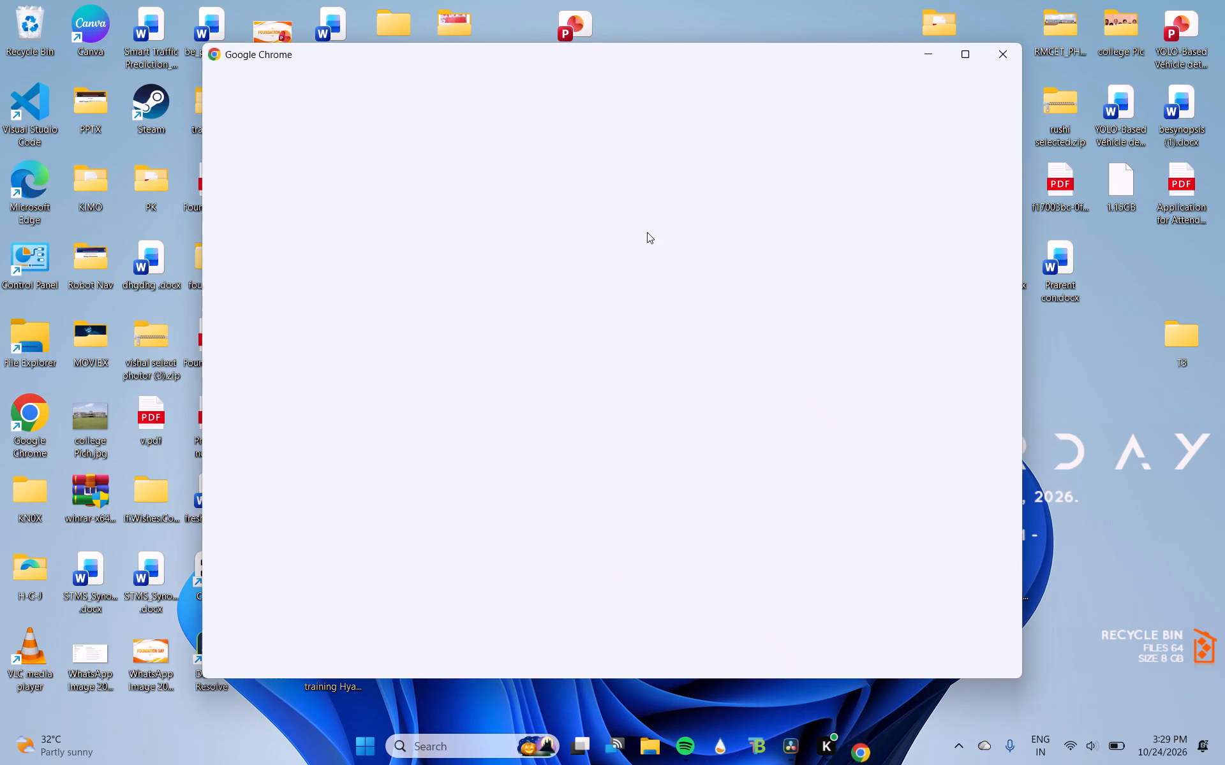
double_click(588, 502)
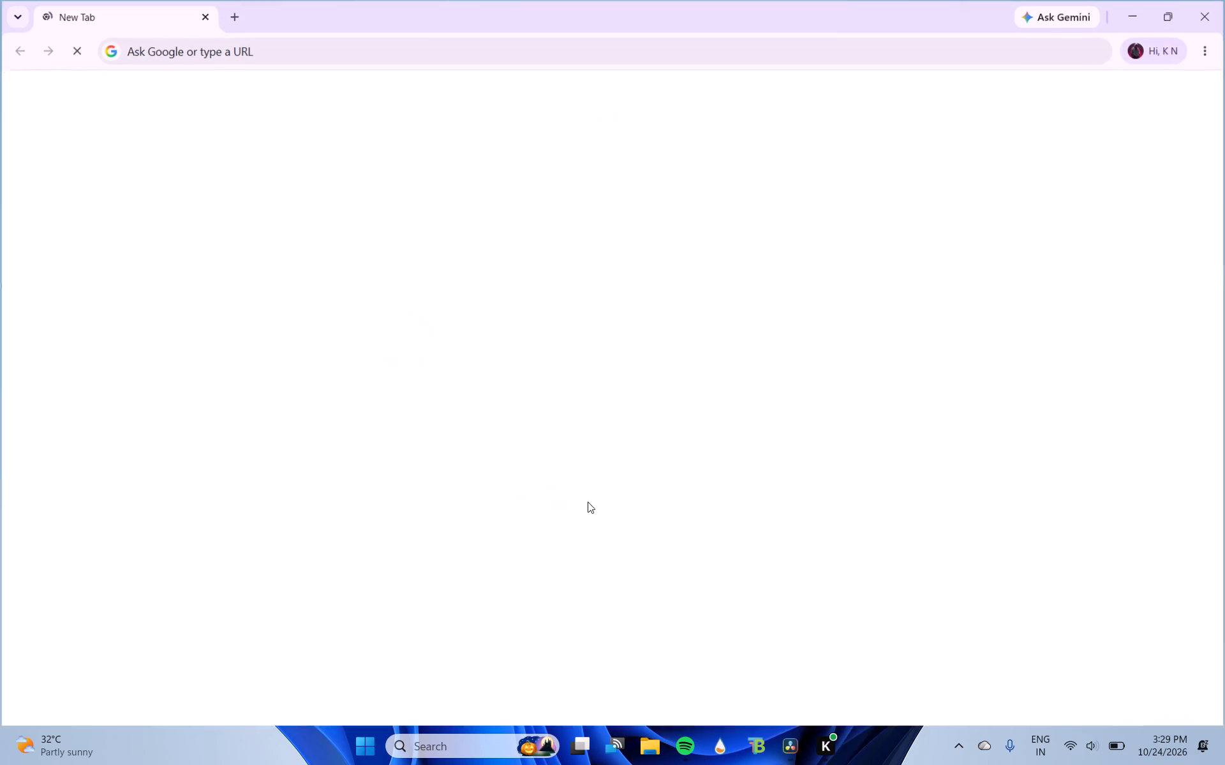
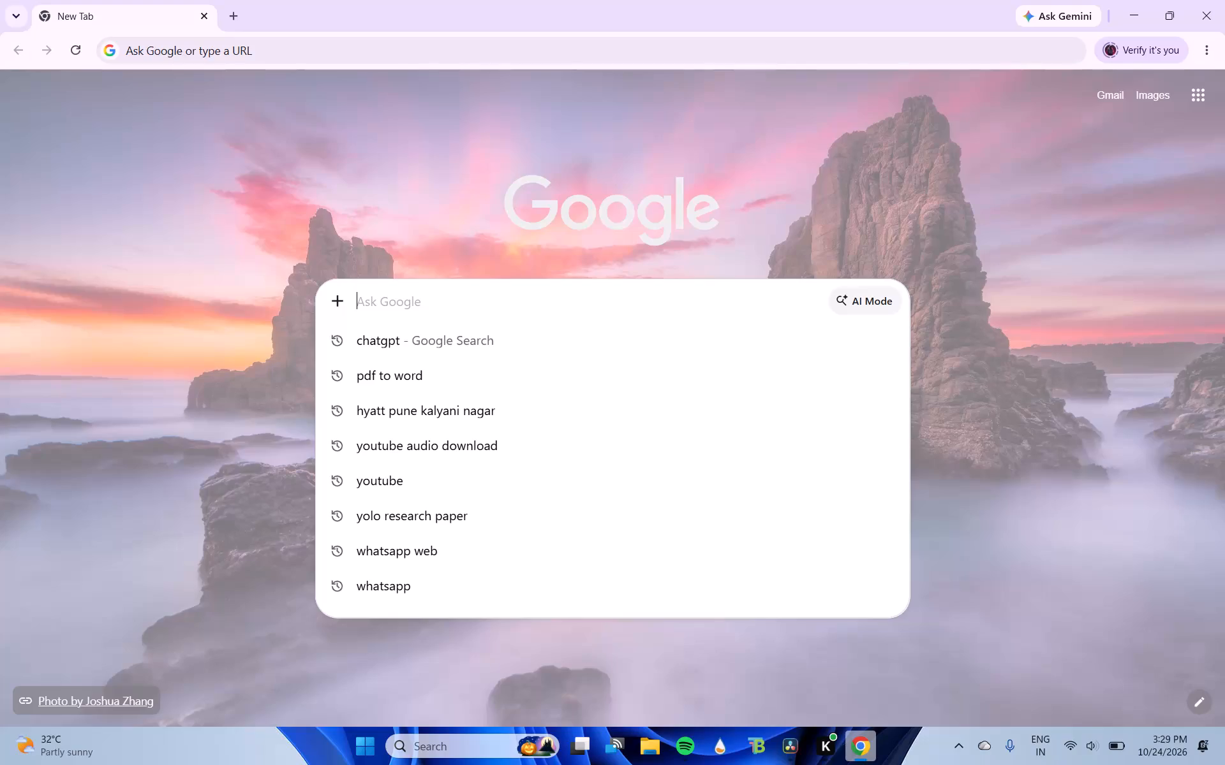
Search Google for "mumbai cha raja new song lyrics".
type("mun")
key("BackSpace")
key("BackSpace")
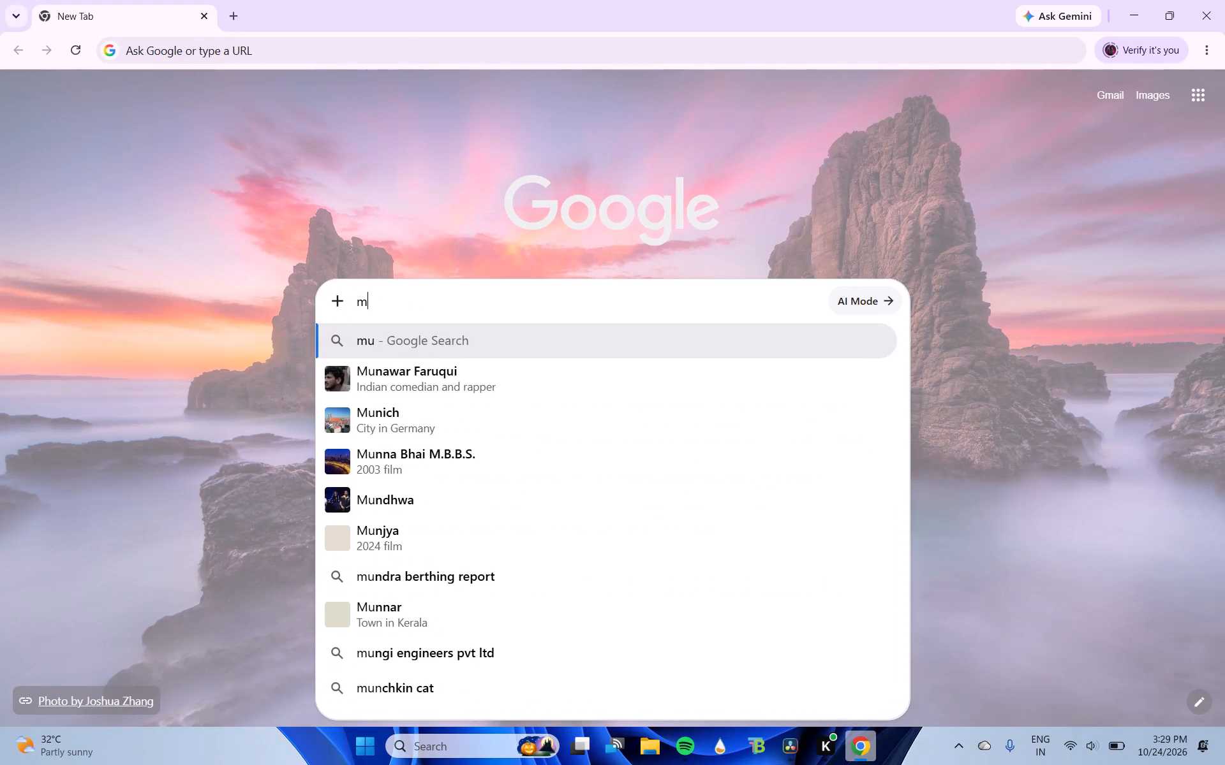
key("u")
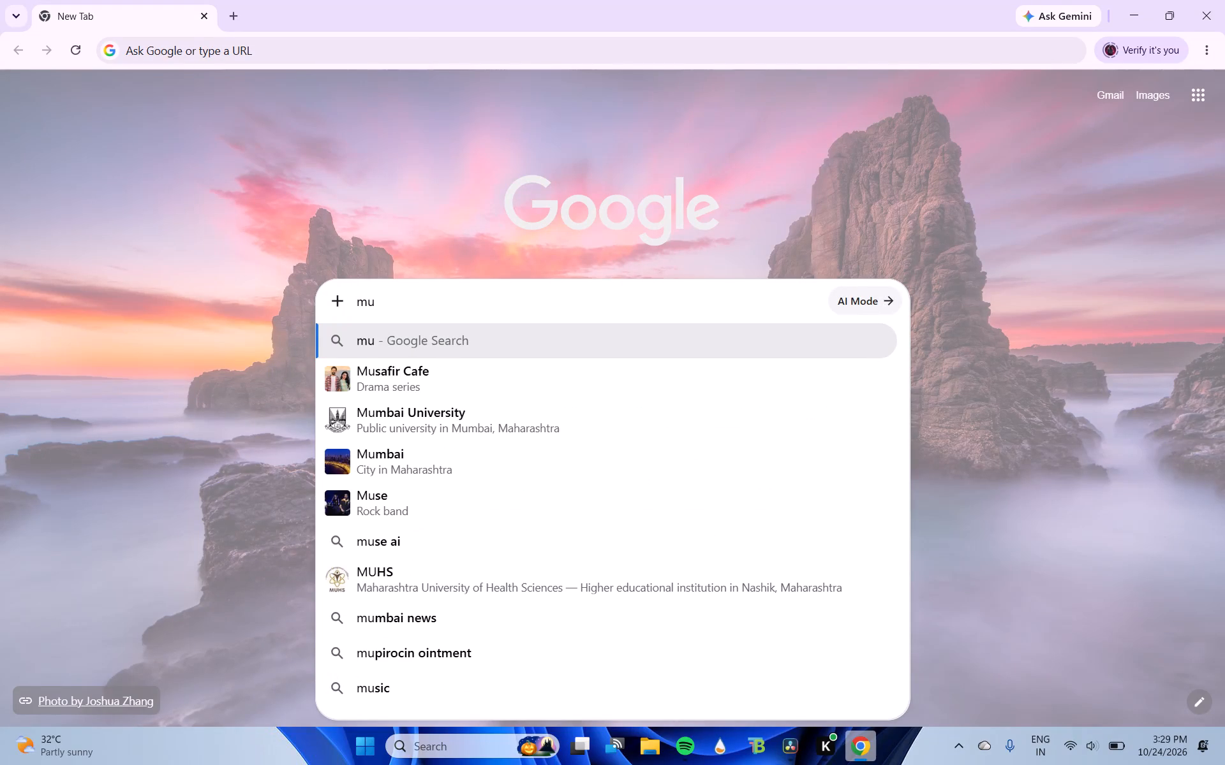
type("bau")
key("BackSpace")
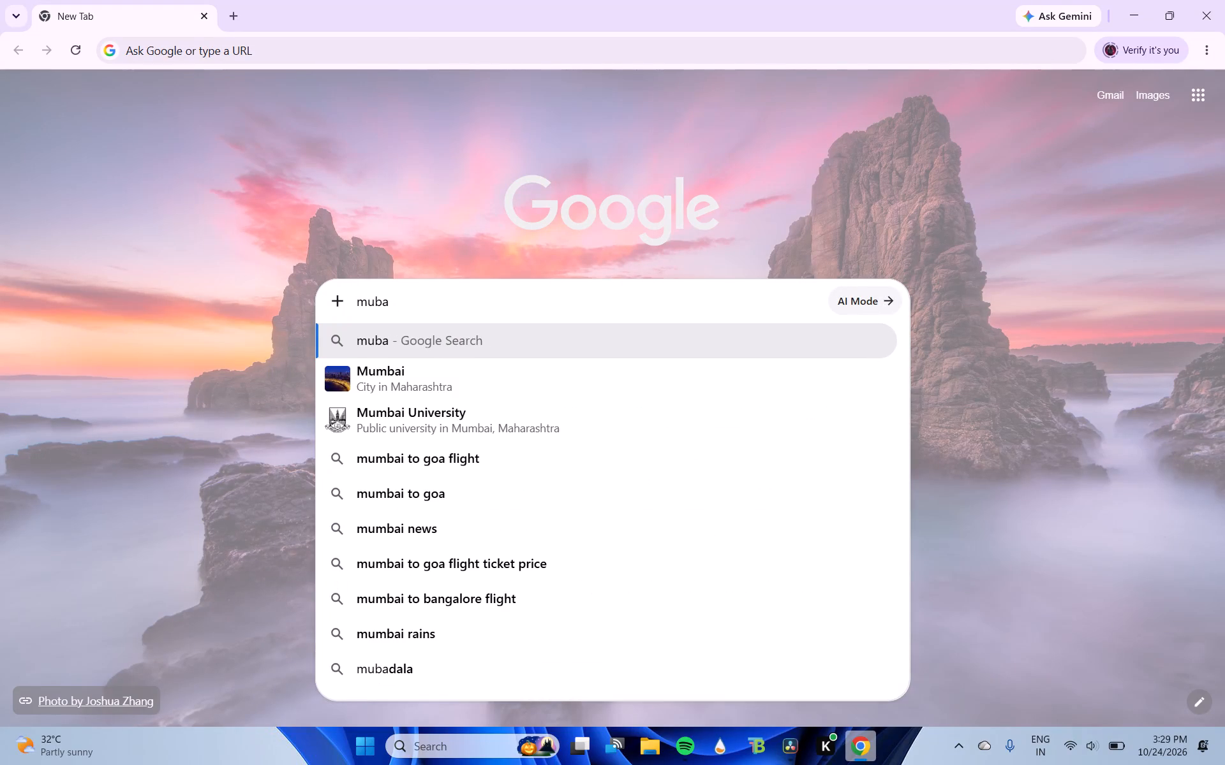
type("i ch")
key("a")
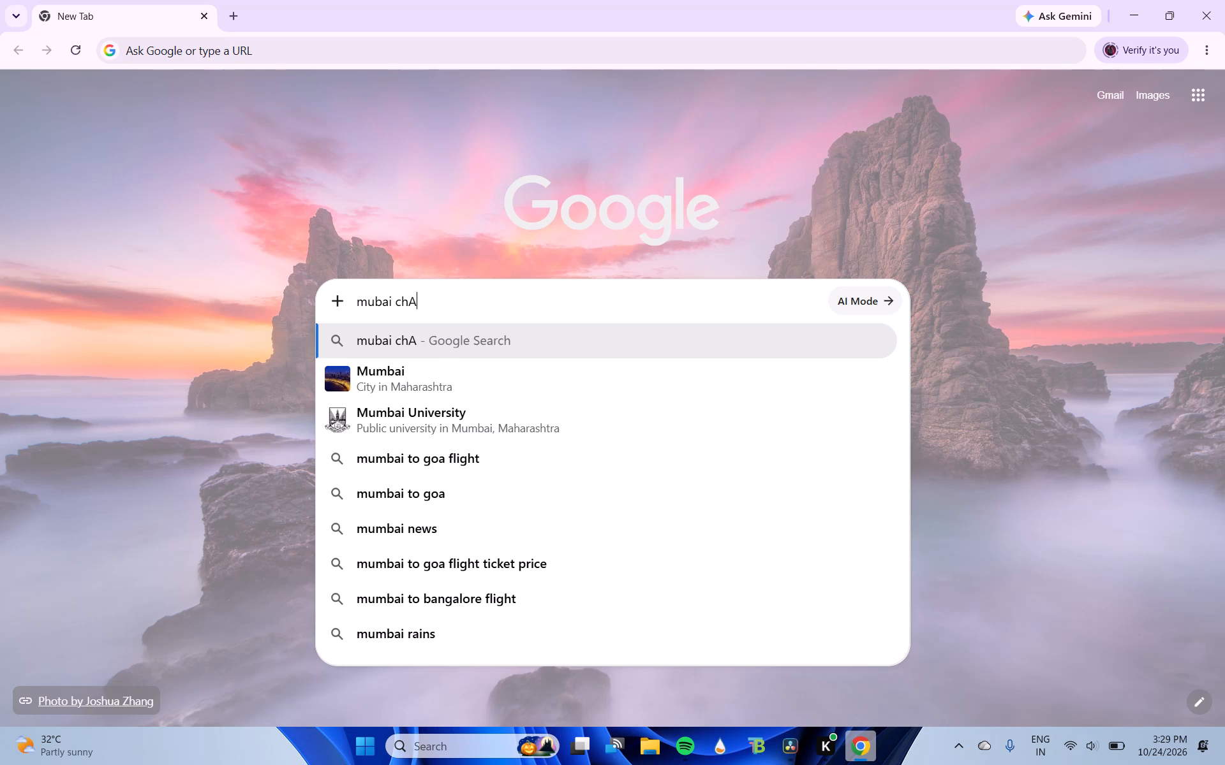
key("BackSpace")
key("space")
type("A")
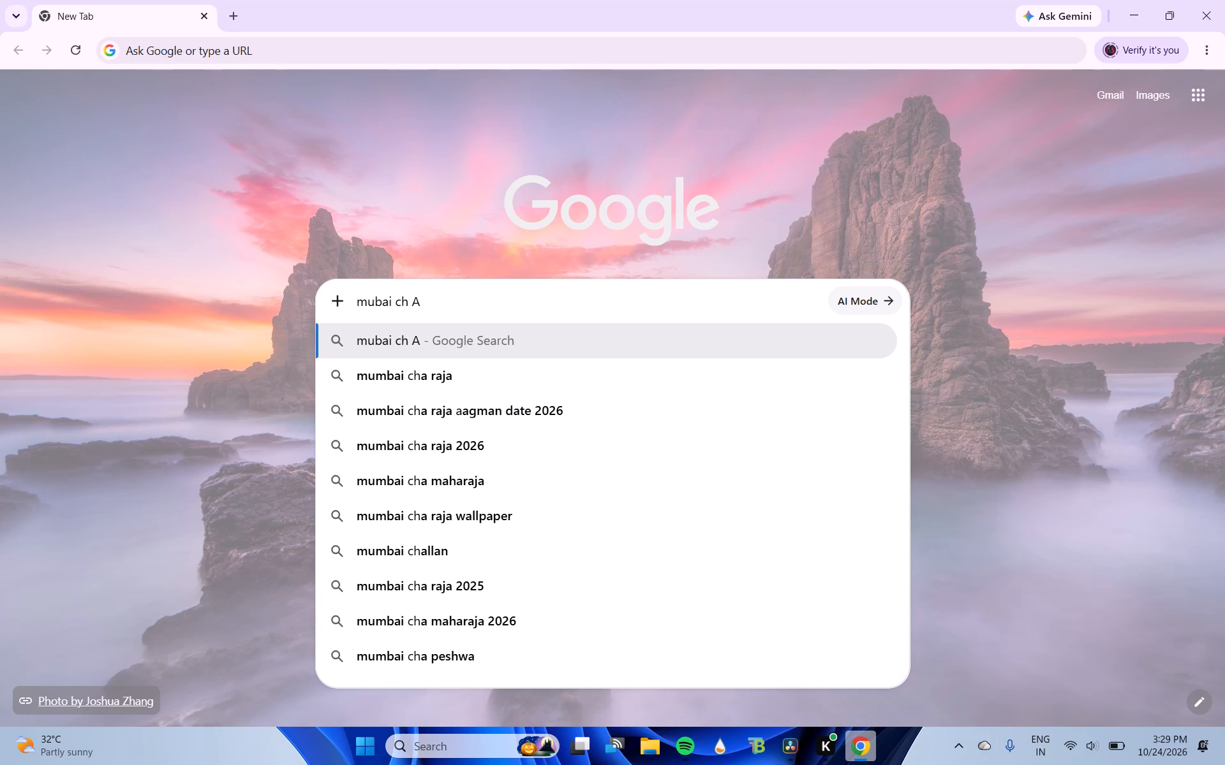
key("BackSpace")
key("BackSpace")
type("a")
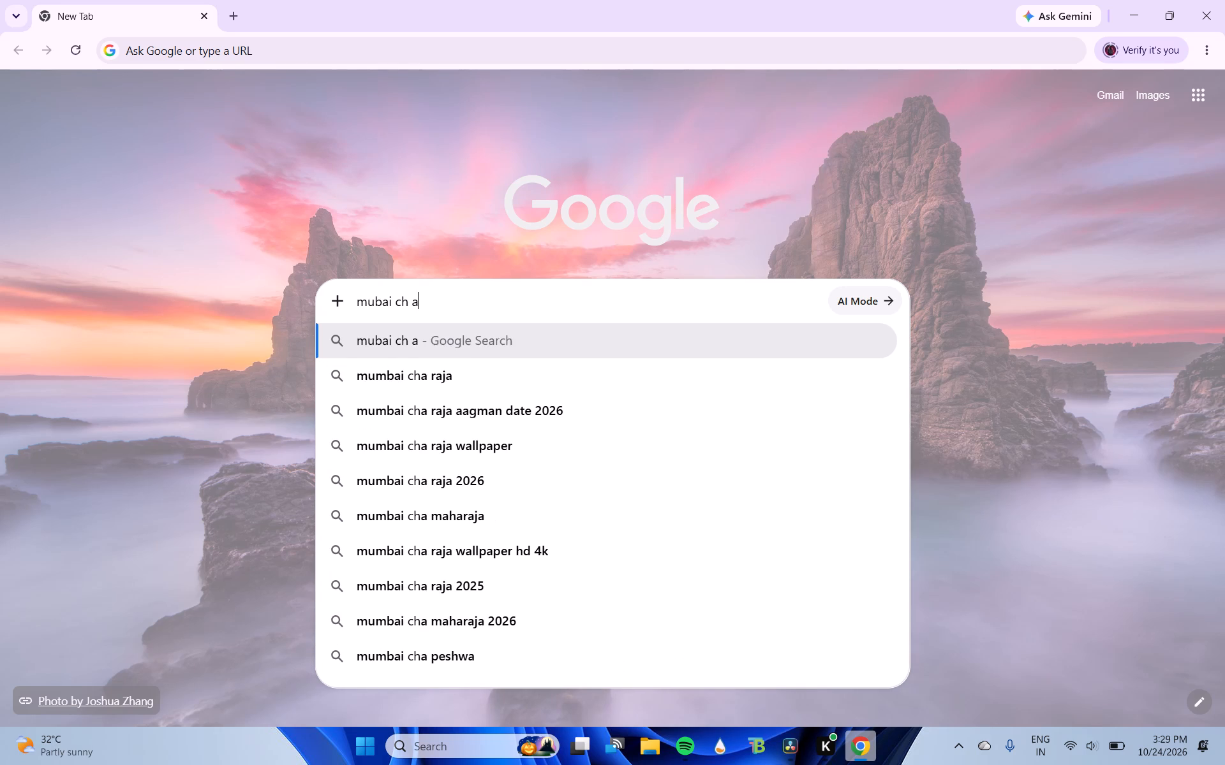
key("space")
type("raje")
key("BackSpace")
type("w")
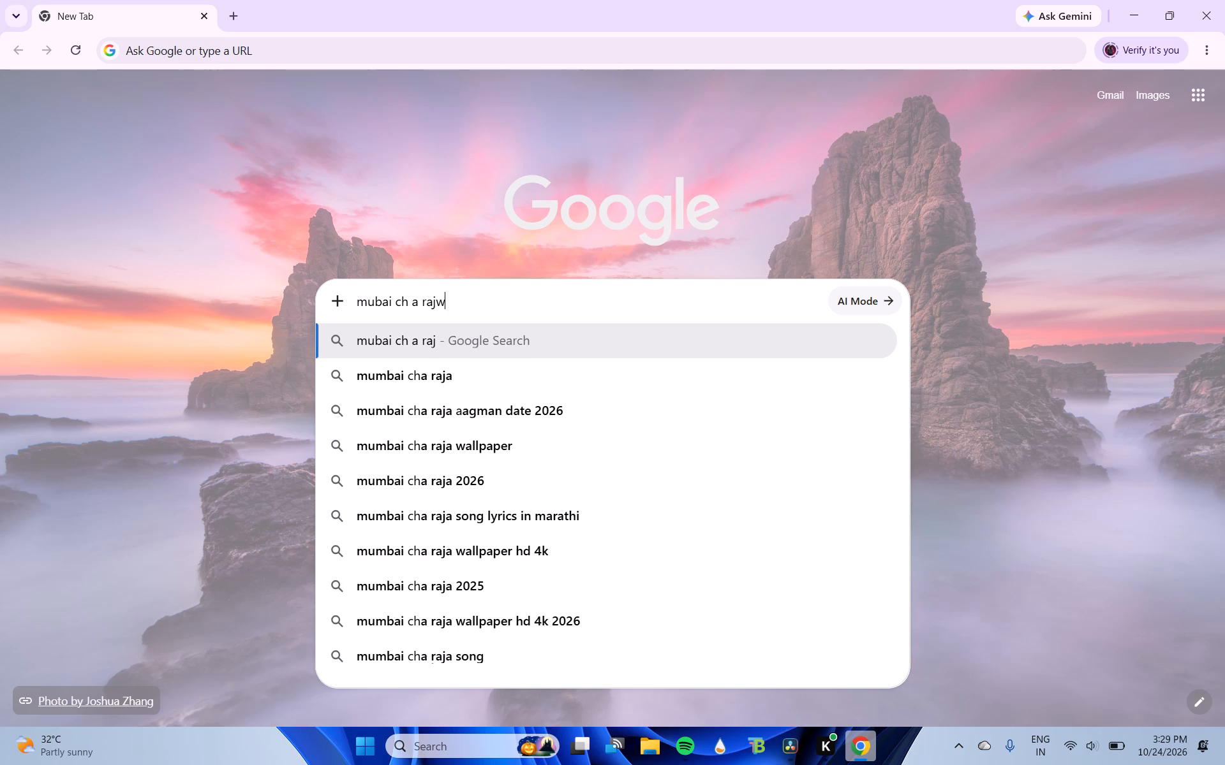
key("space")
key("BackSpace")
key("BackSpace")
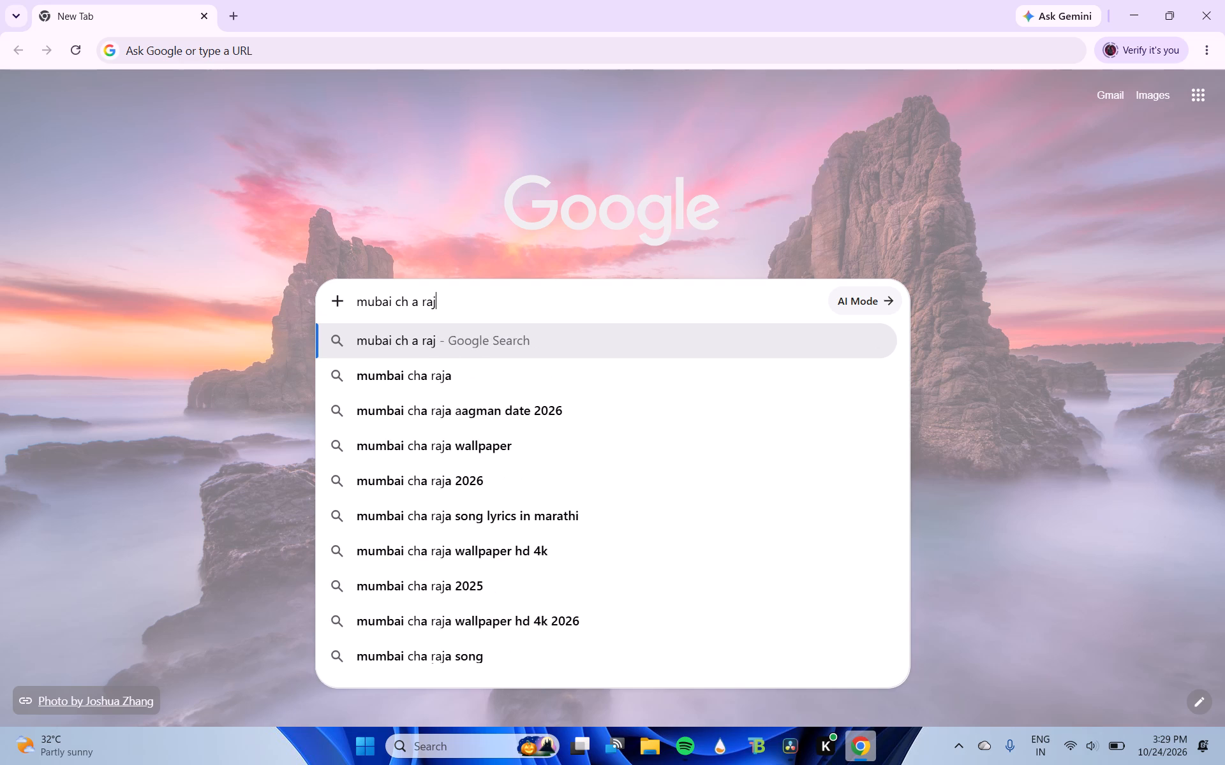
type("a ne")
key("space")
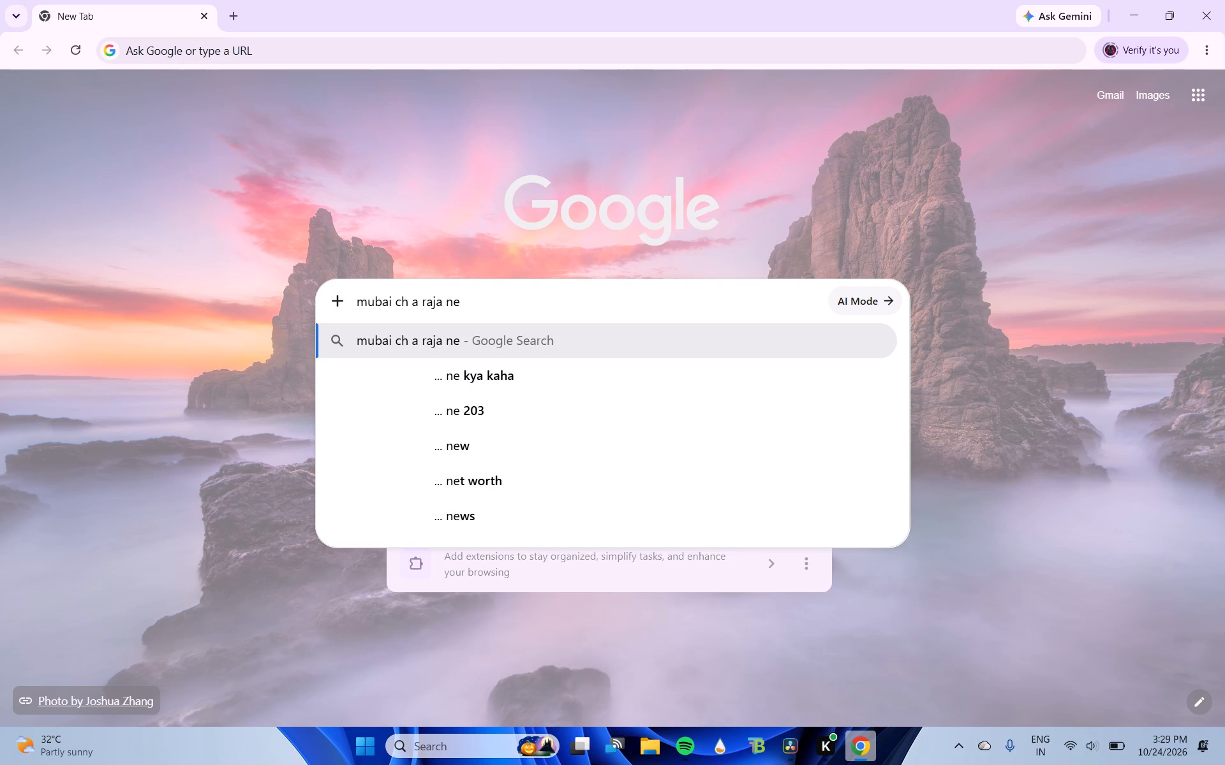
key("BackSpace")
type("w song")
key("space")
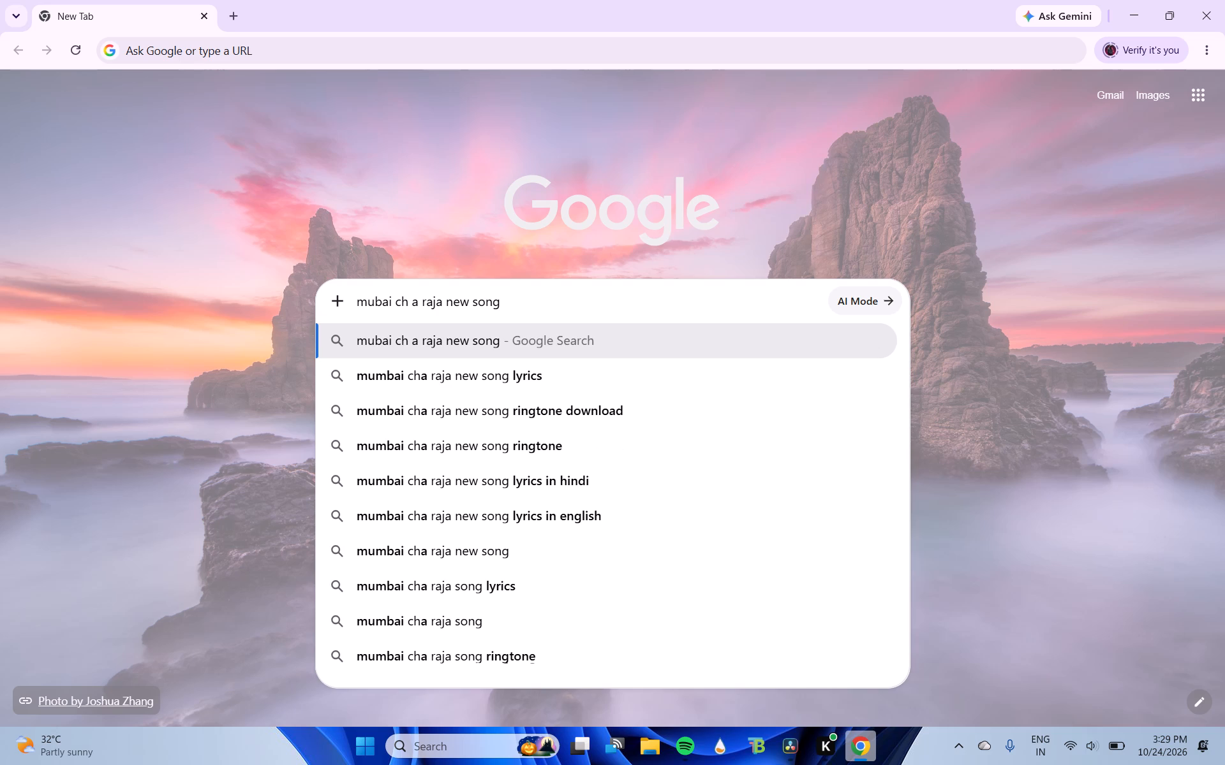
key("l")
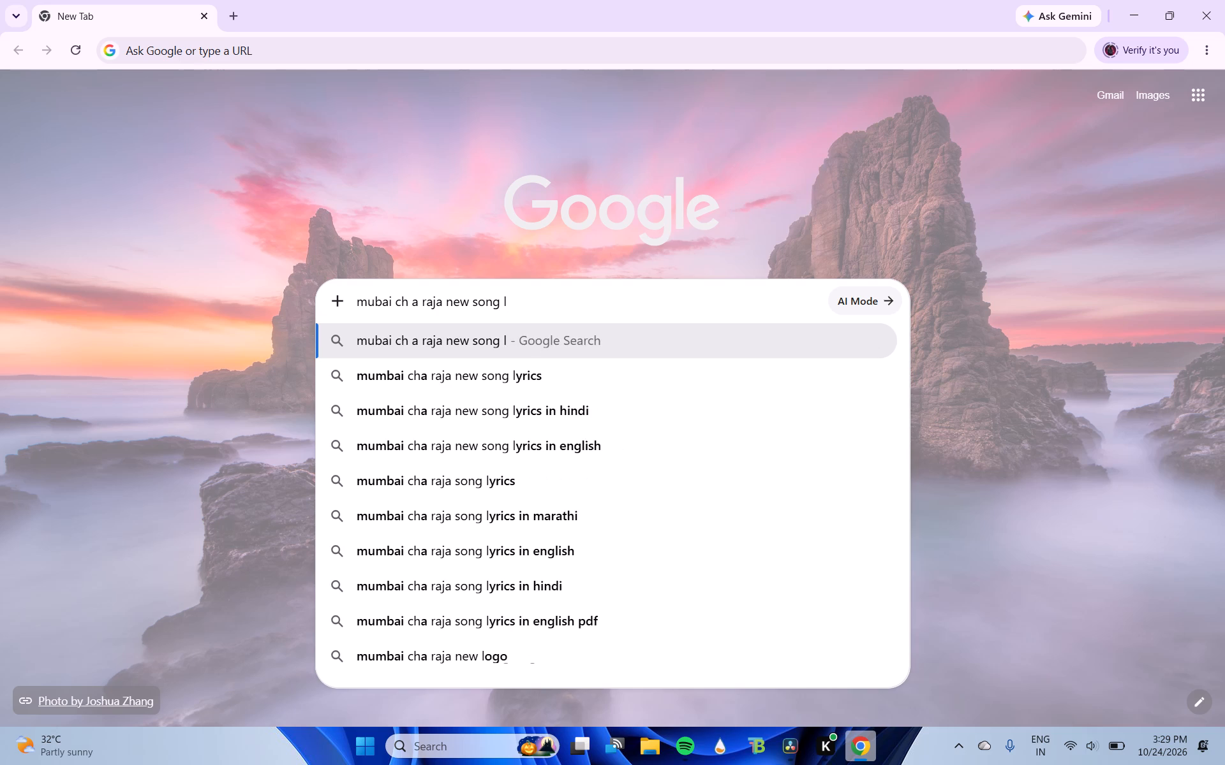
left_click(521, 365)
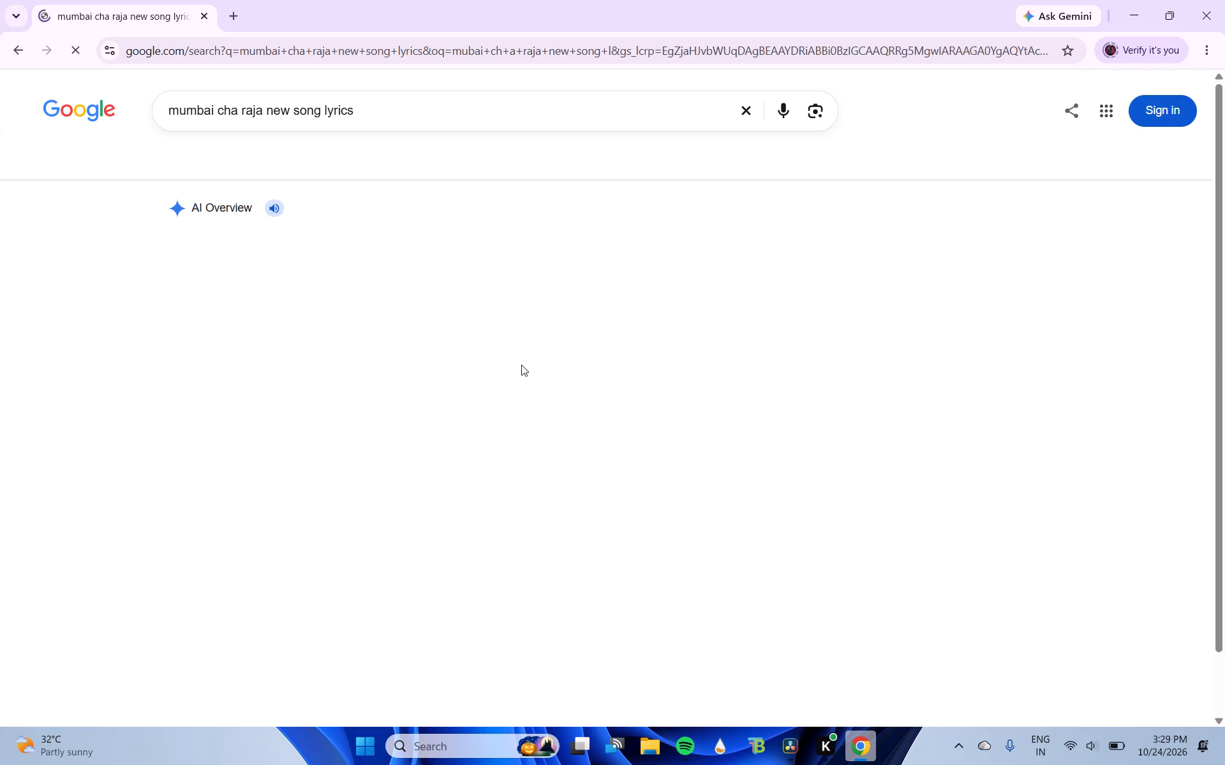
Expand the AI Overview and copy the first ten lines of the Marathi lyrics under the first "Mumbaicha Raja" version.
left_click(418, 460)
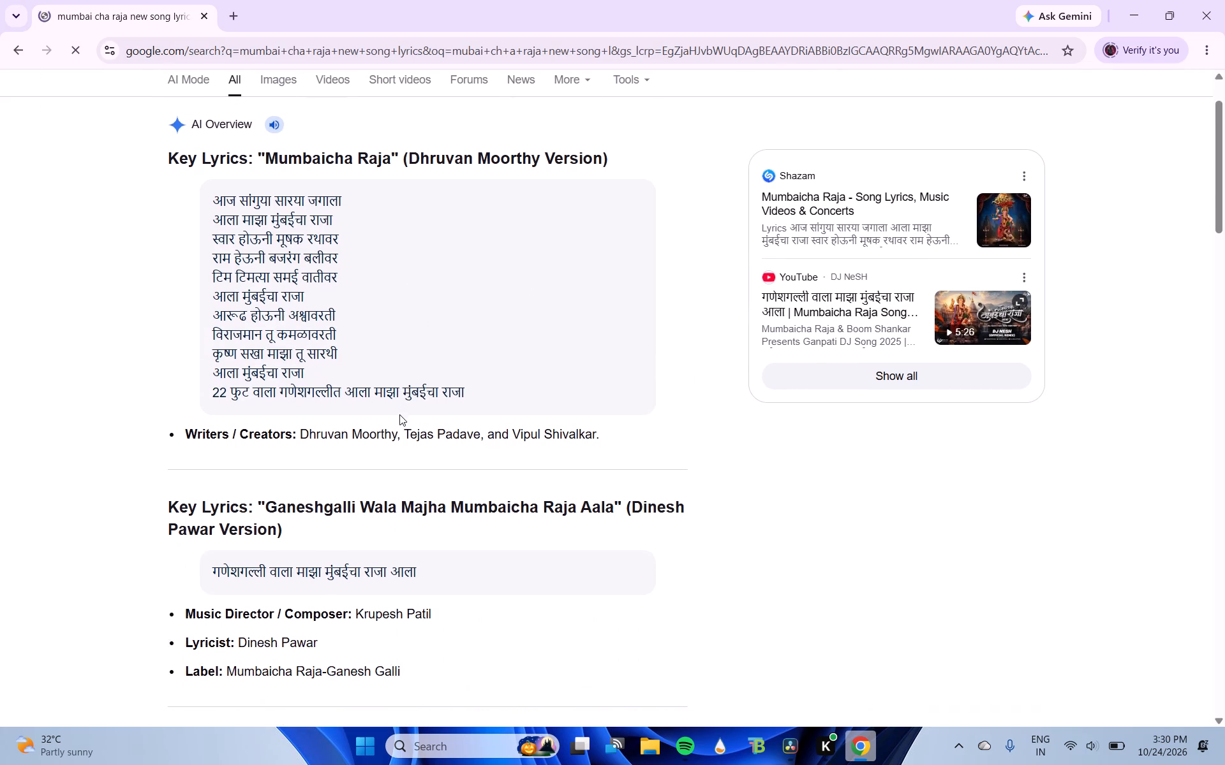
scroll(399, 414, "up", 1)
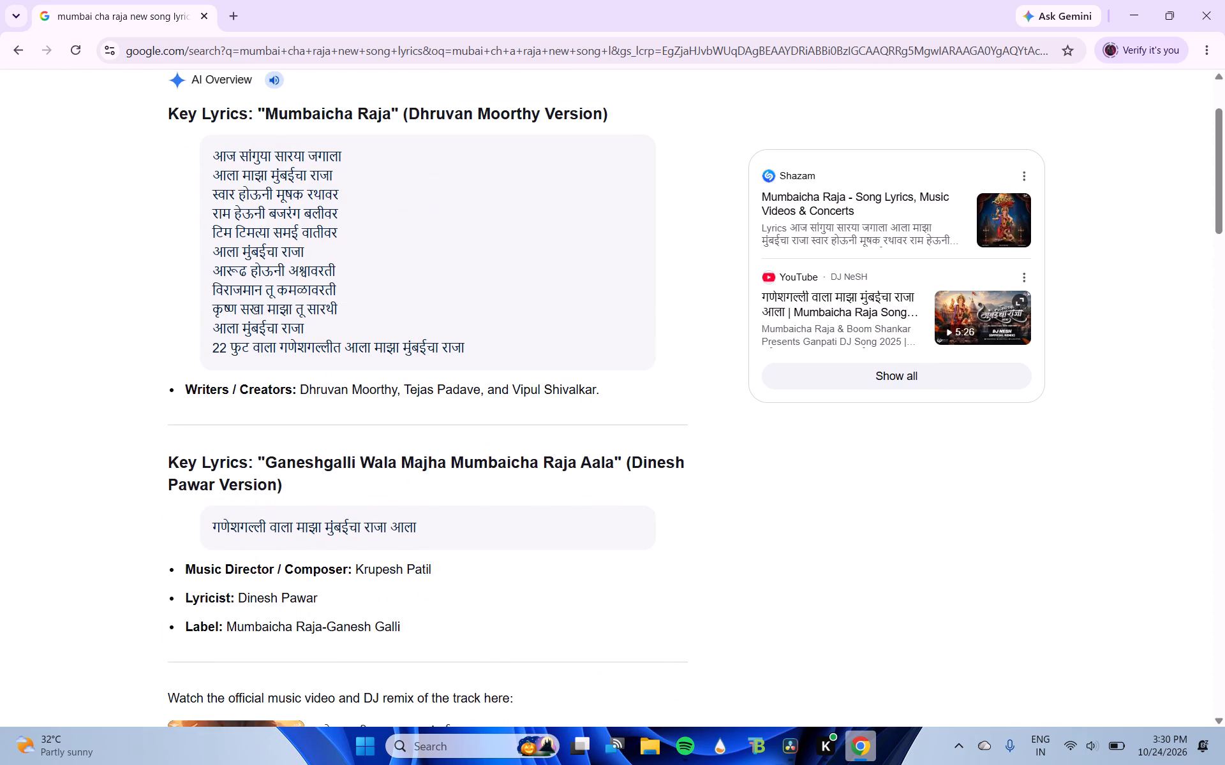
left_click_drag(213, 156, 405, 316)
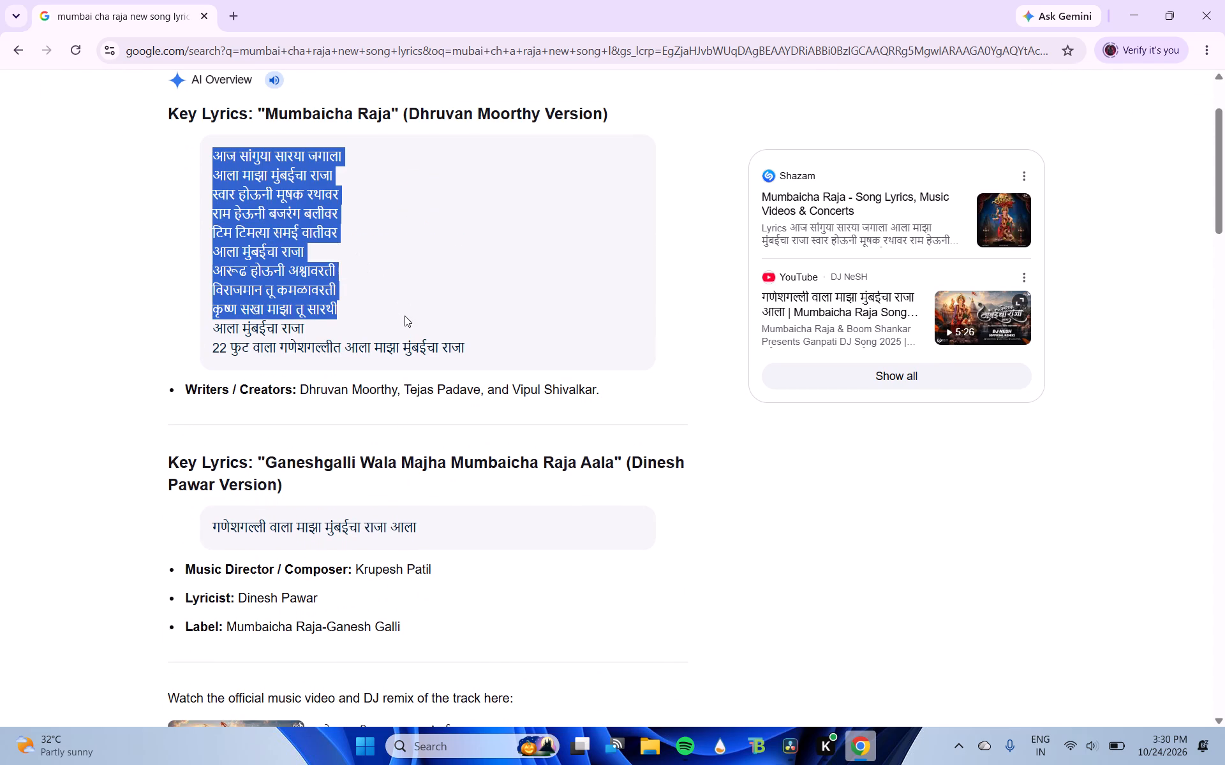
left_click_drag(405, 316, 402, 328)
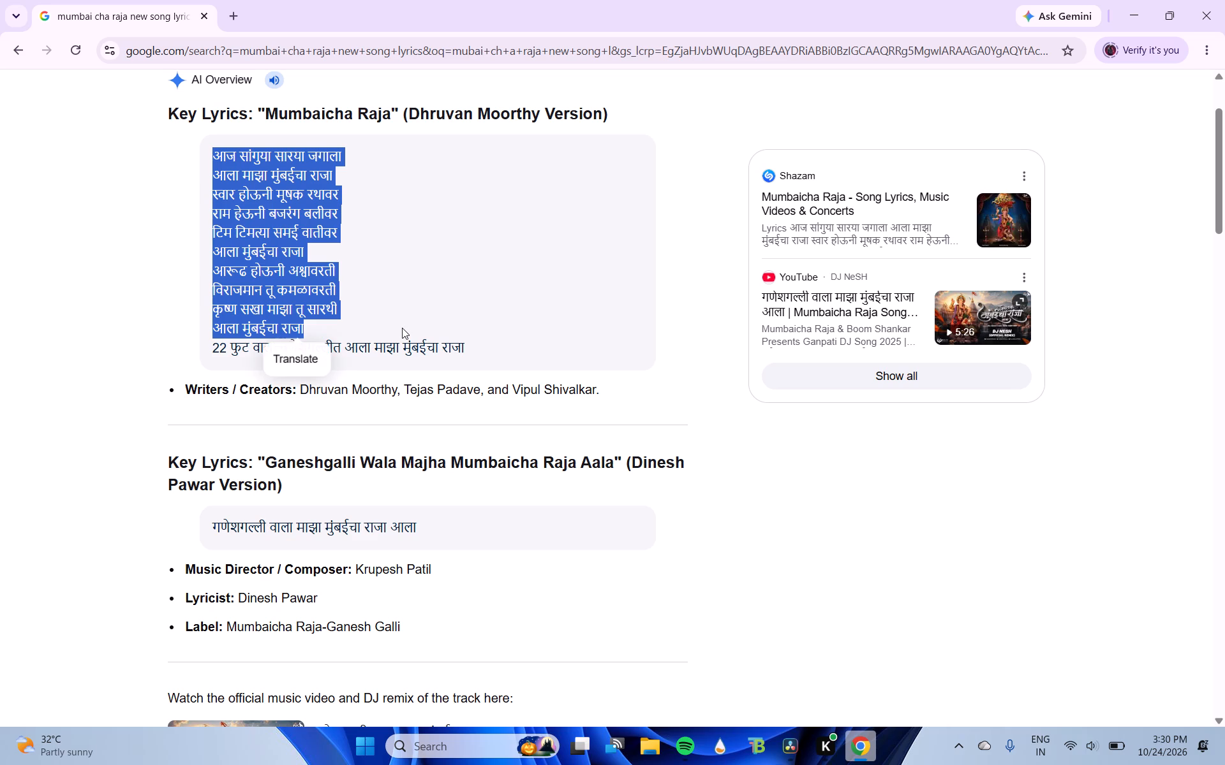
key("ctrl+c")
Switch back to the DaVinci Resolve slideshow project.
left_click(796, 747)
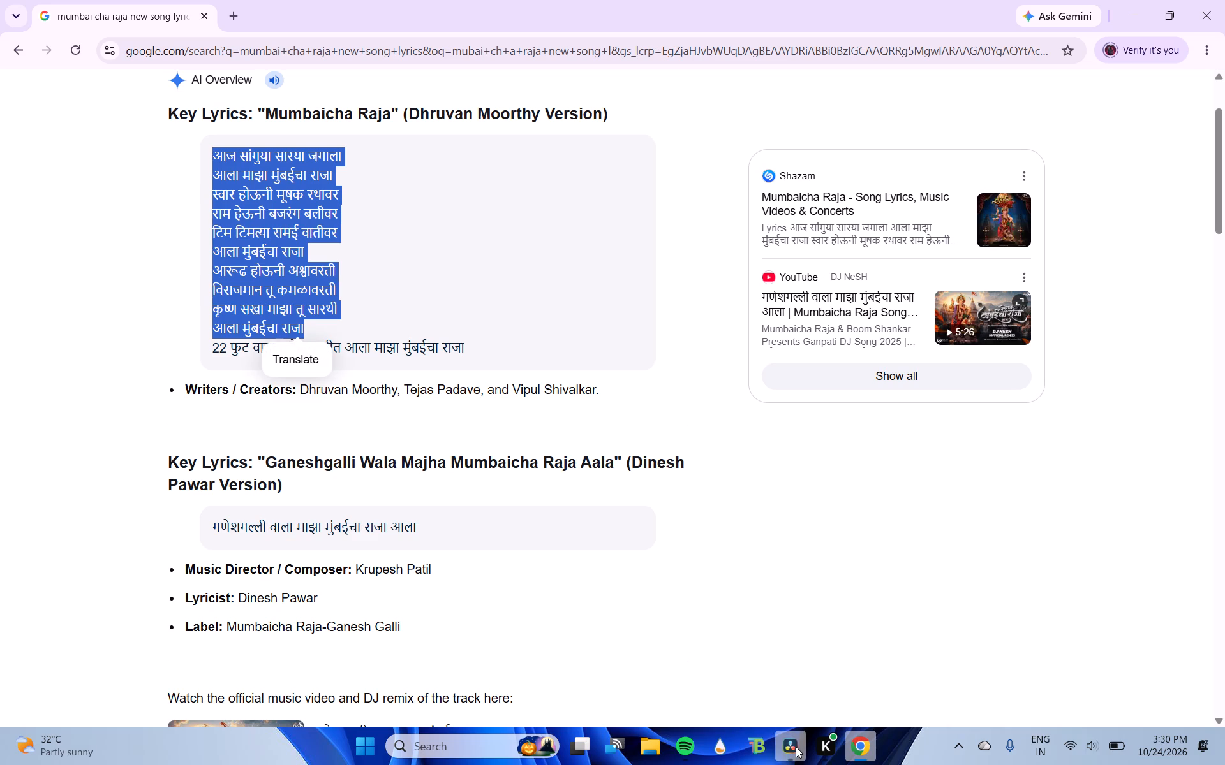
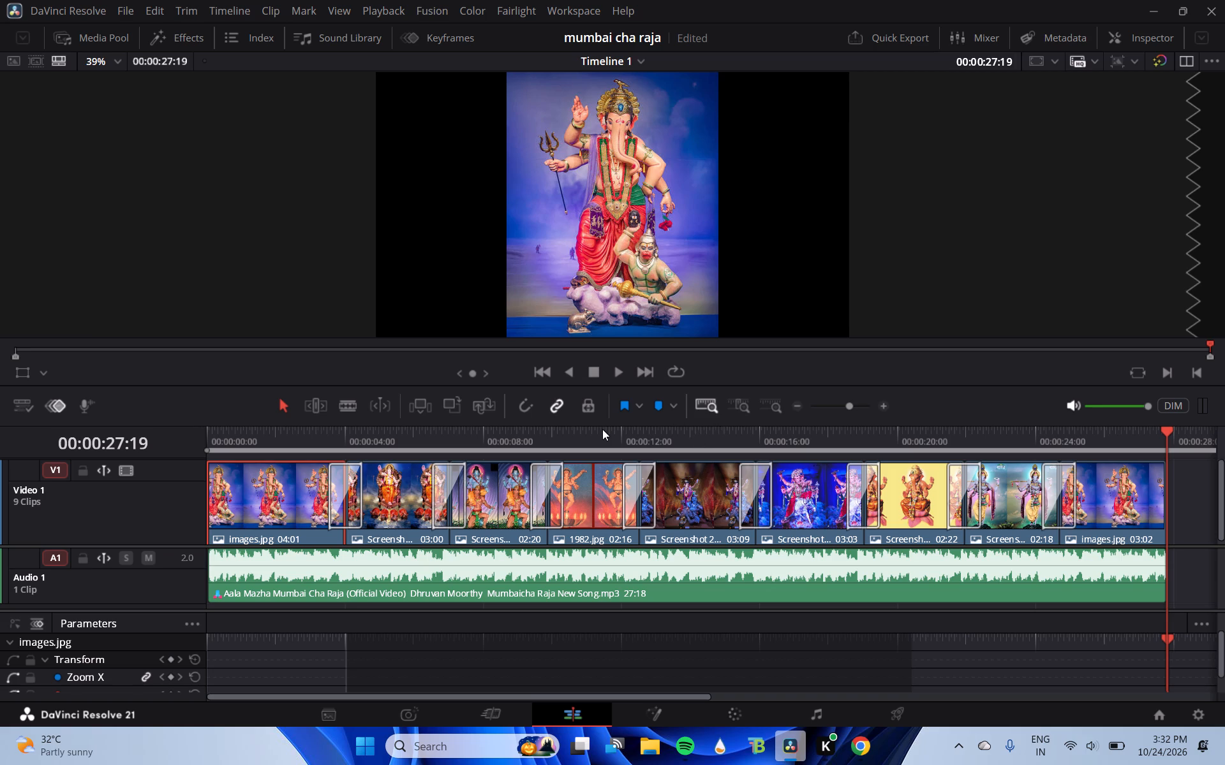
Display the title templates in the effects library.
left_click(195, 33)
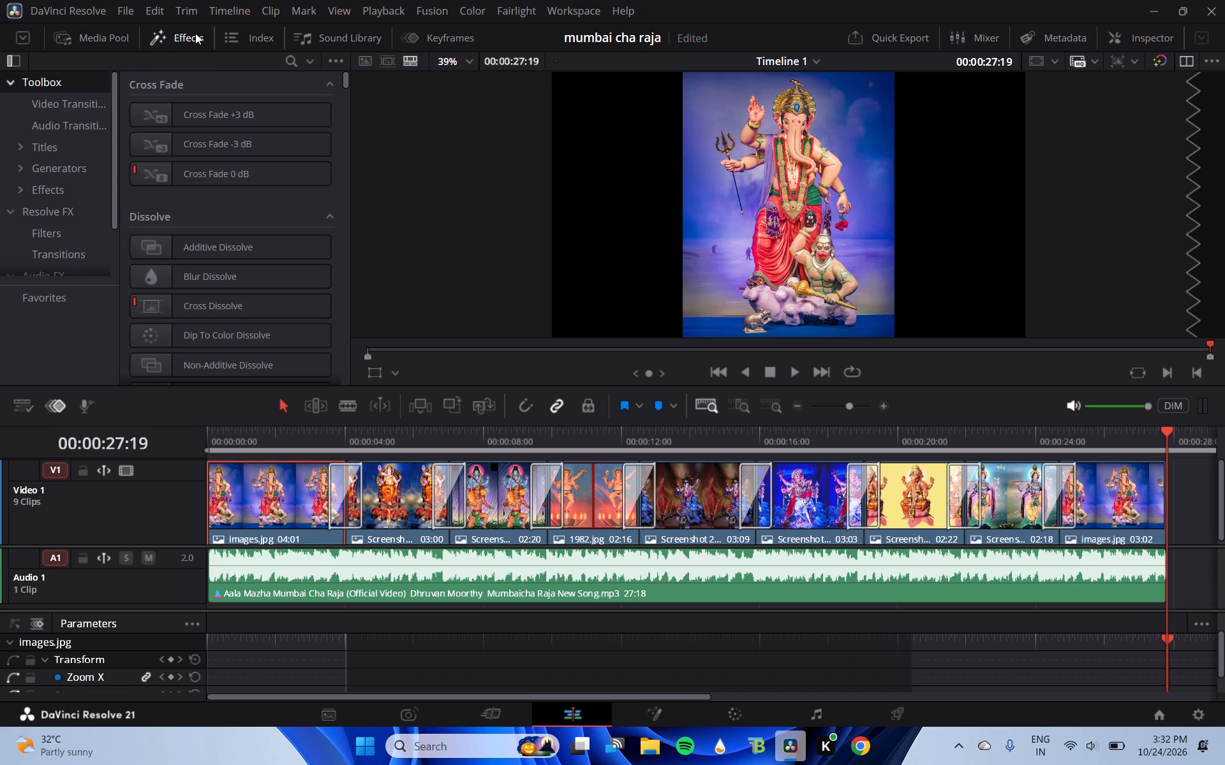
left_click(69, 146)
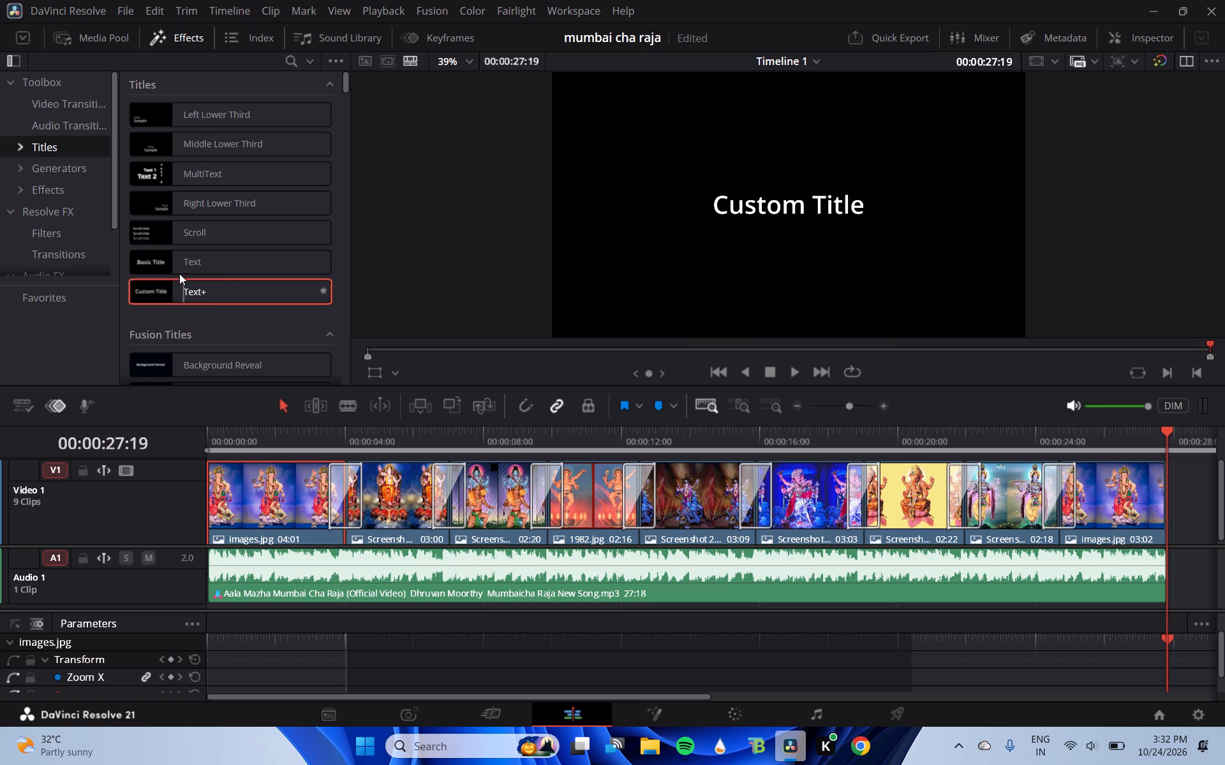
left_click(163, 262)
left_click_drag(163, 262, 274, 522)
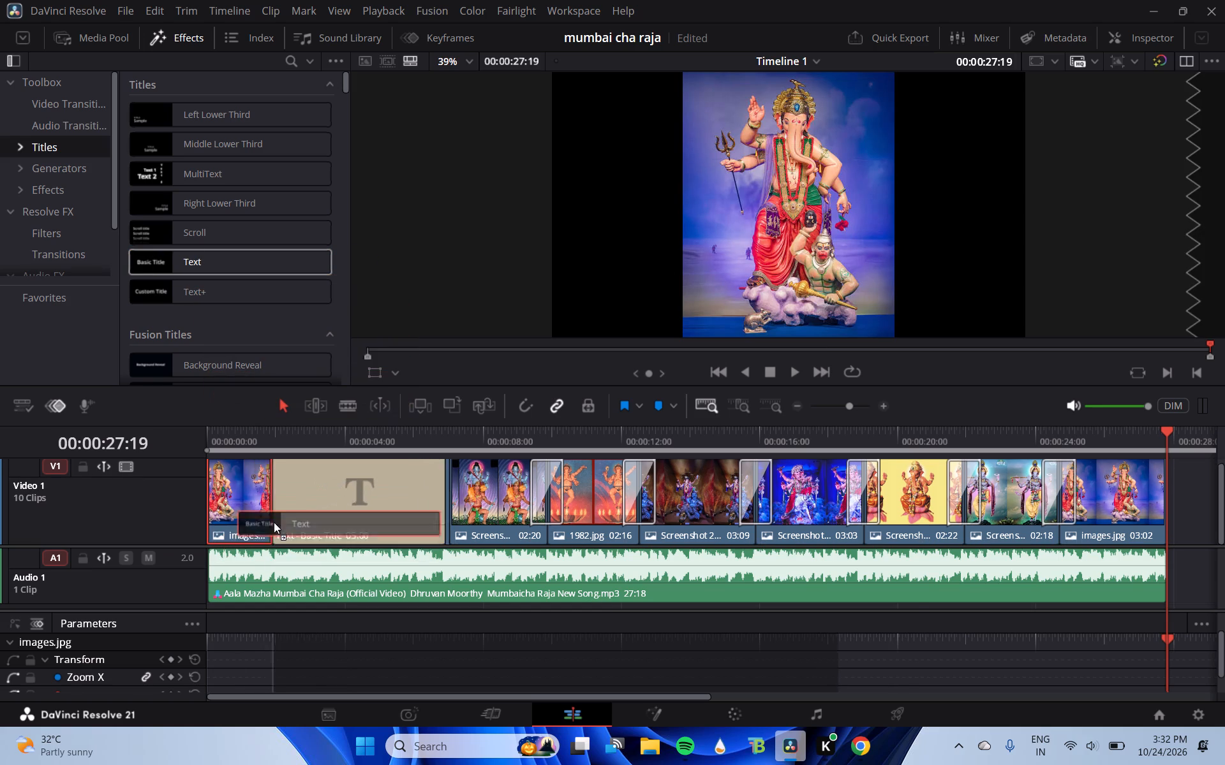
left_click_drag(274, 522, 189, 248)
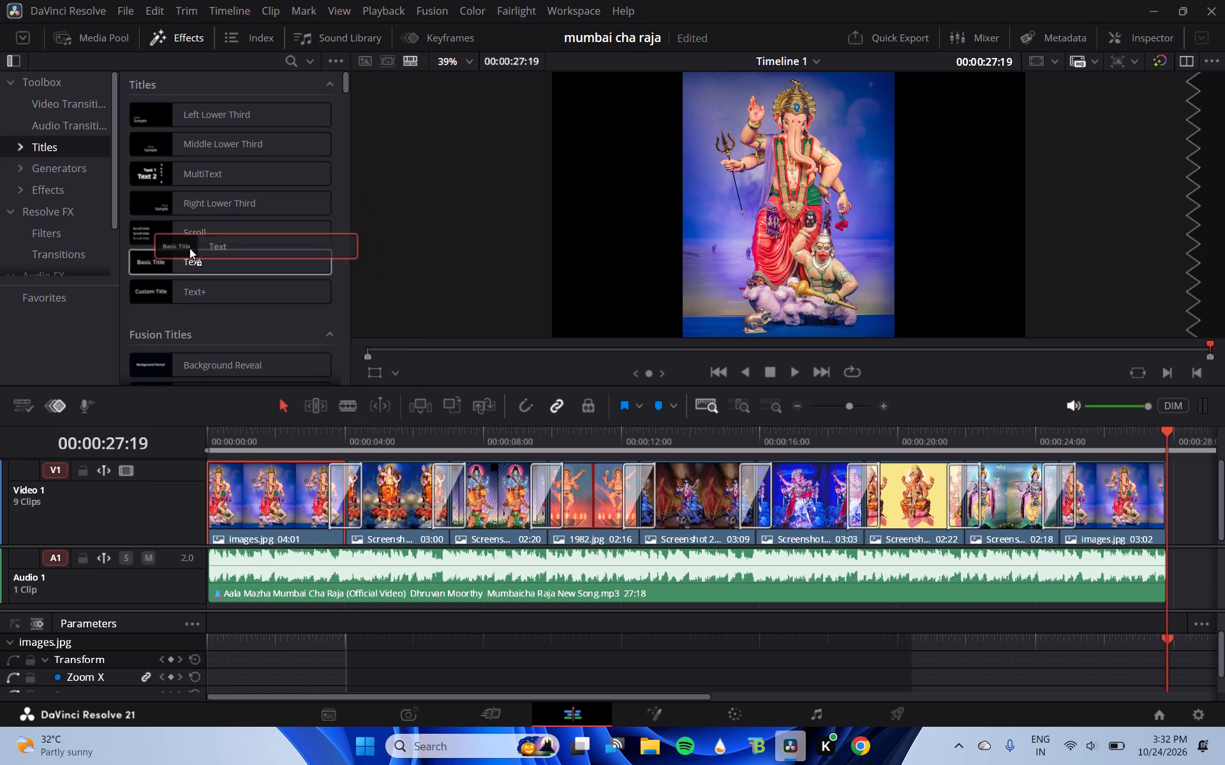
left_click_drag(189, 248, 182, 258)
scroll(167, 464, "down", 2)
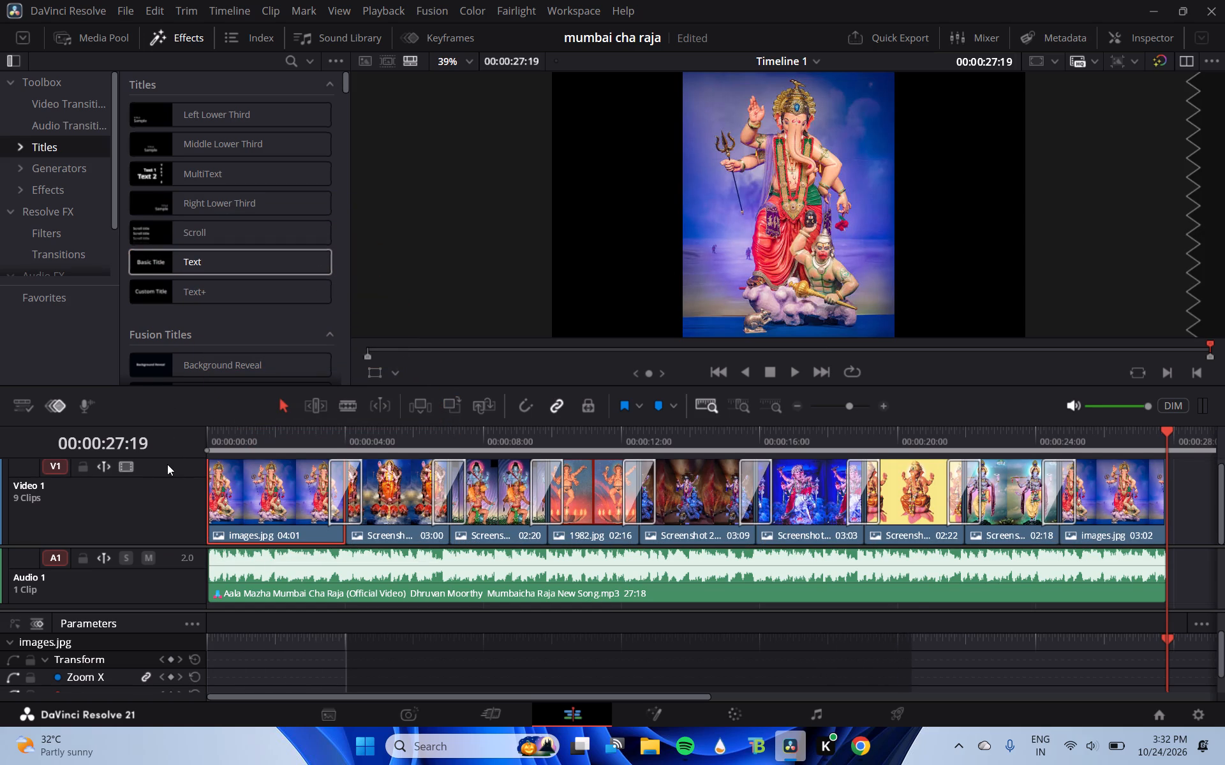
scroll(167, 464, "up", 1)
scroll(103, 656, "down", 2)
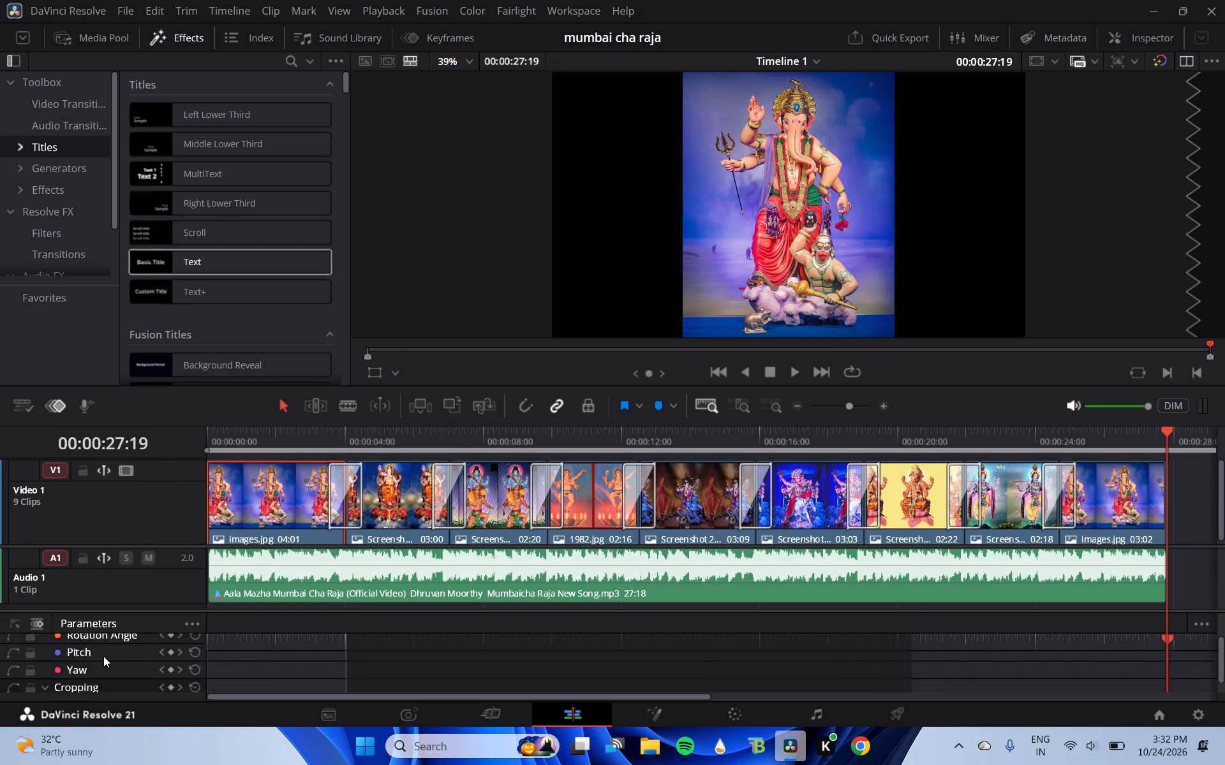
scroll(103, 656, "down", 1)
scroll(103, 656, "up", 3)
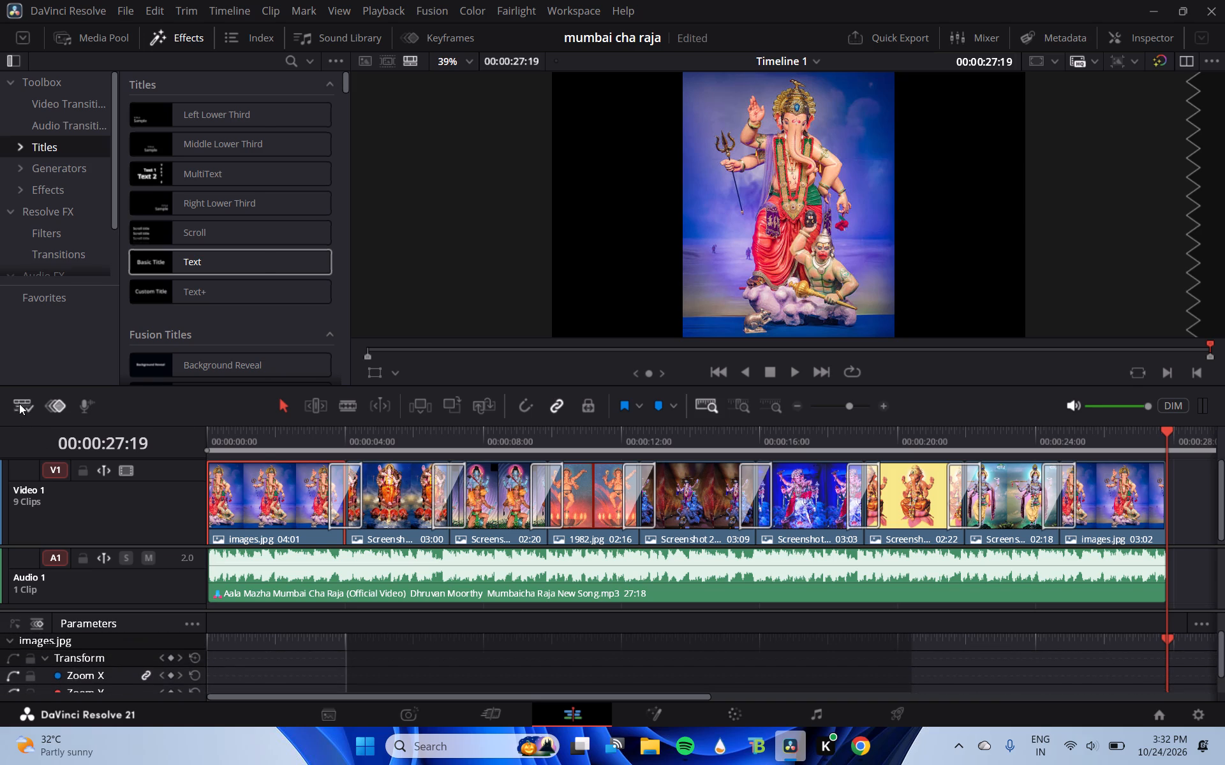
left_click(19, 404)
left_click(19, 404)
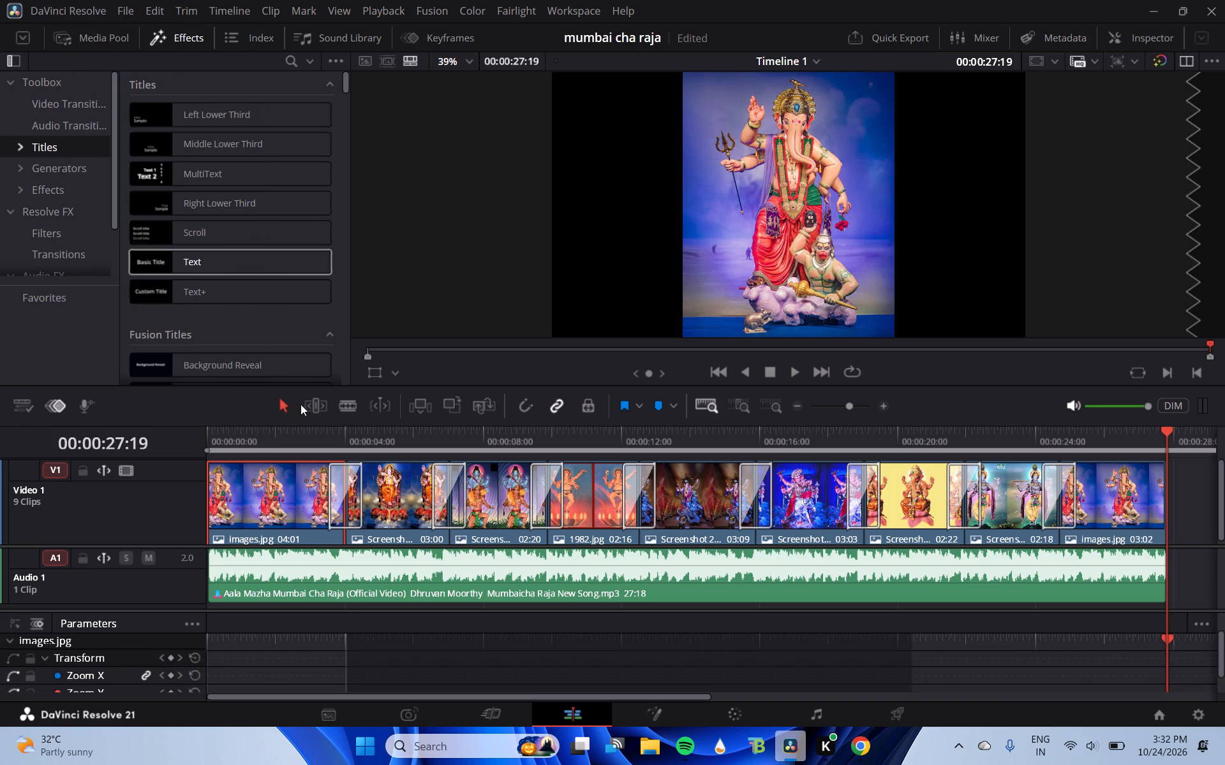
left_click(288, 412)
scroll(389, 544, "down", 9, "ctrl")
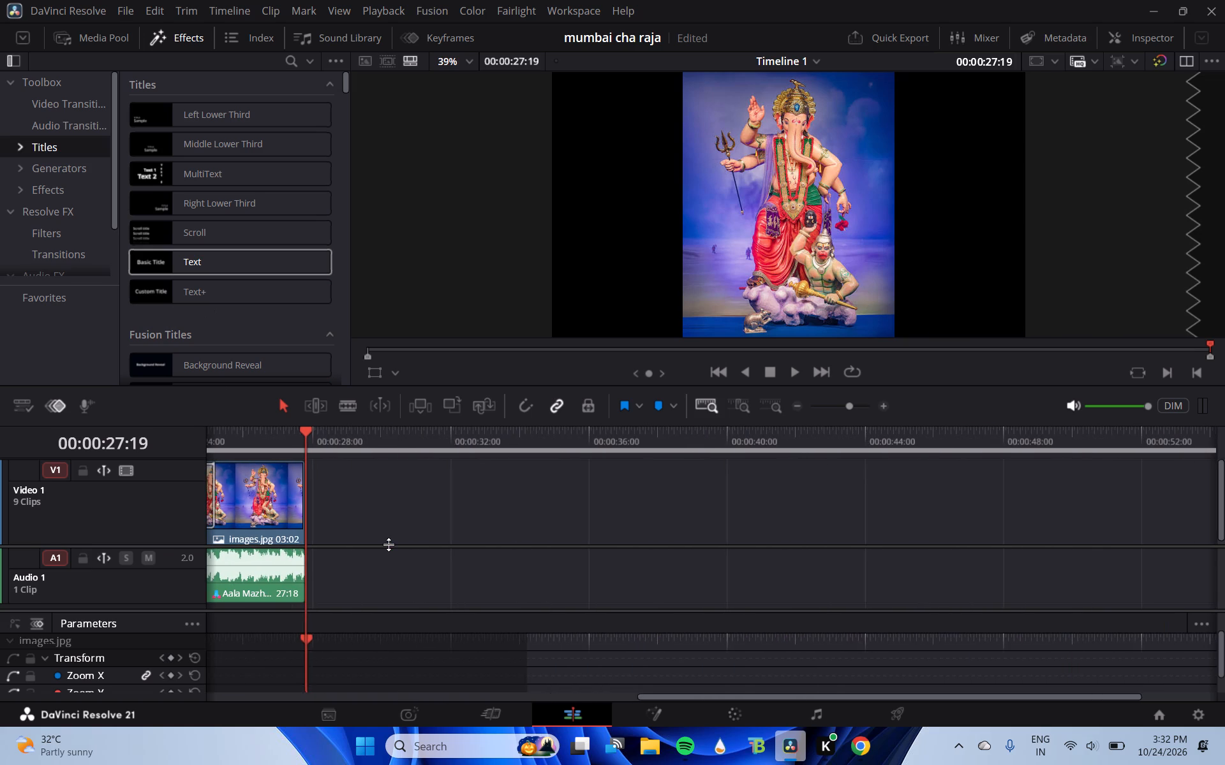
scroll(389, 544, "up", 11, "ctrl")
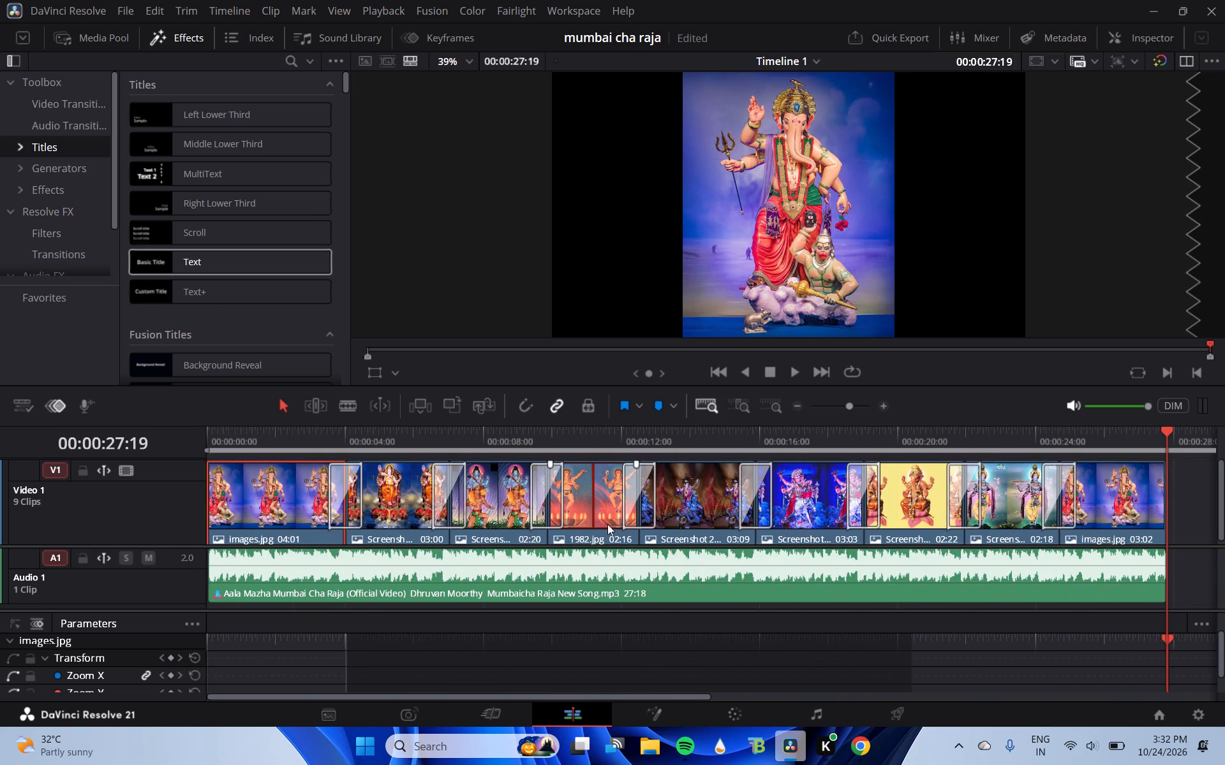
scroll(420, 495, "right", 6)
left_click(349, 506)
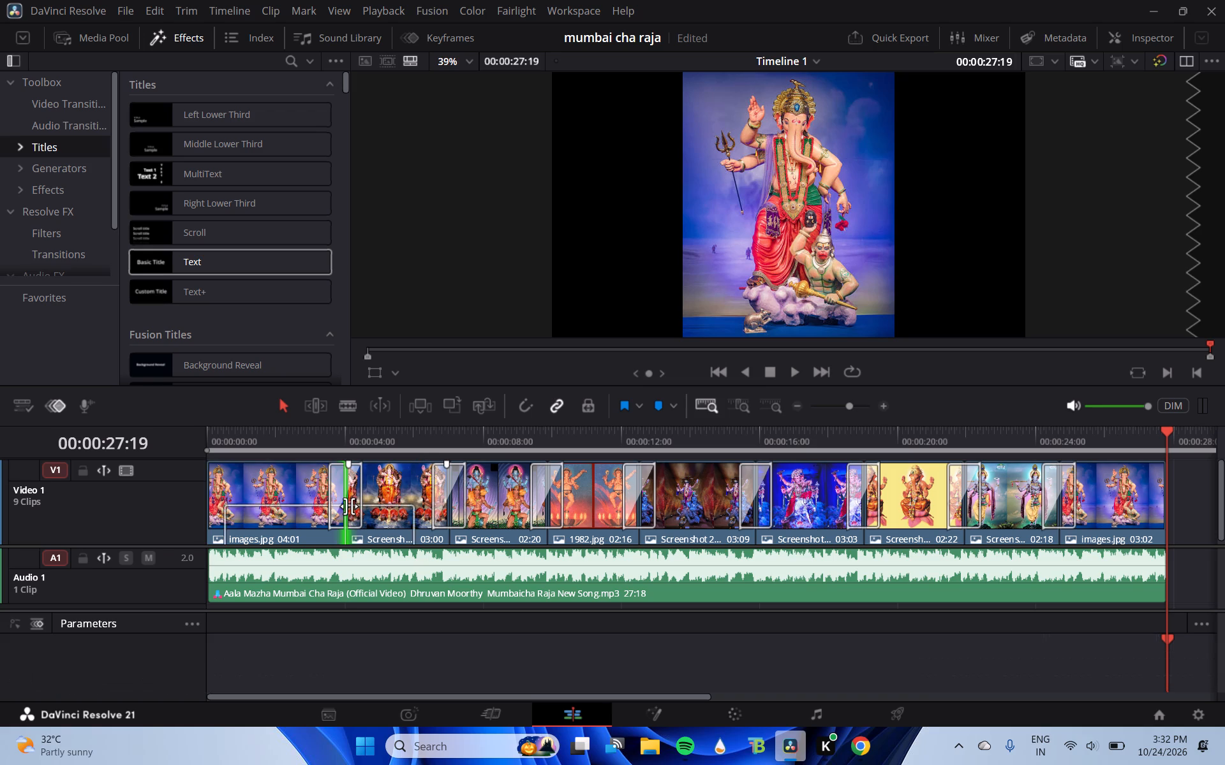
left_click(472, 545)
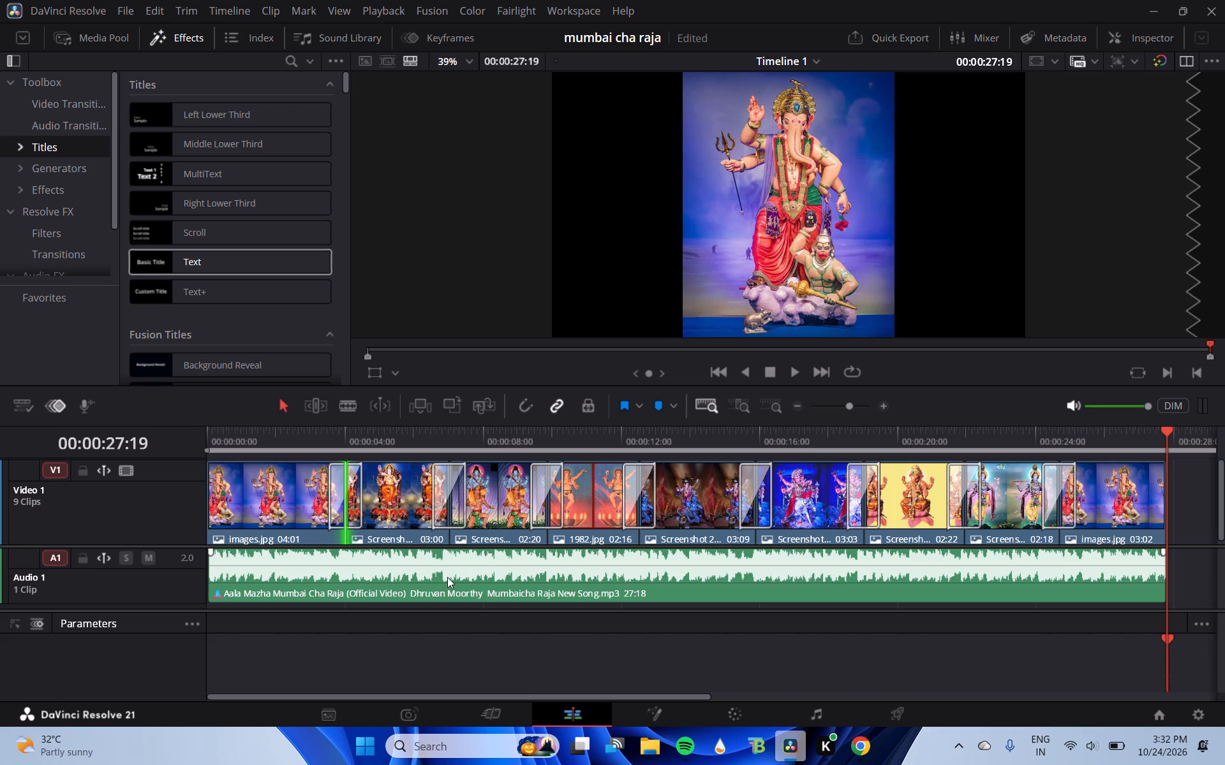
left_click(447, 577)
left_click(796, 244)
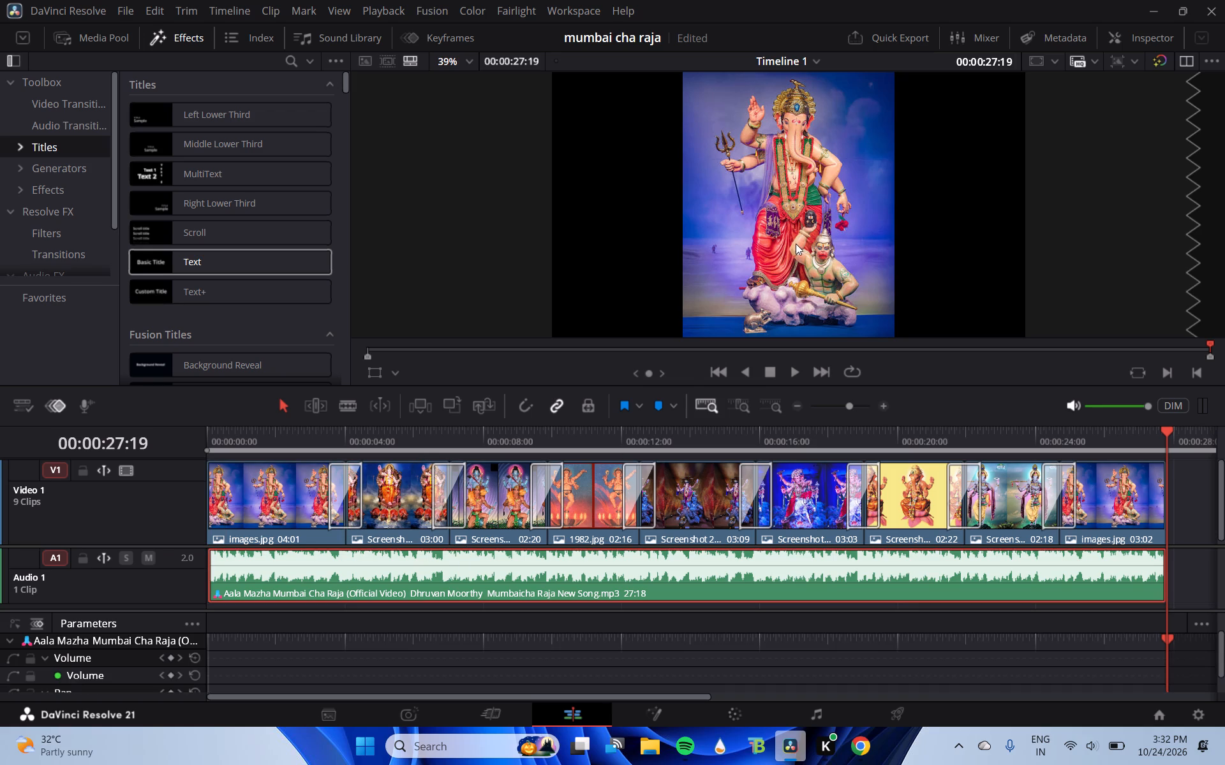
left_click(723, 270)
Move the playhead to the start of the timeline and play the opening slides with the song.
left_click(794, 371)
left_click(246, 427)
left_click_drag(246, 427, 140, 439)
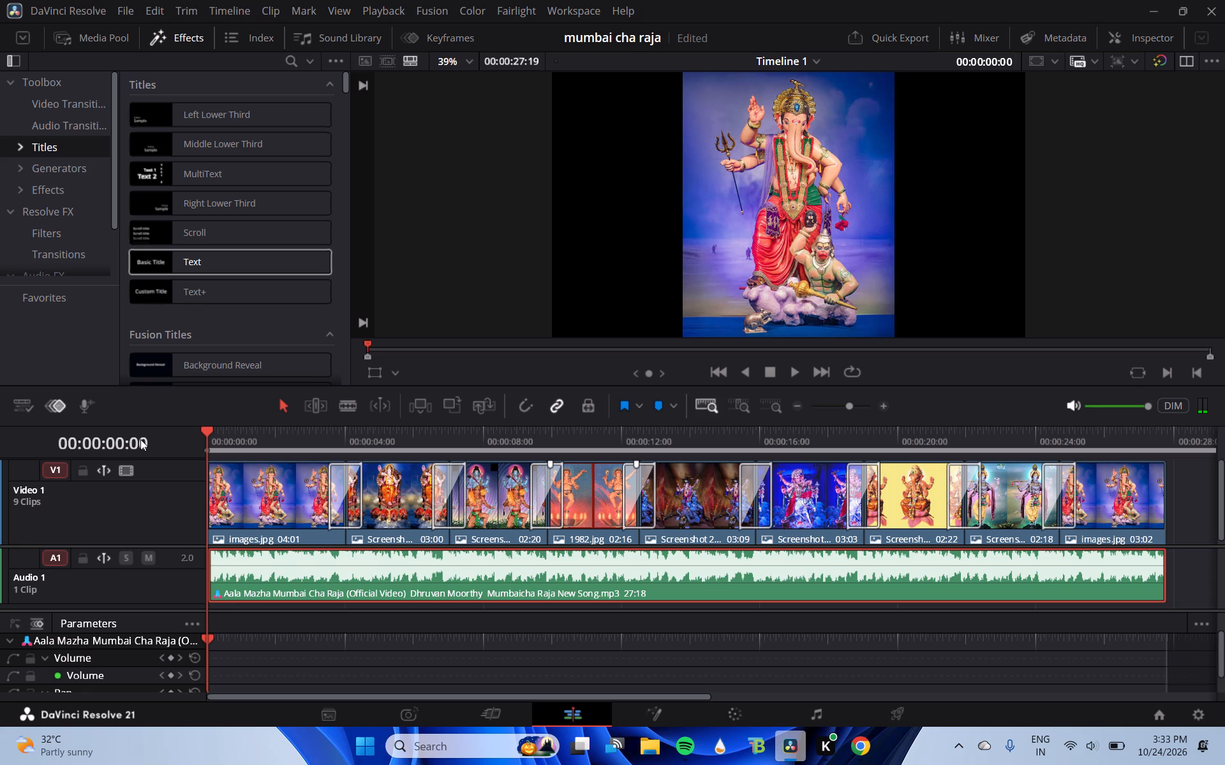
left_click(792, 377)
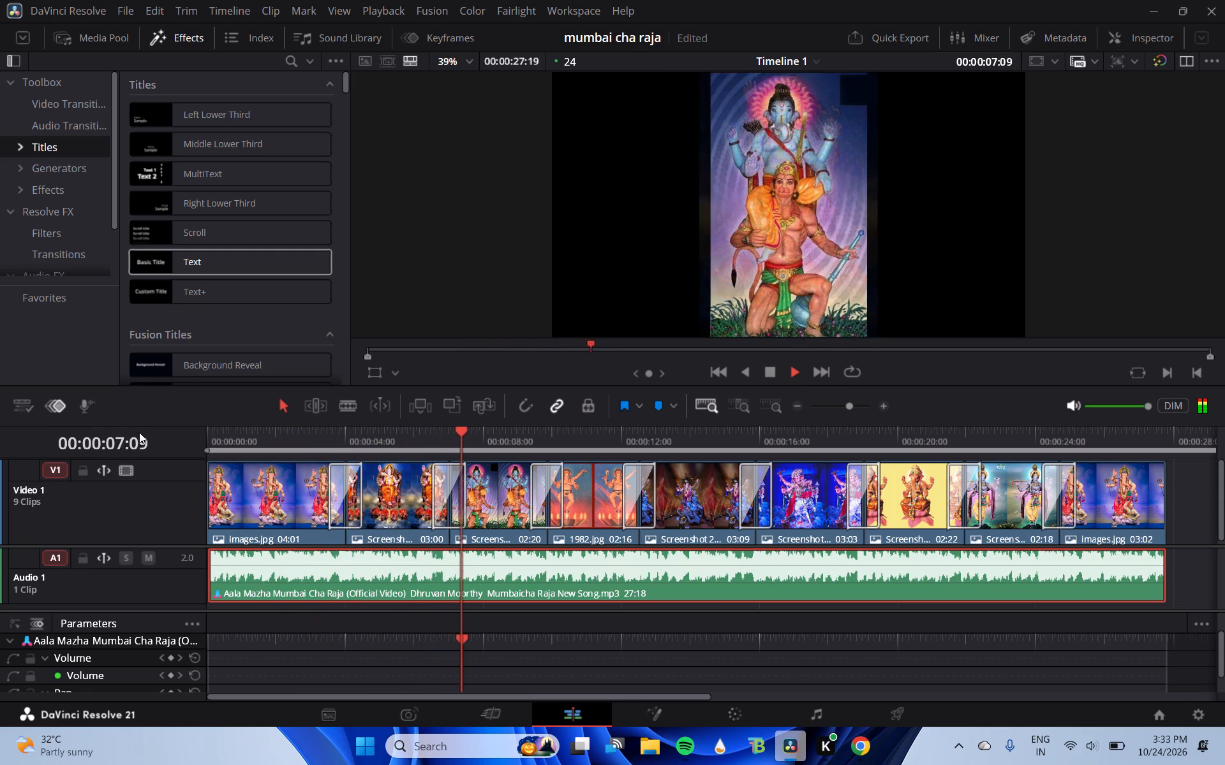
left_click_drag(317, 446, 123, 432)
Preview the basic Text title template in the viewer and return the playhead to the timeline's start.
left_click(191, 266)
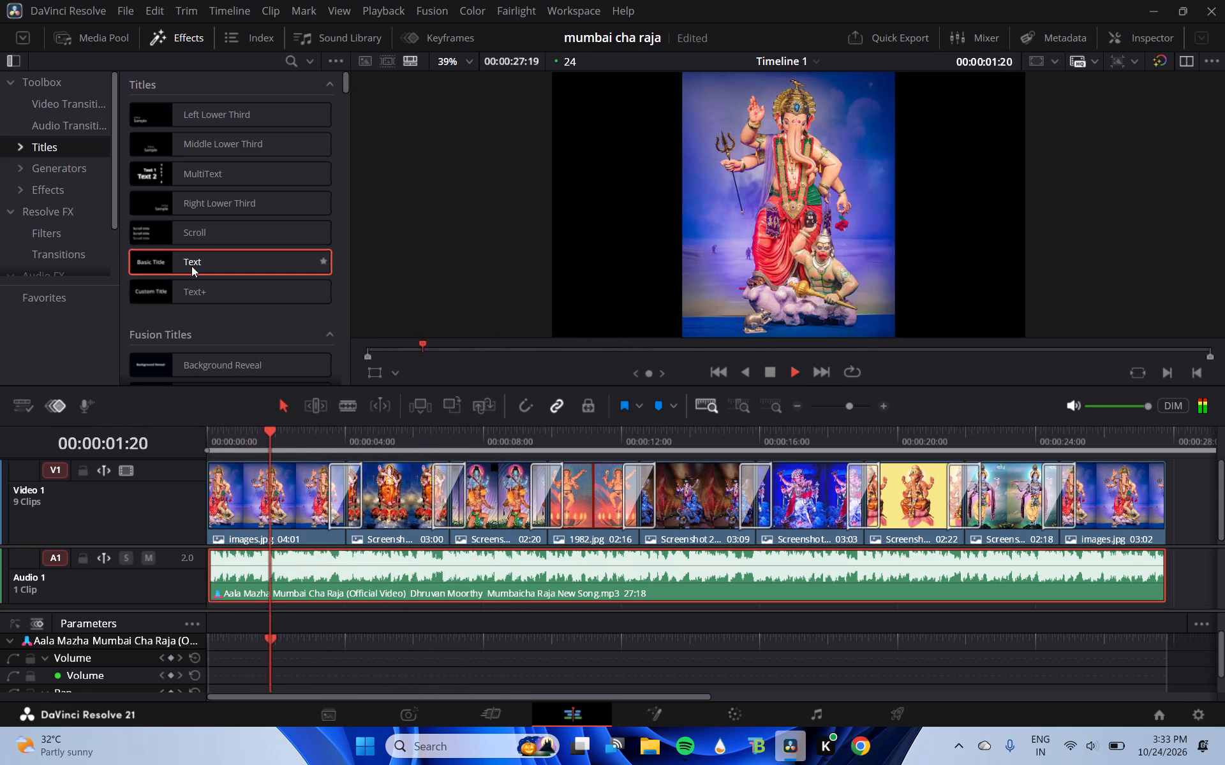
double_click(191, 266)
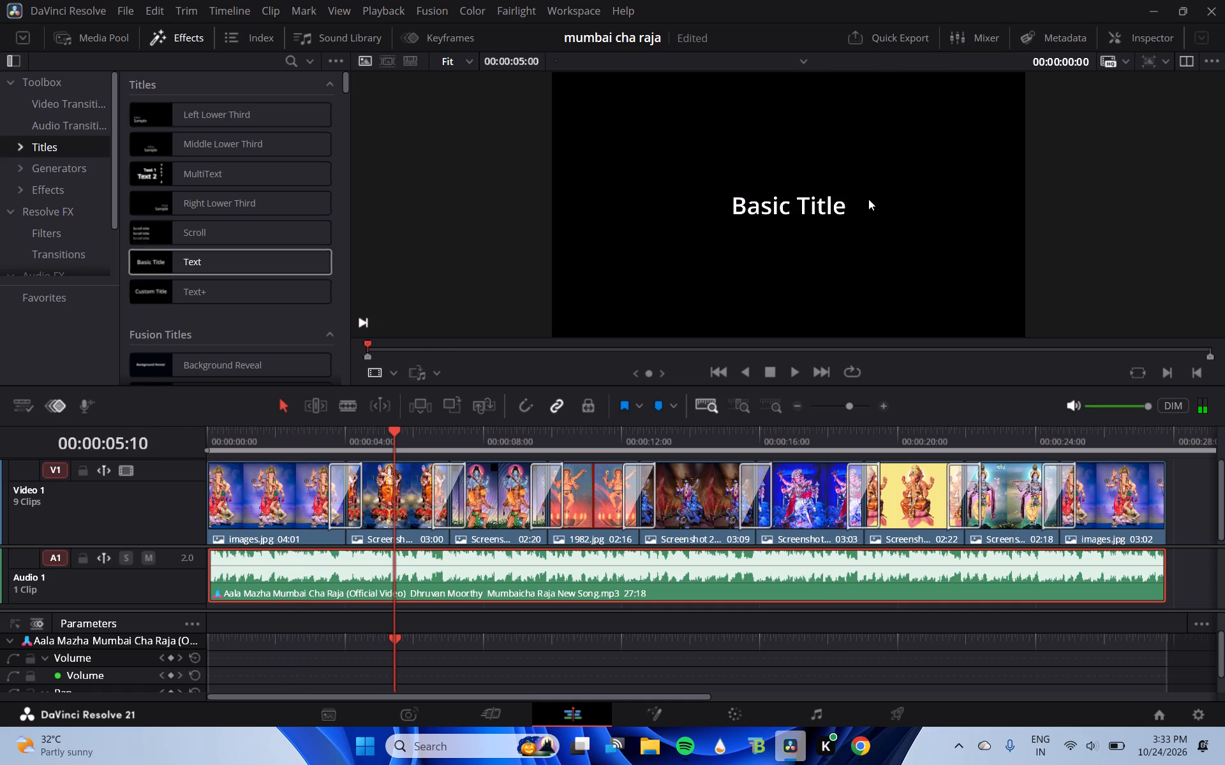
left_click(868, 199)
left_click_drag(394, 431, 181, 430)
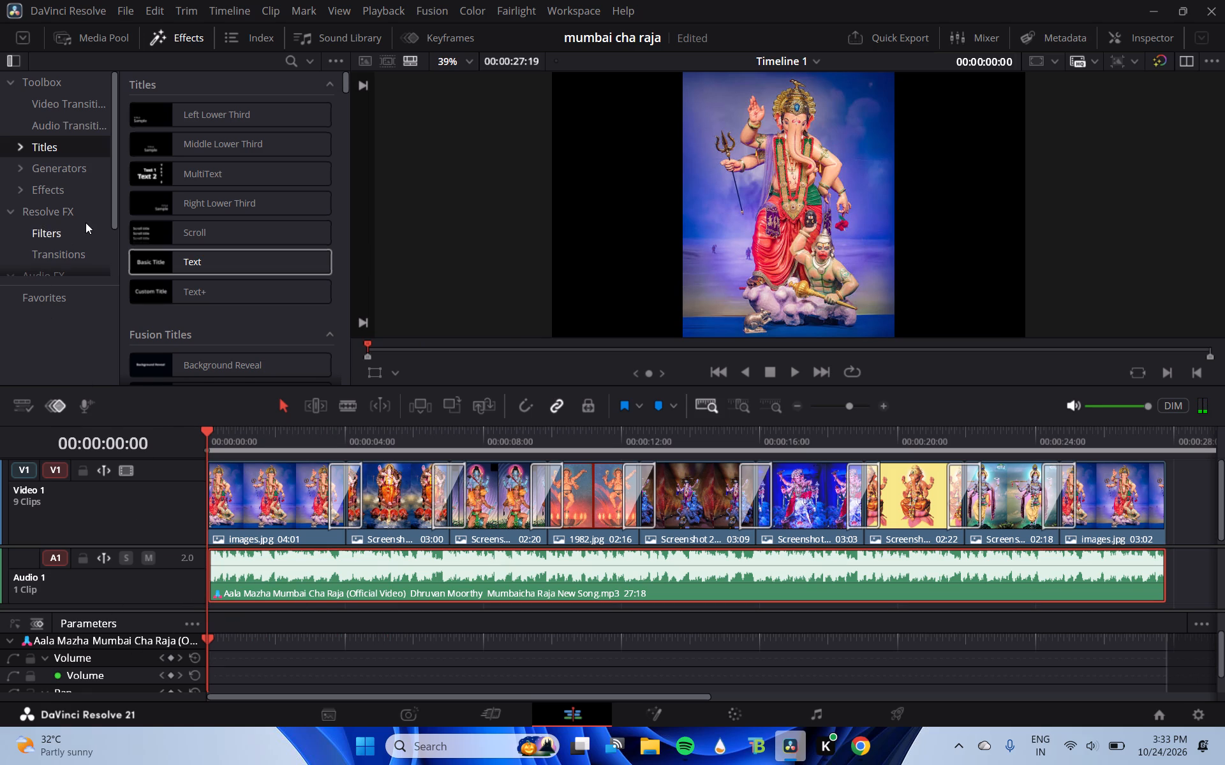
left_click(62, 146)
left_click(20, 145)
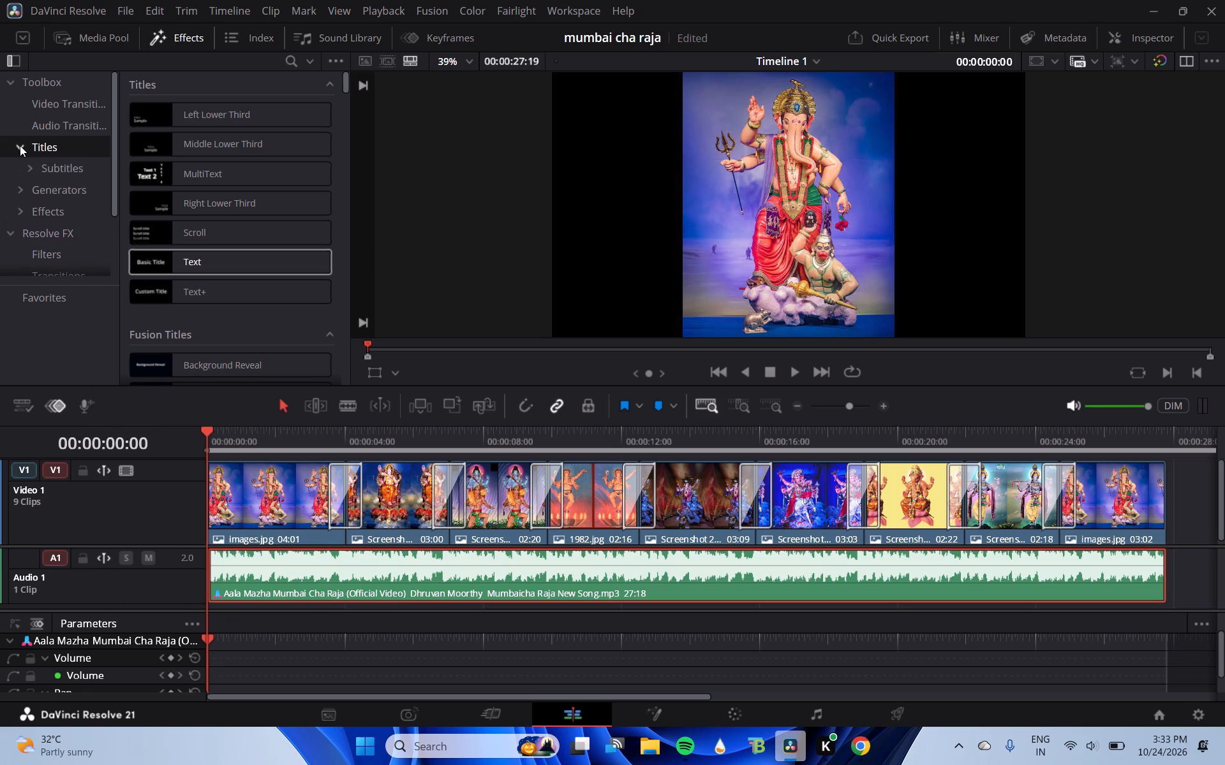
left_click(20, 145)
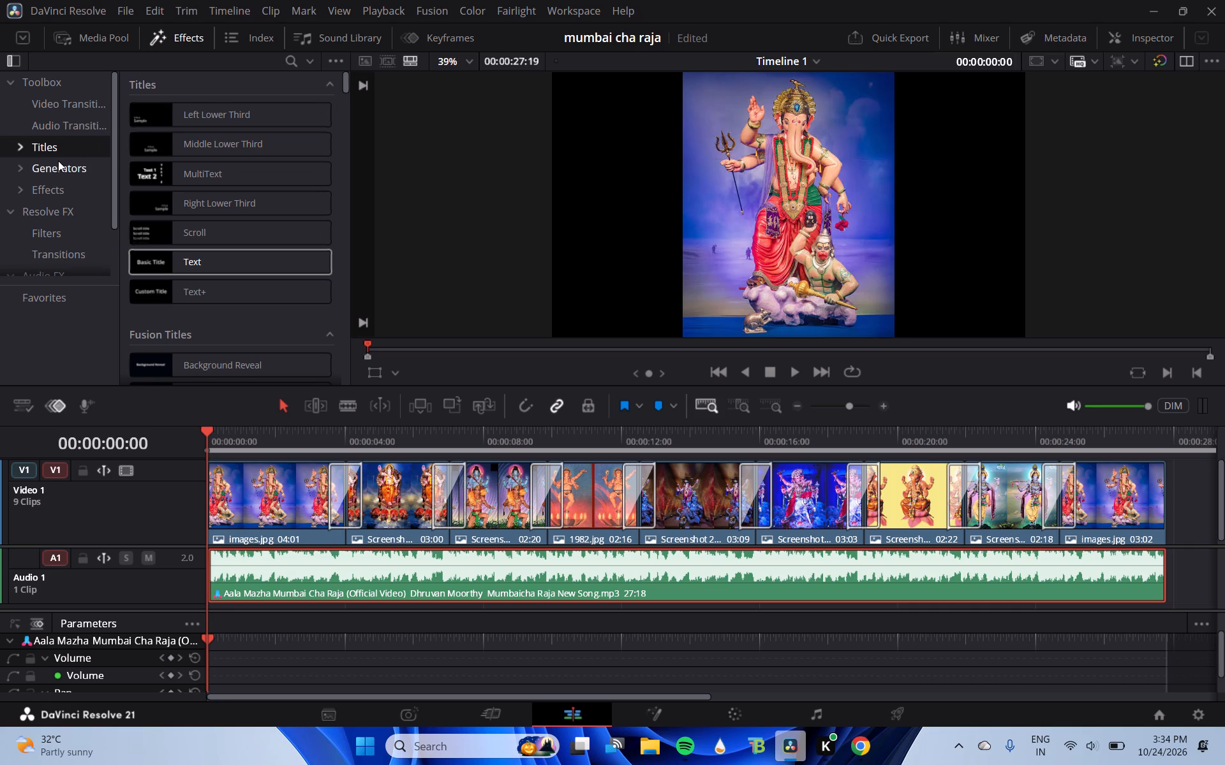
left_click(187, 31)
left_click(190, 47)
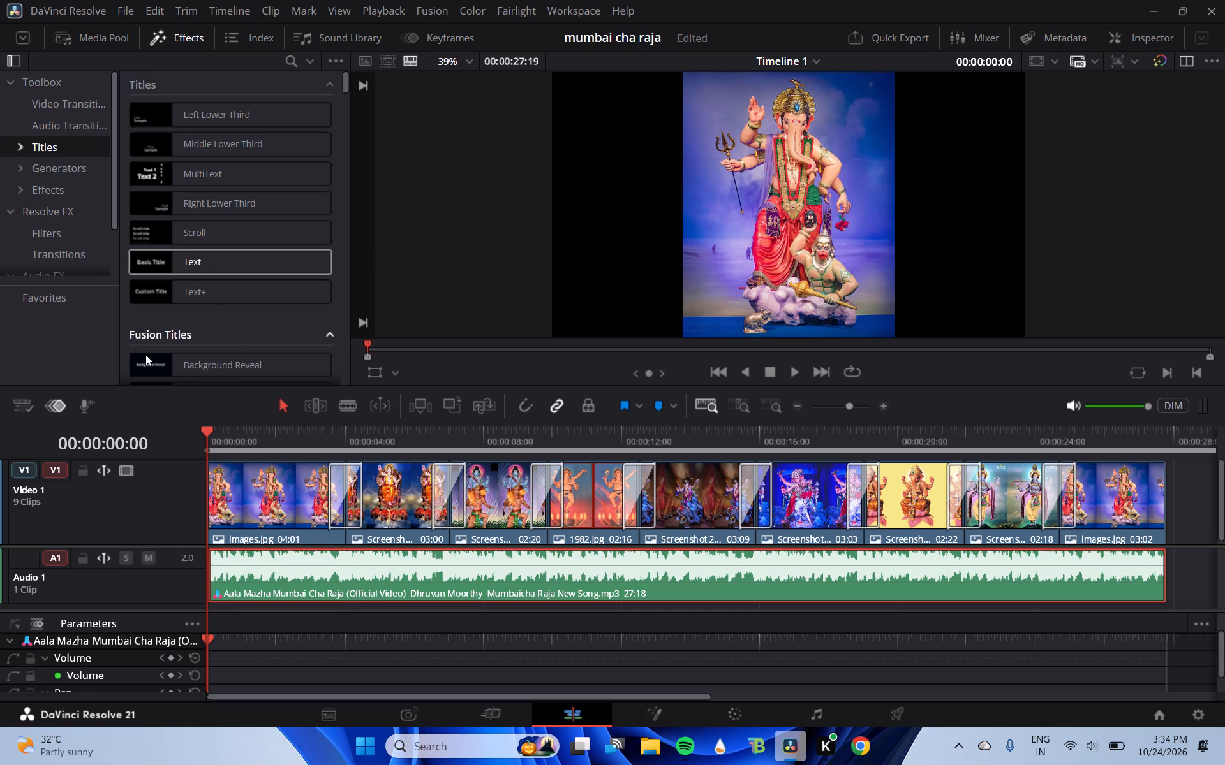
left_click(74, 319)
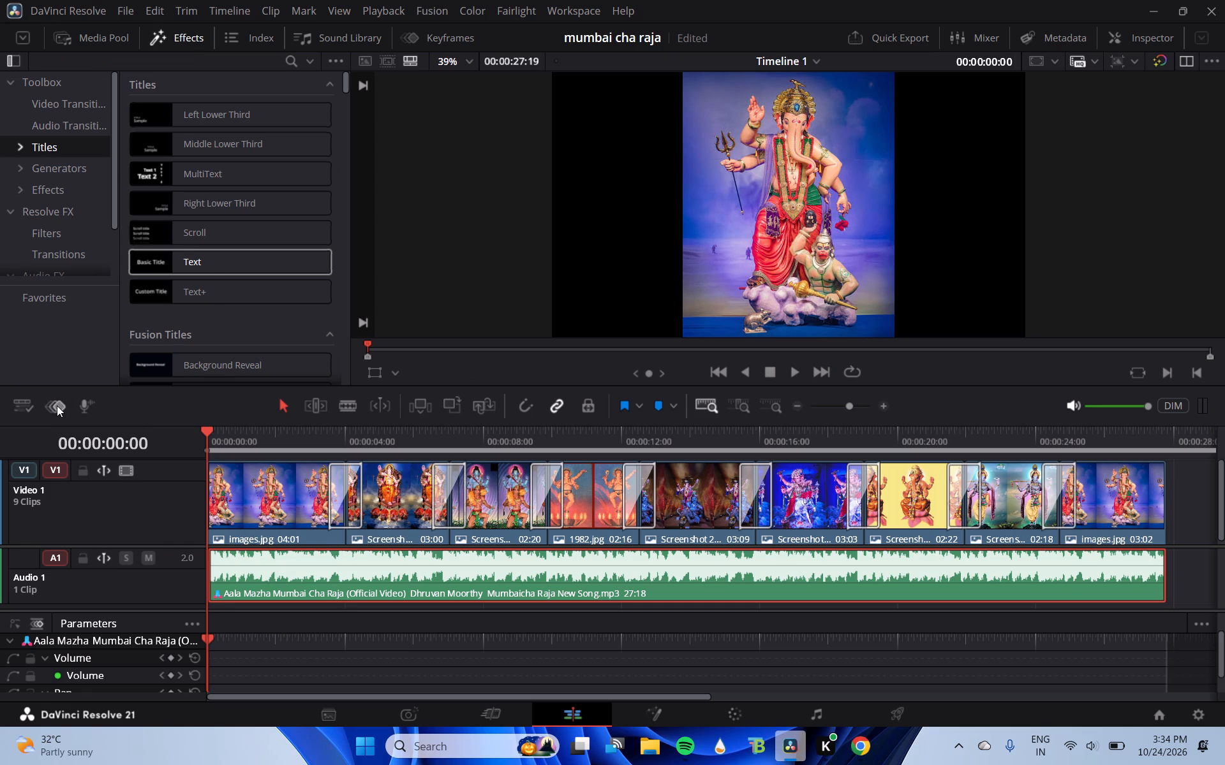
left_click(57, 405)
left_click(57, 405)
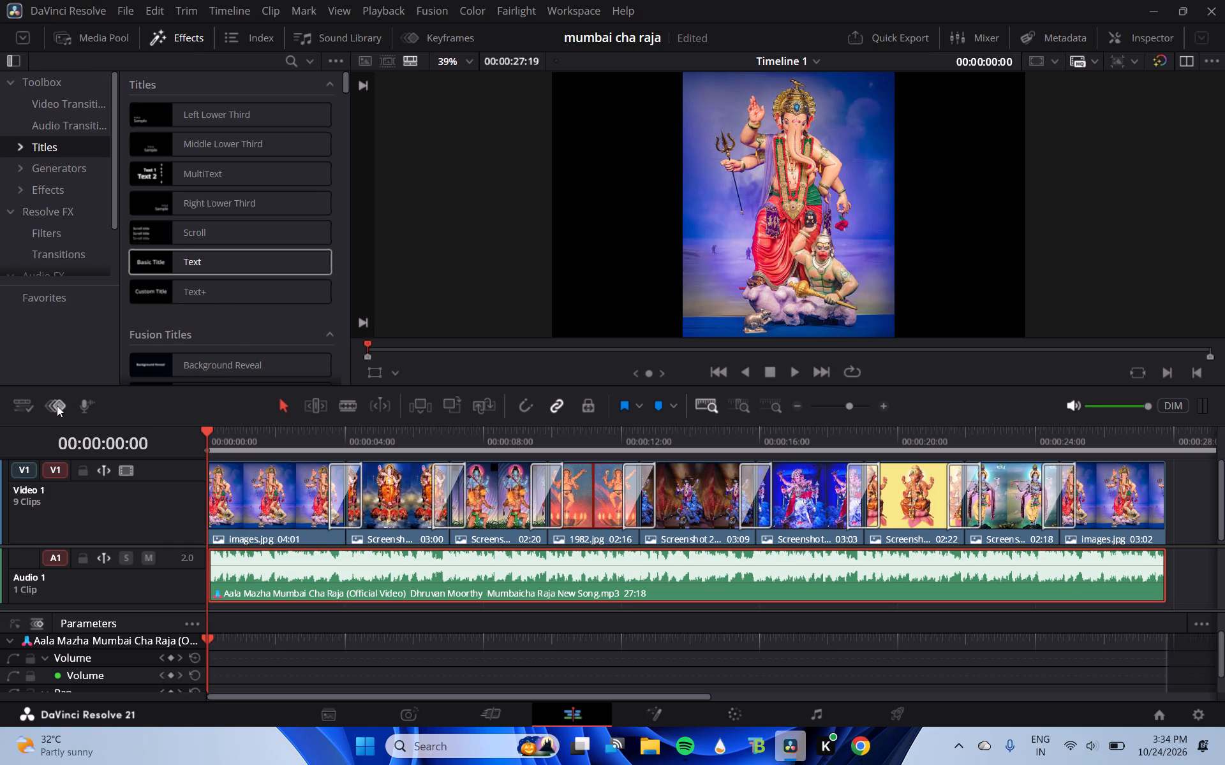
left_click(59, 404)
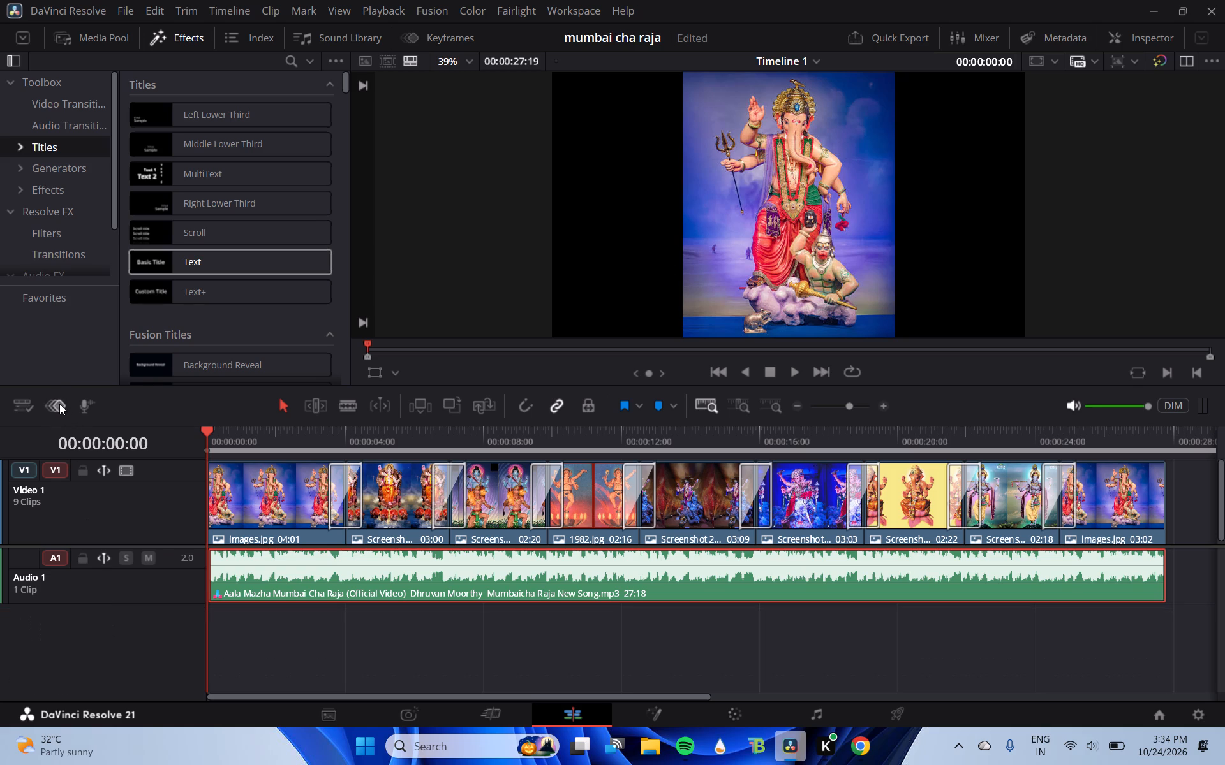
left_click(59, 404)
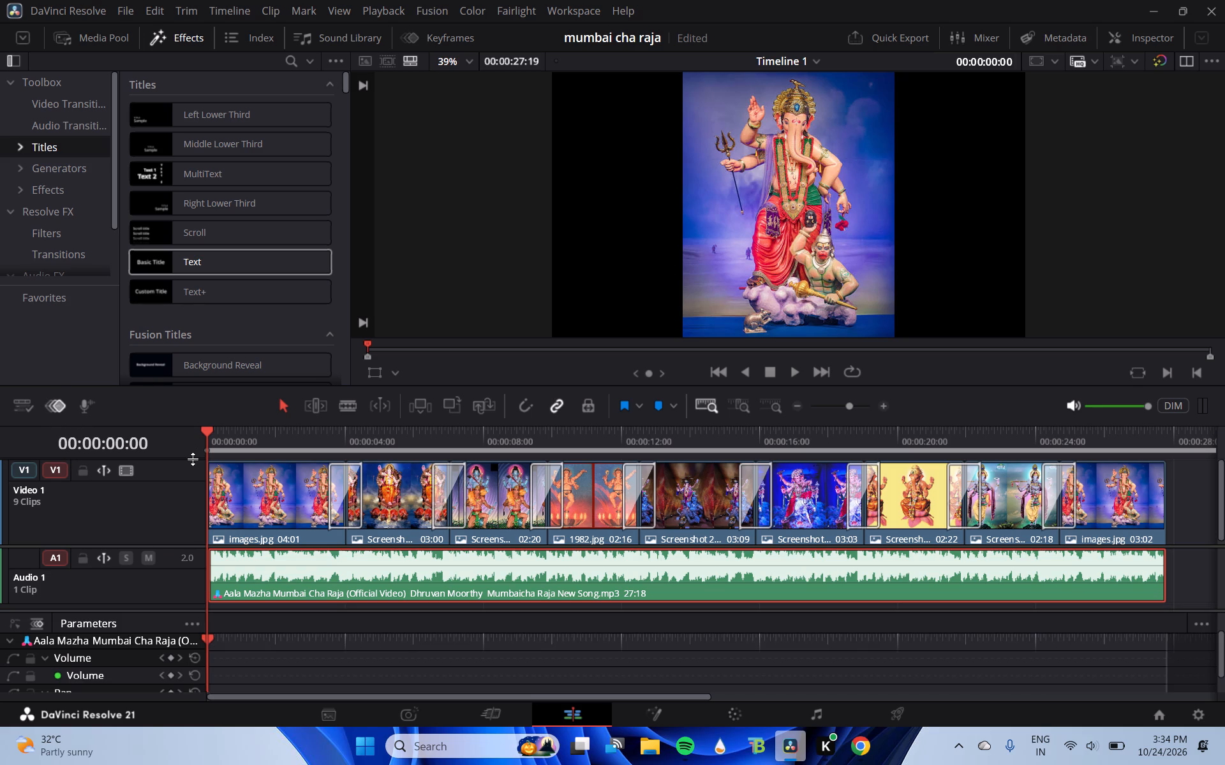
Make room above the Video 1 track and place a Text title on a new video track there, starting at about 2.5 seconds.
left_click_drag(193, 459, 197, 504)
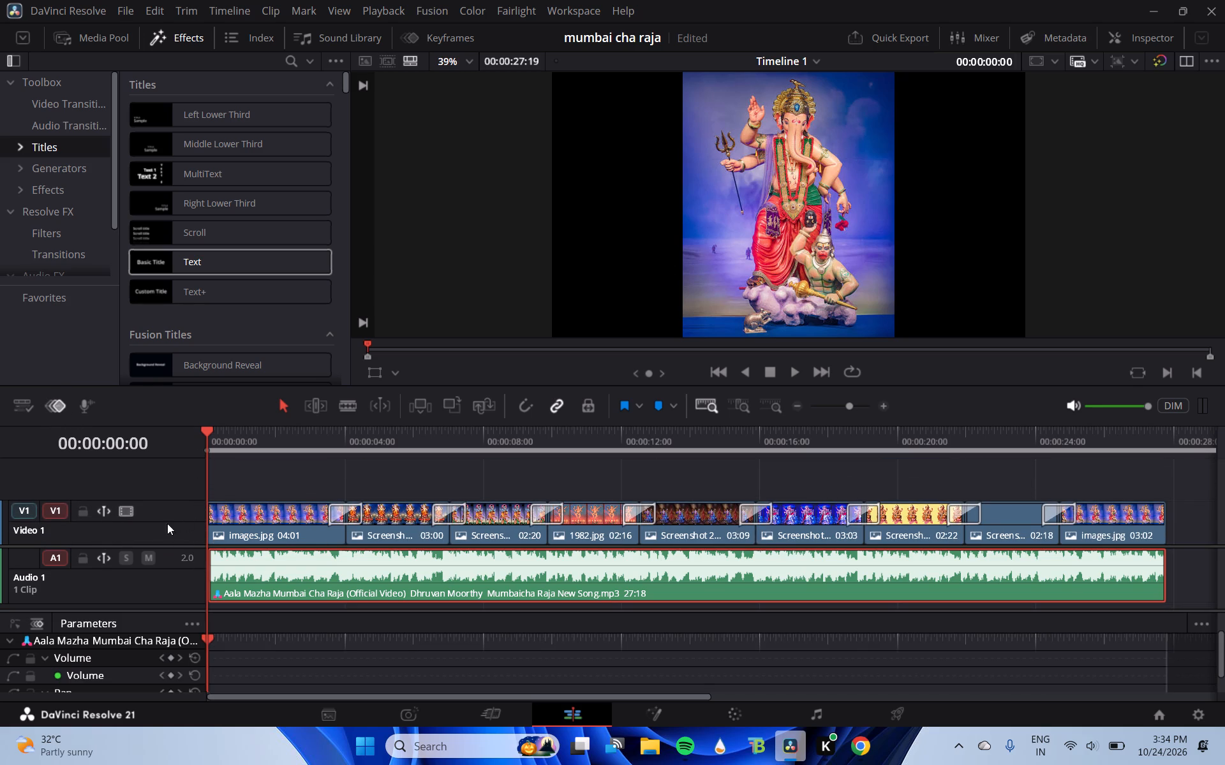
left_click_drag(189, 547, 189, 594)
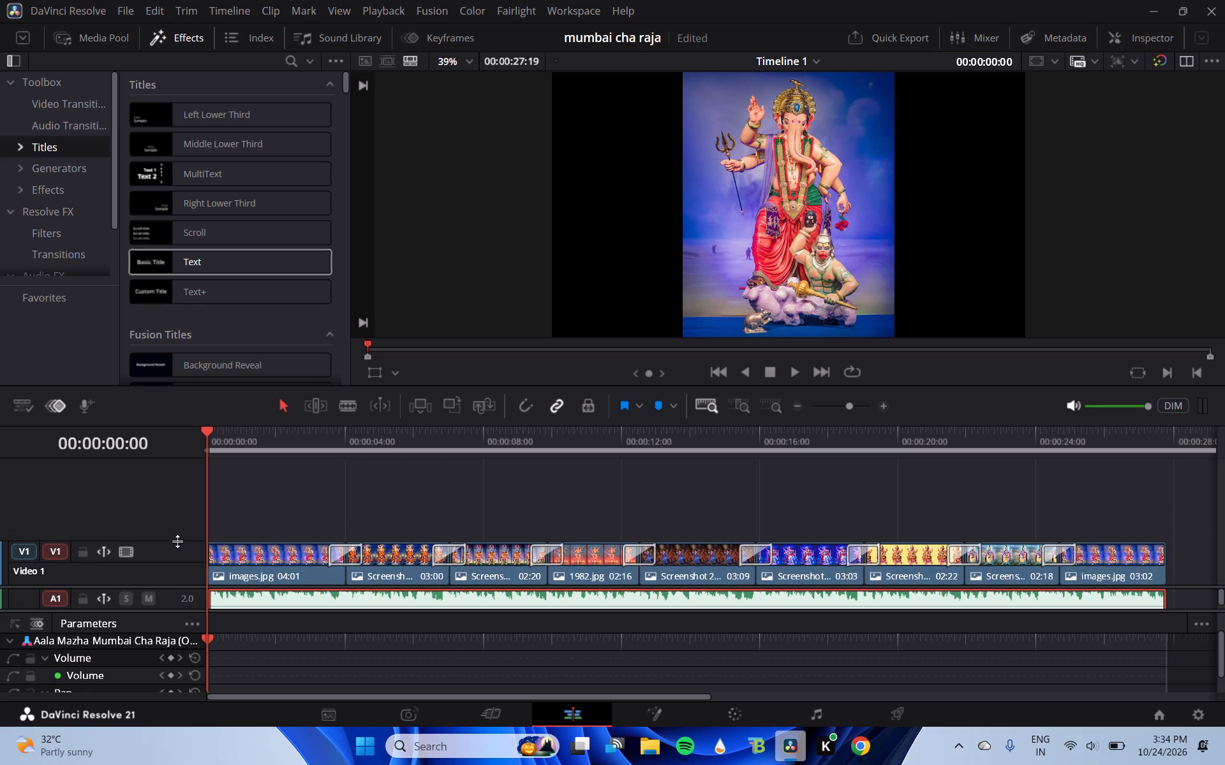
left_click_drag(177, 541, 177, 514)
left_click_drag(184, 259, 292, 490)
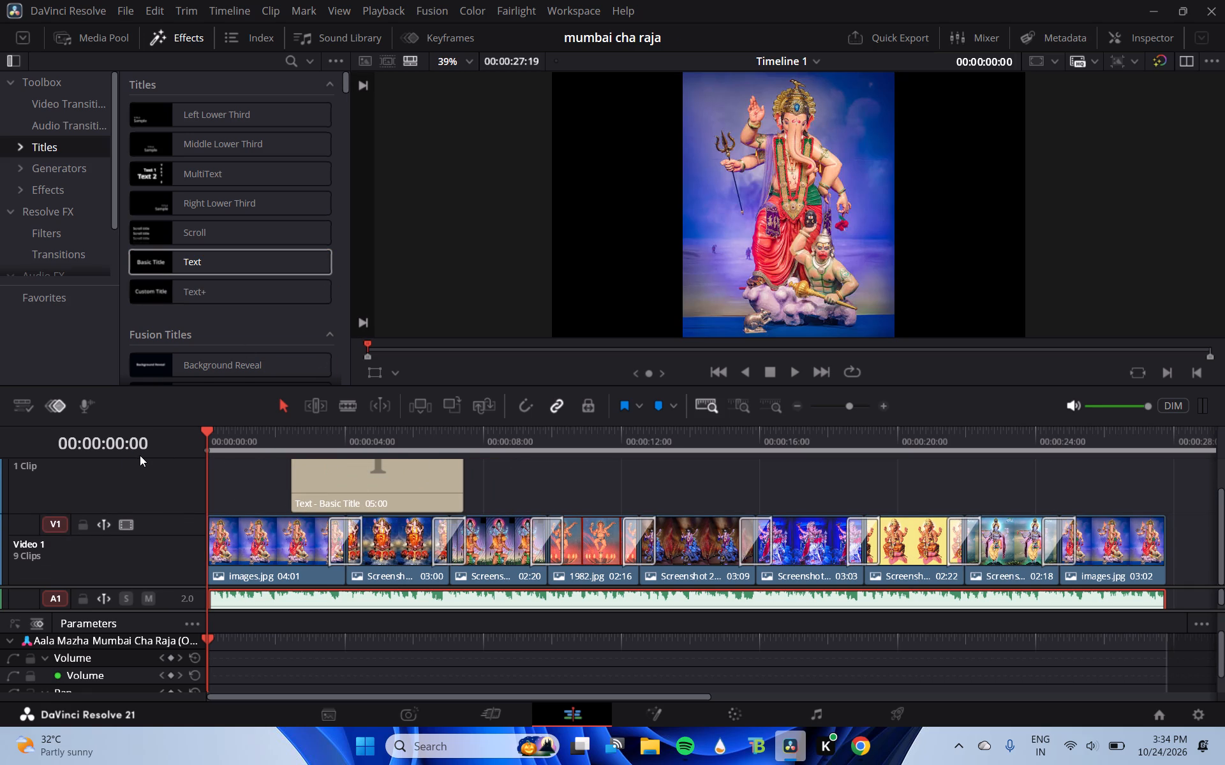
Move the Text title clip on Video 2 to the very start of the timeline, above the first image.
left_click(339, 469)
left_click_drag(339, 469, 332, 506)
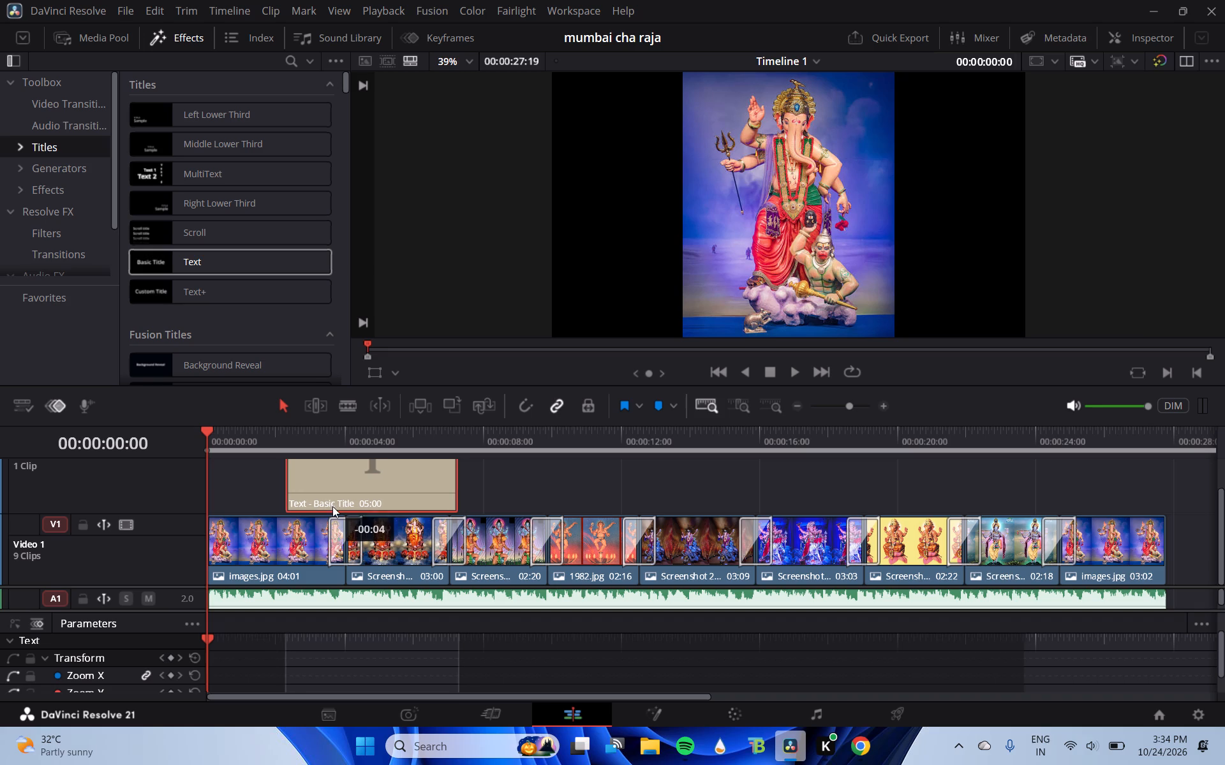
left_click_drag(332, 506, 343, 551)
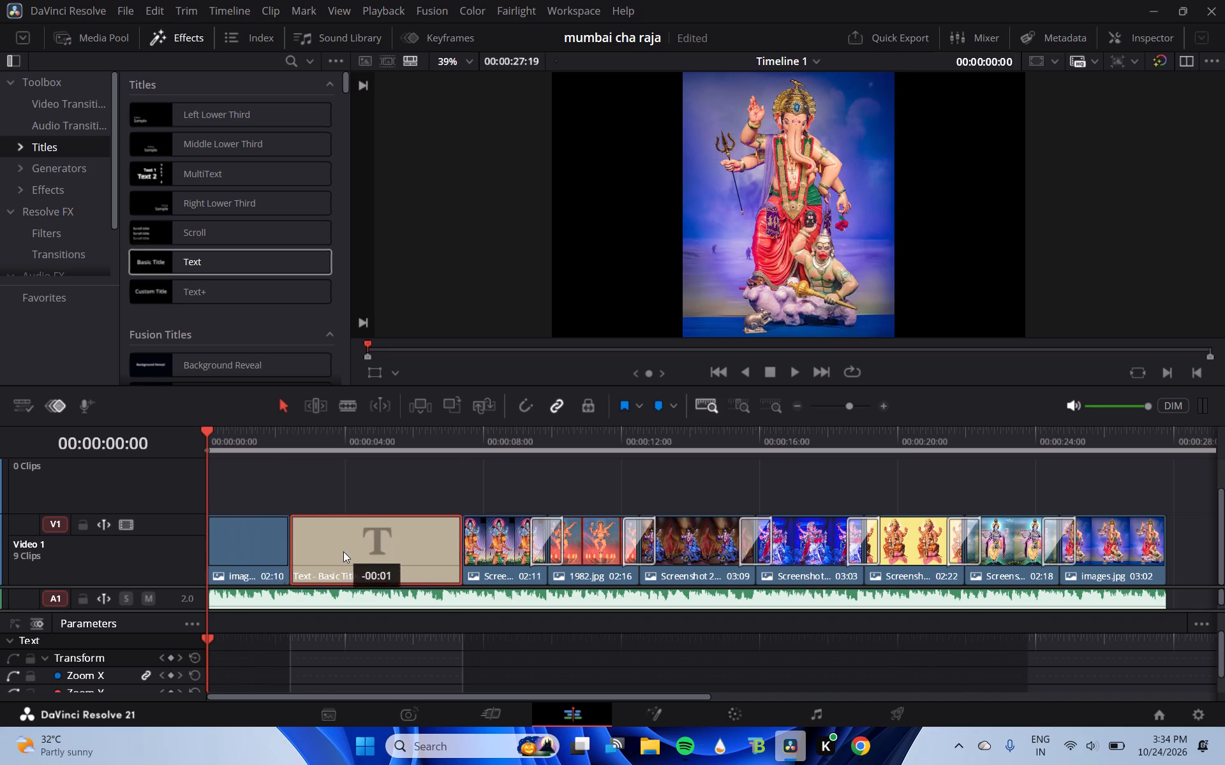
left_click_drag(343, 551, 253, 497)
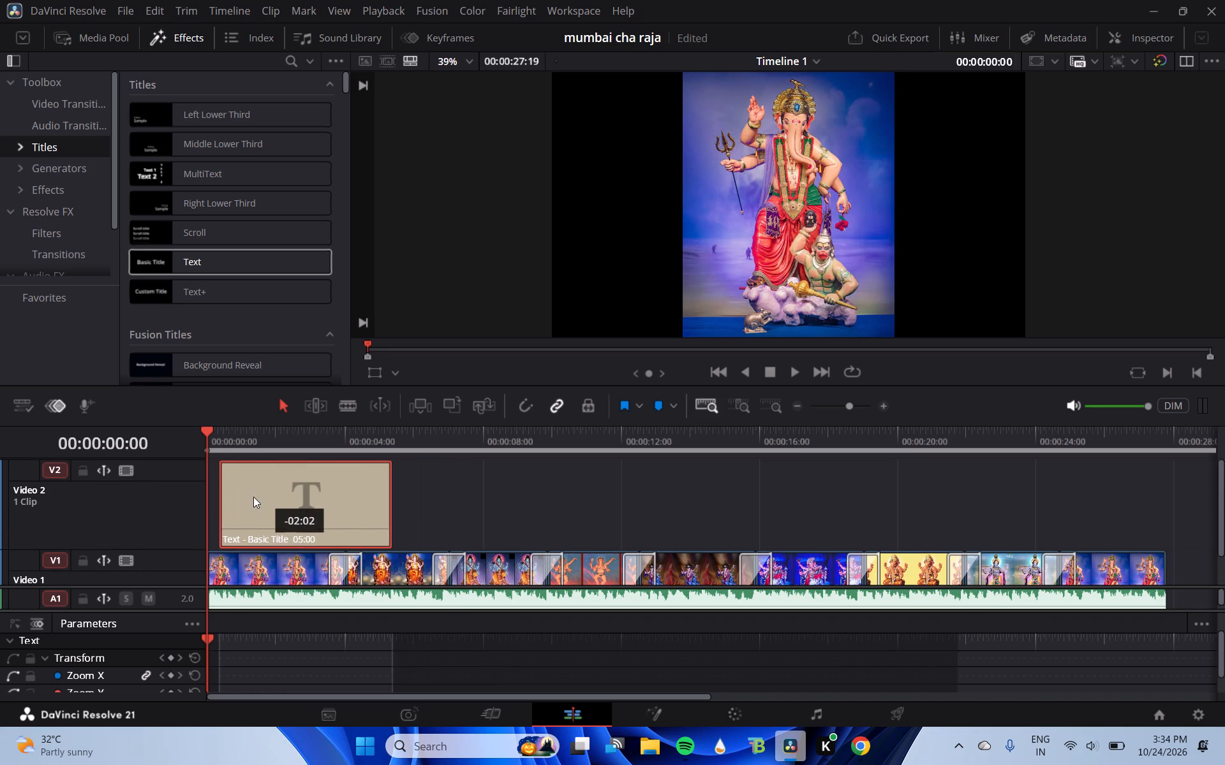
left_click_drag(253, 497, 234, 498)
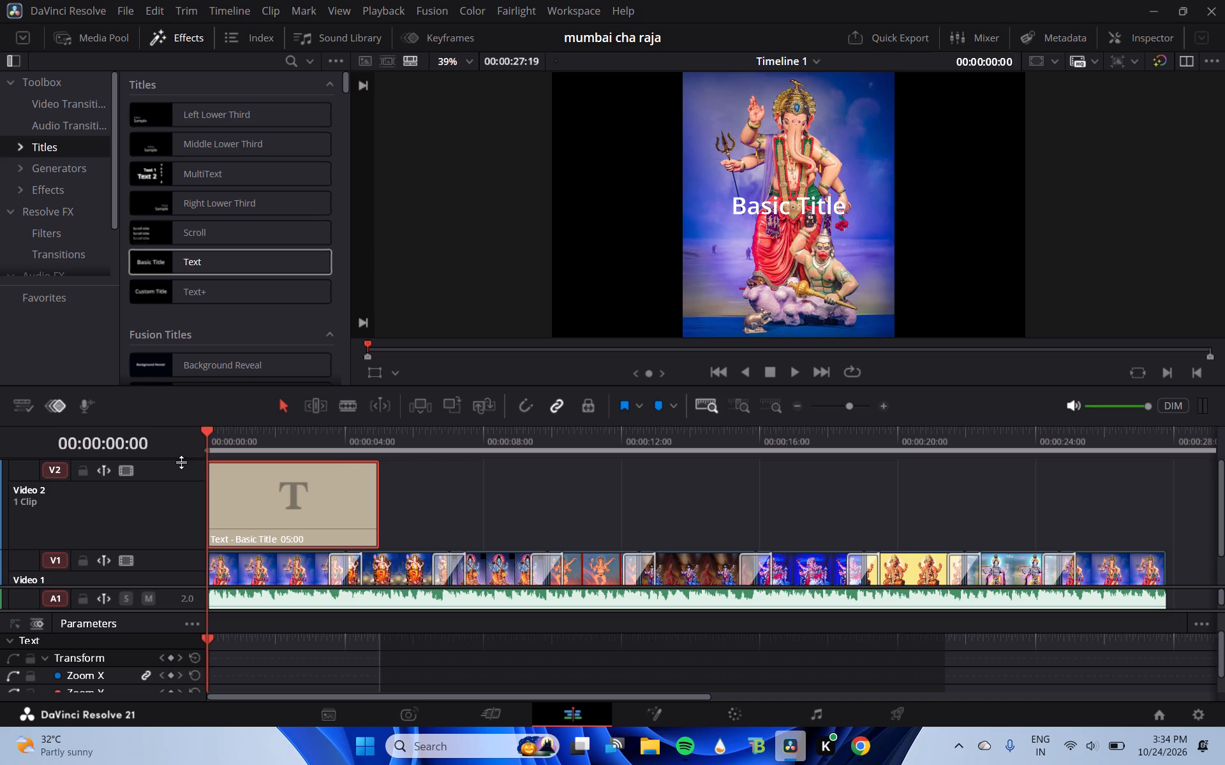
Reduce the height of the Video 2 track to a thin strip above Video 1.
left_click_drag(181, 462, 175, 509)
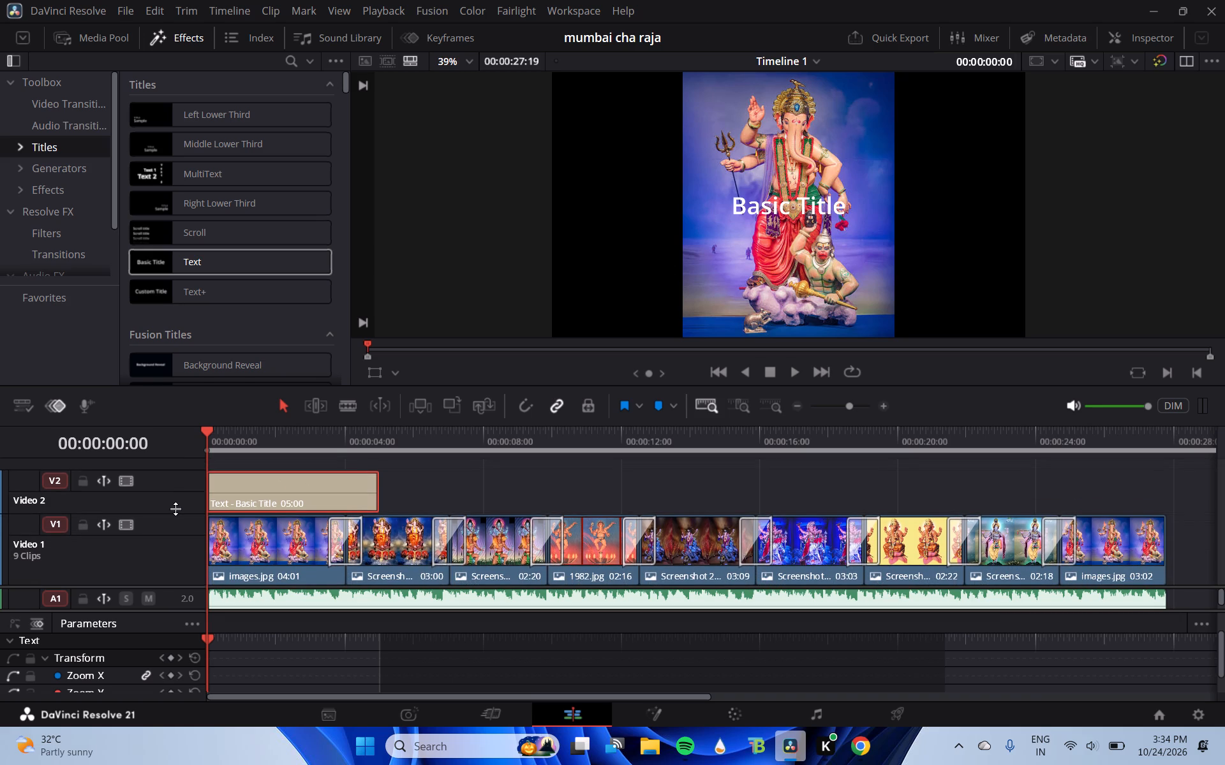
left_click_drag(175, 509, 172, 516)
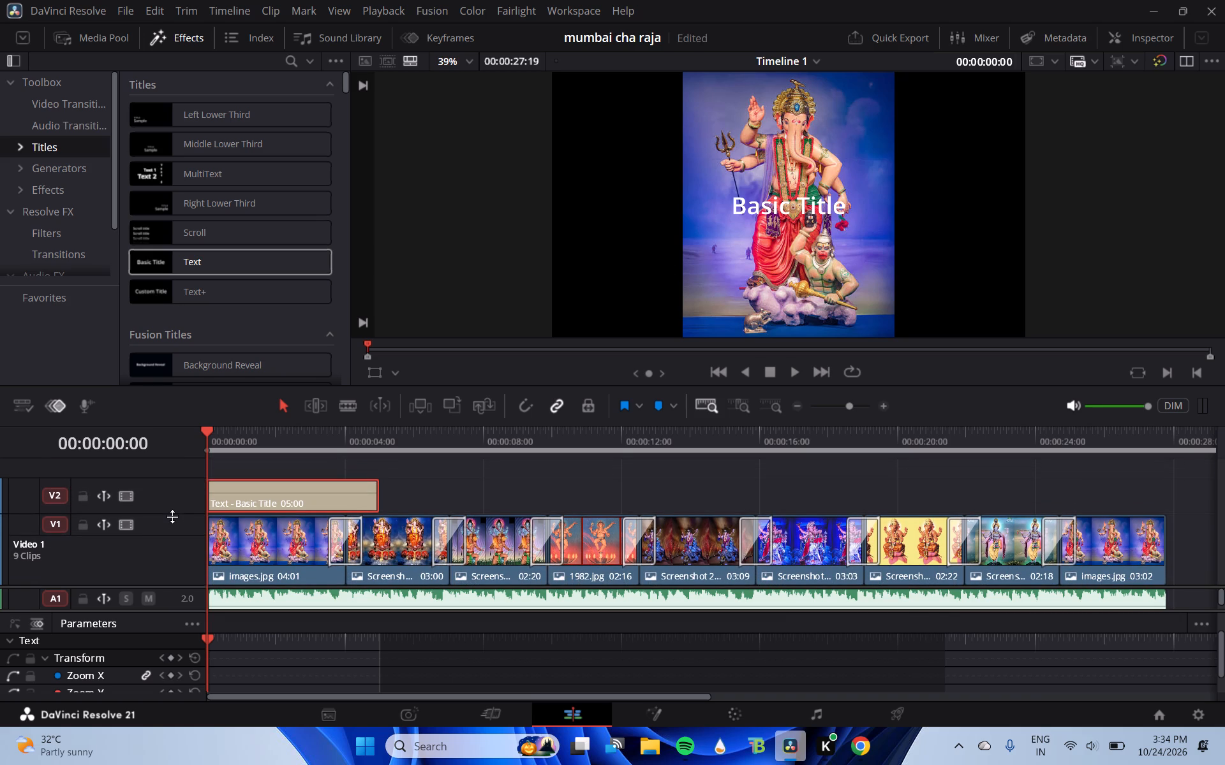
left_click_drag(172, 516, 172, 516)
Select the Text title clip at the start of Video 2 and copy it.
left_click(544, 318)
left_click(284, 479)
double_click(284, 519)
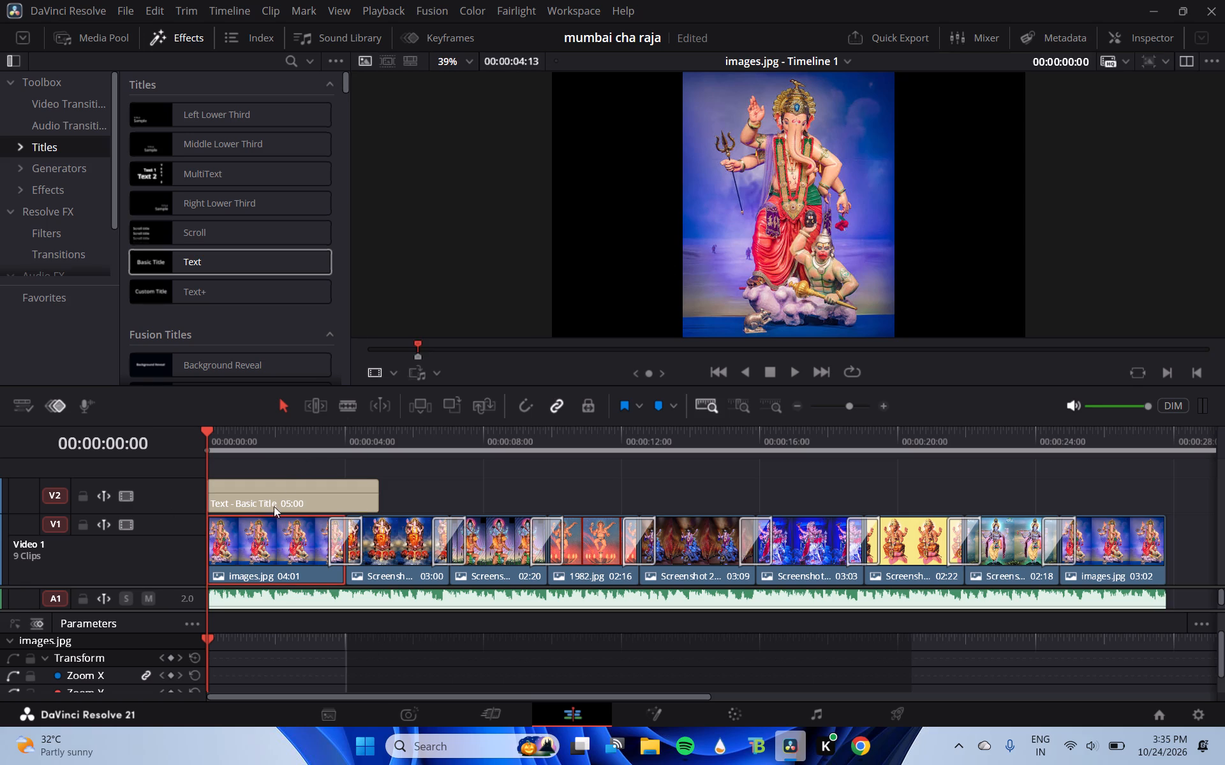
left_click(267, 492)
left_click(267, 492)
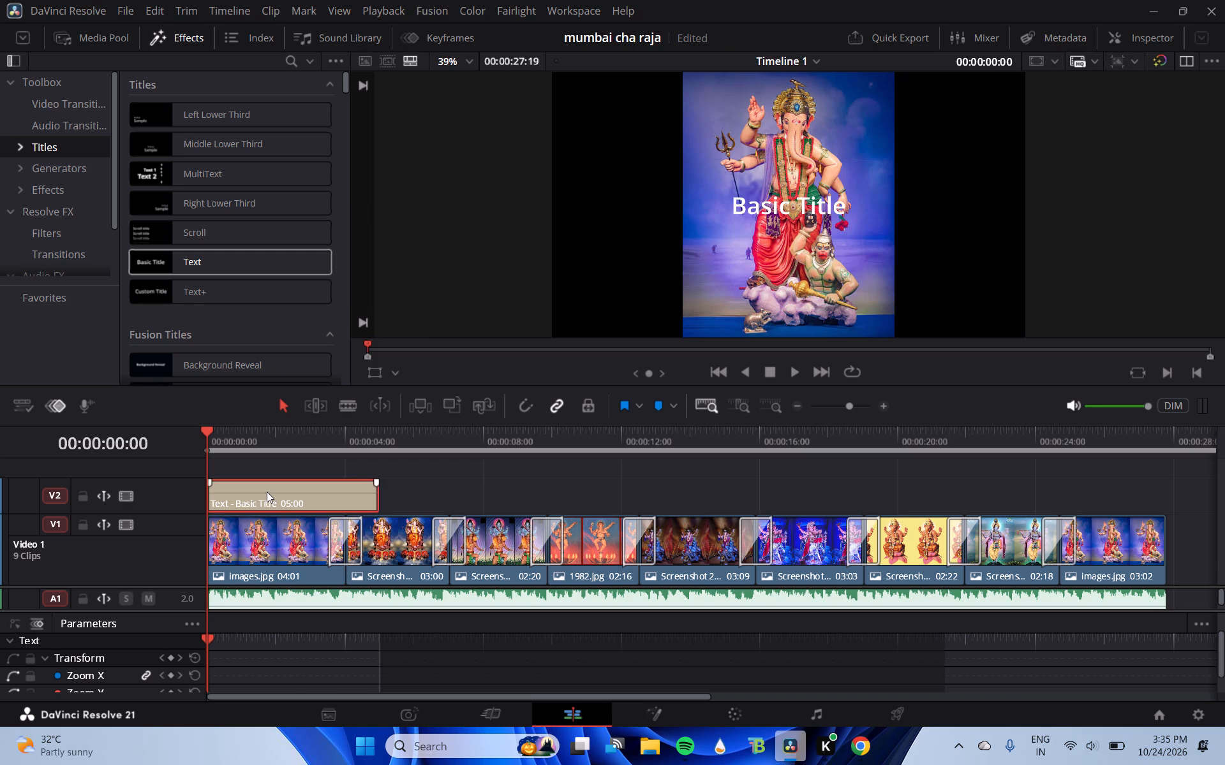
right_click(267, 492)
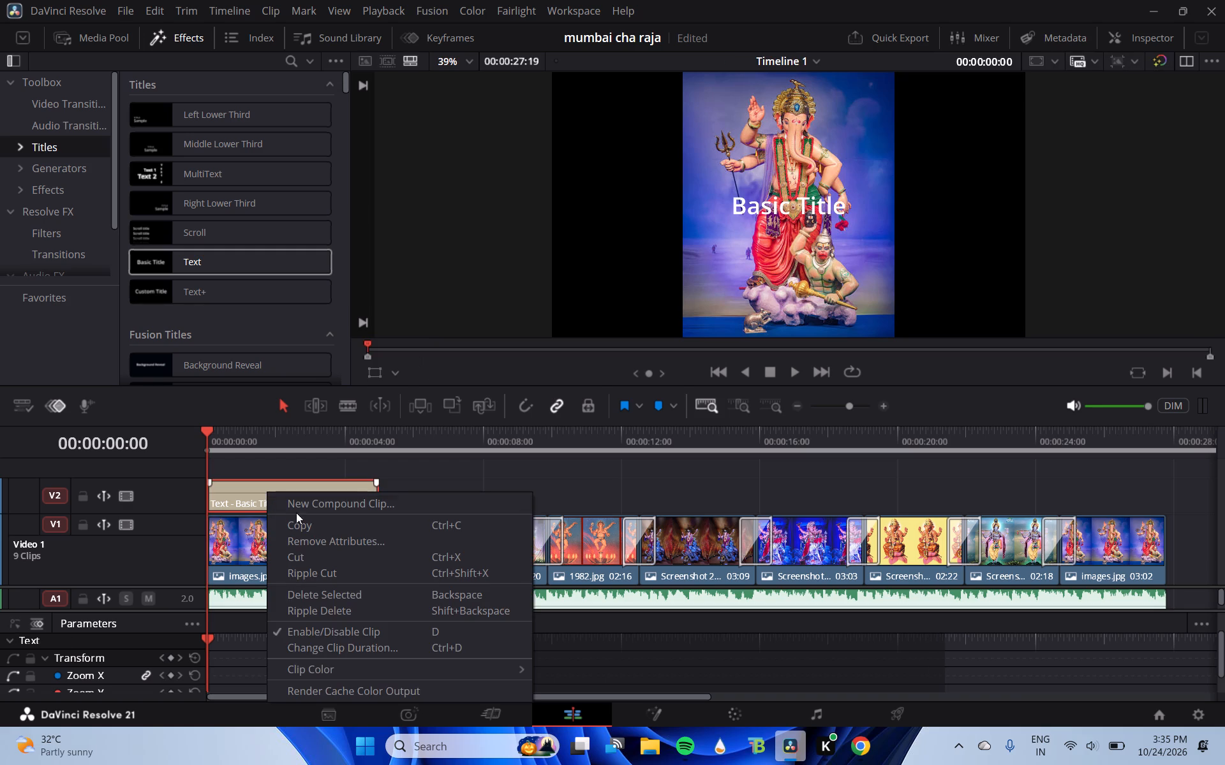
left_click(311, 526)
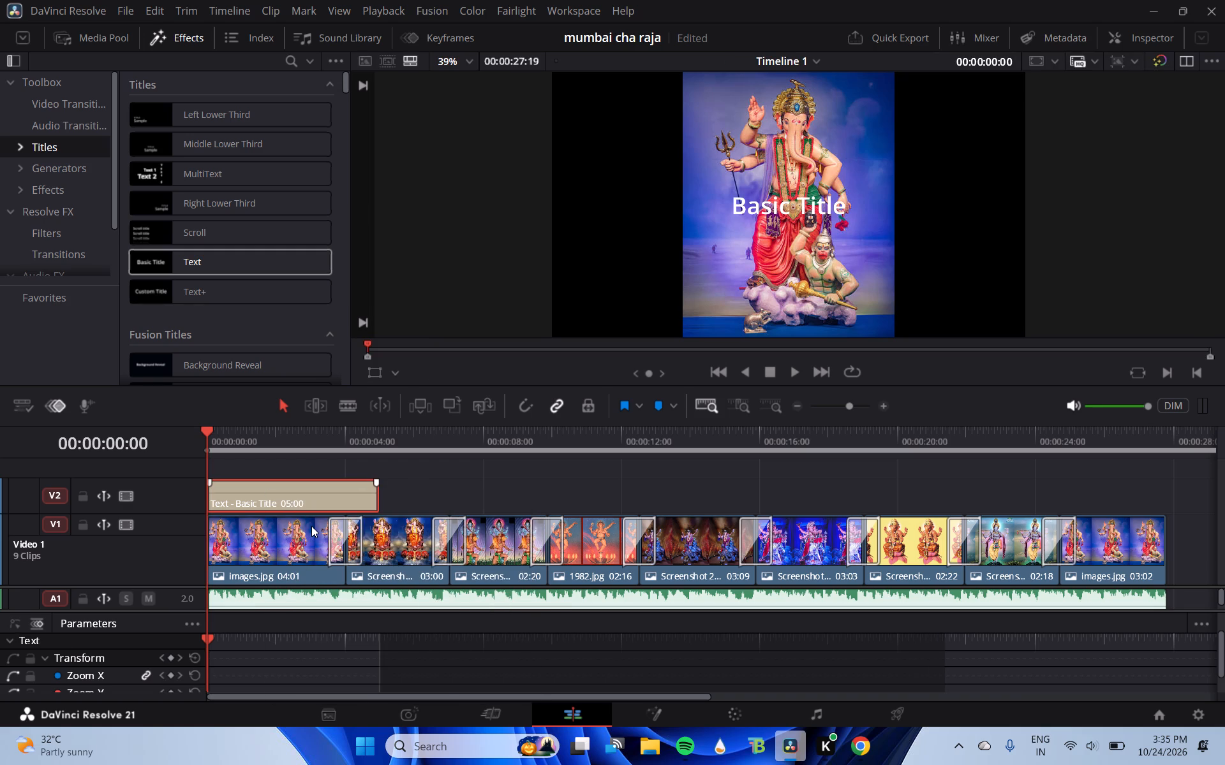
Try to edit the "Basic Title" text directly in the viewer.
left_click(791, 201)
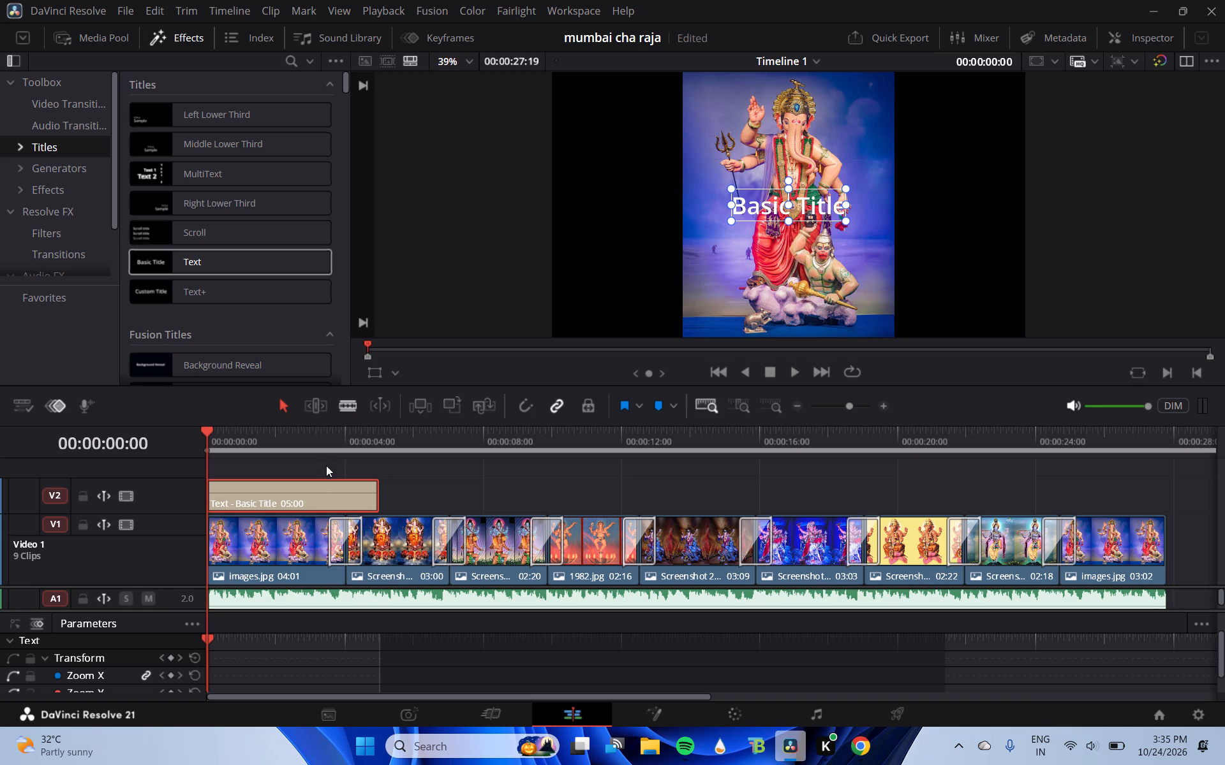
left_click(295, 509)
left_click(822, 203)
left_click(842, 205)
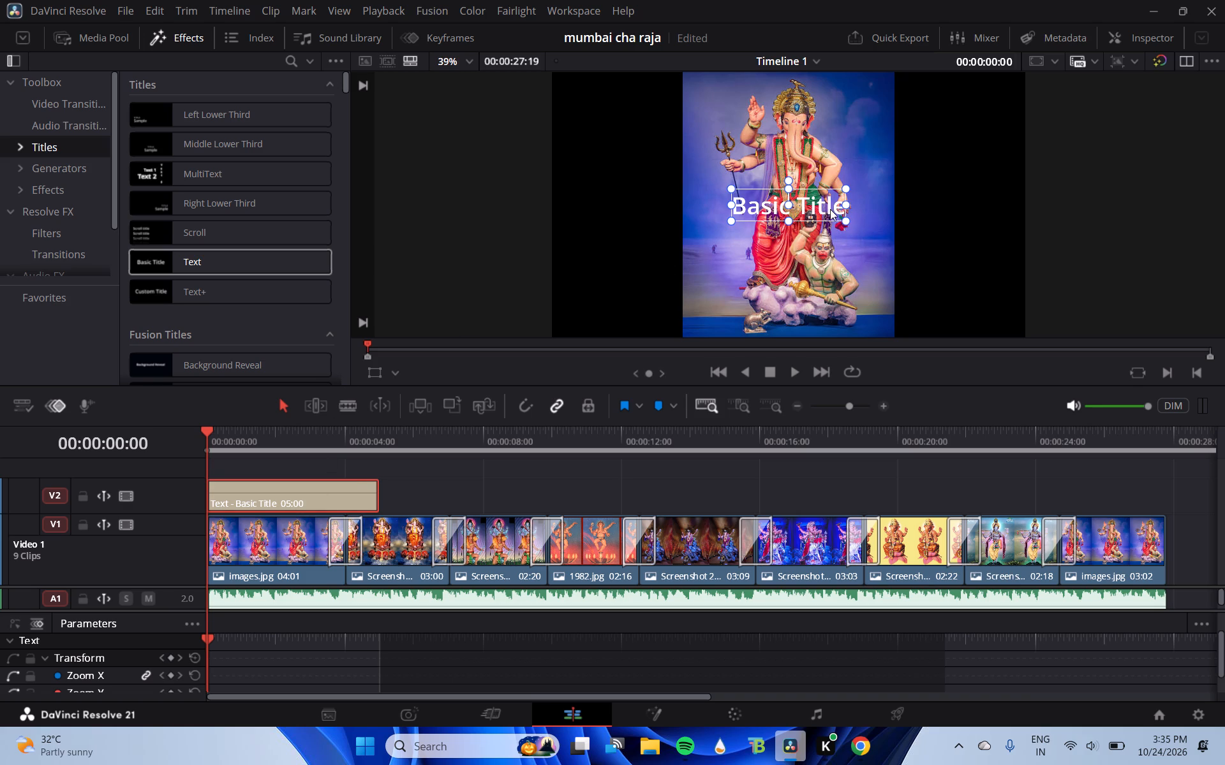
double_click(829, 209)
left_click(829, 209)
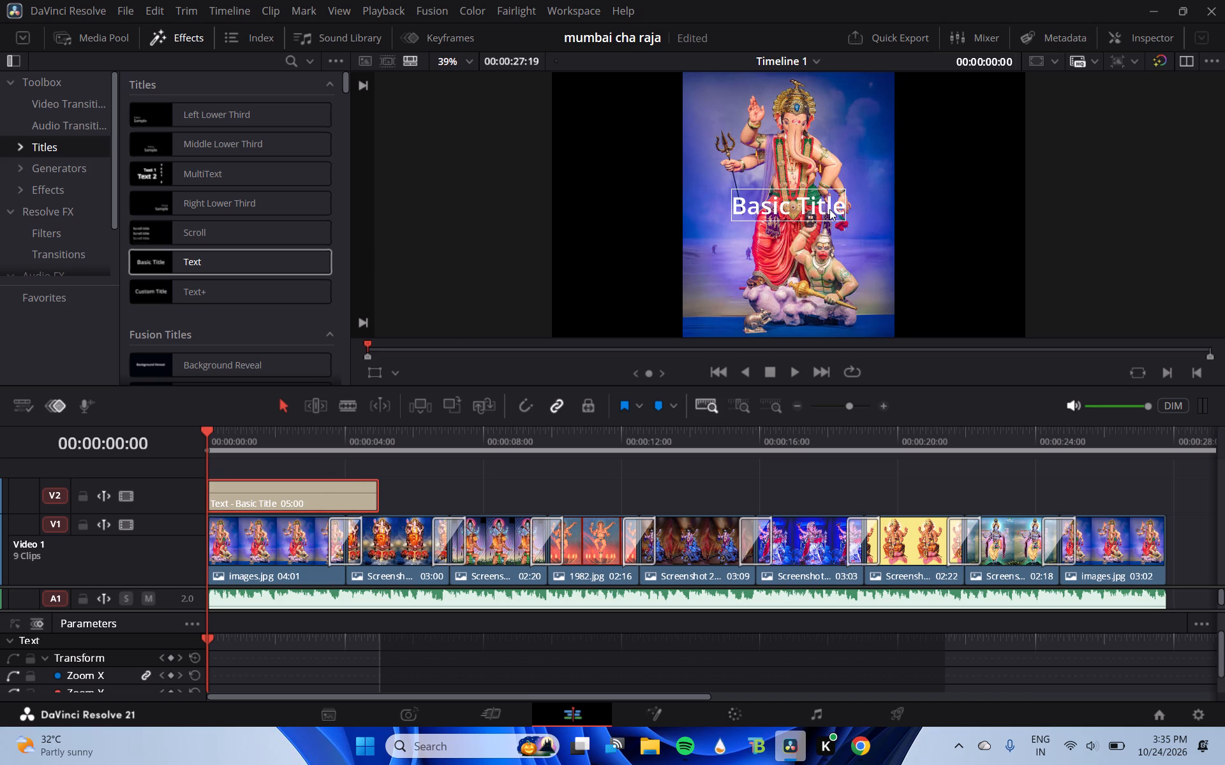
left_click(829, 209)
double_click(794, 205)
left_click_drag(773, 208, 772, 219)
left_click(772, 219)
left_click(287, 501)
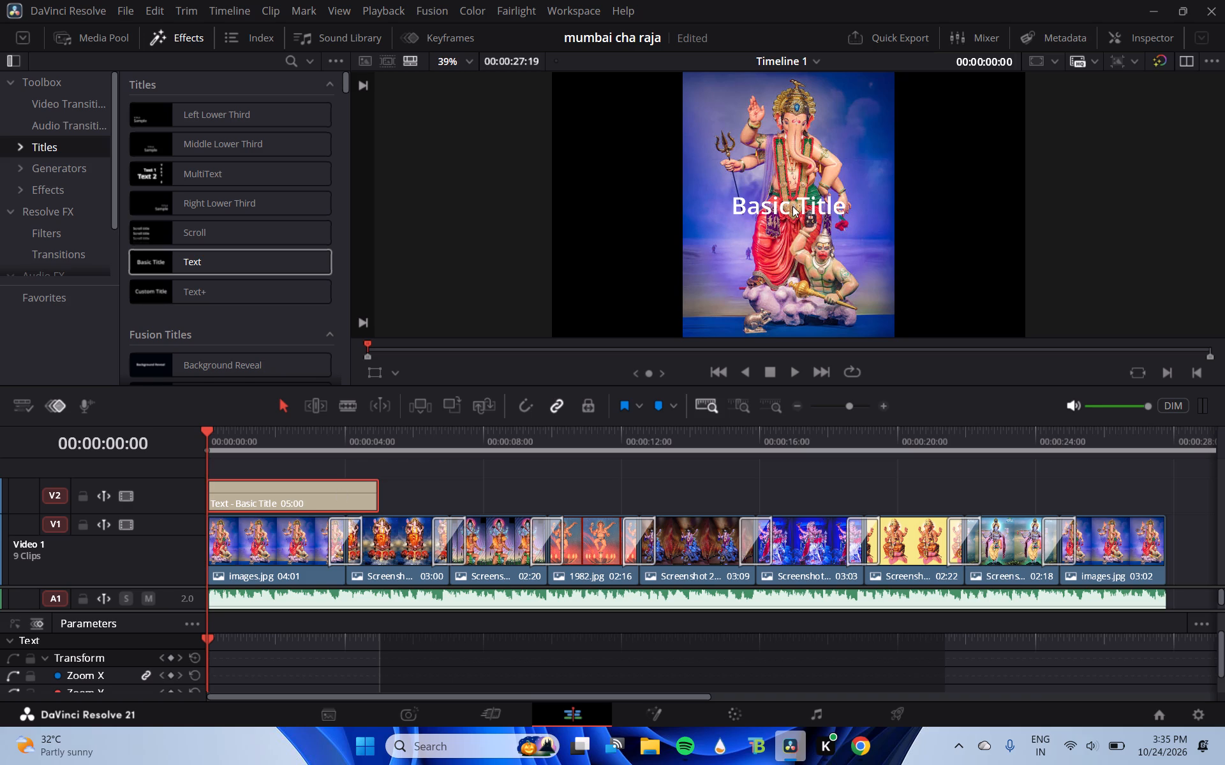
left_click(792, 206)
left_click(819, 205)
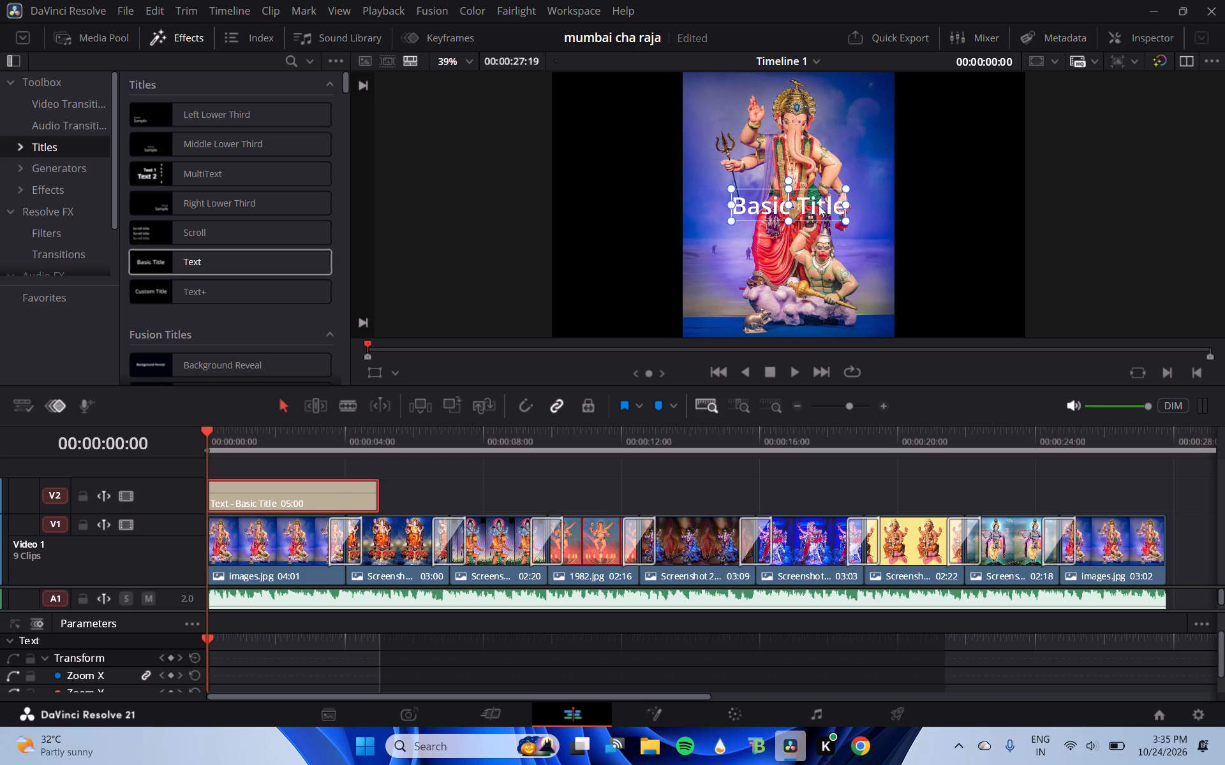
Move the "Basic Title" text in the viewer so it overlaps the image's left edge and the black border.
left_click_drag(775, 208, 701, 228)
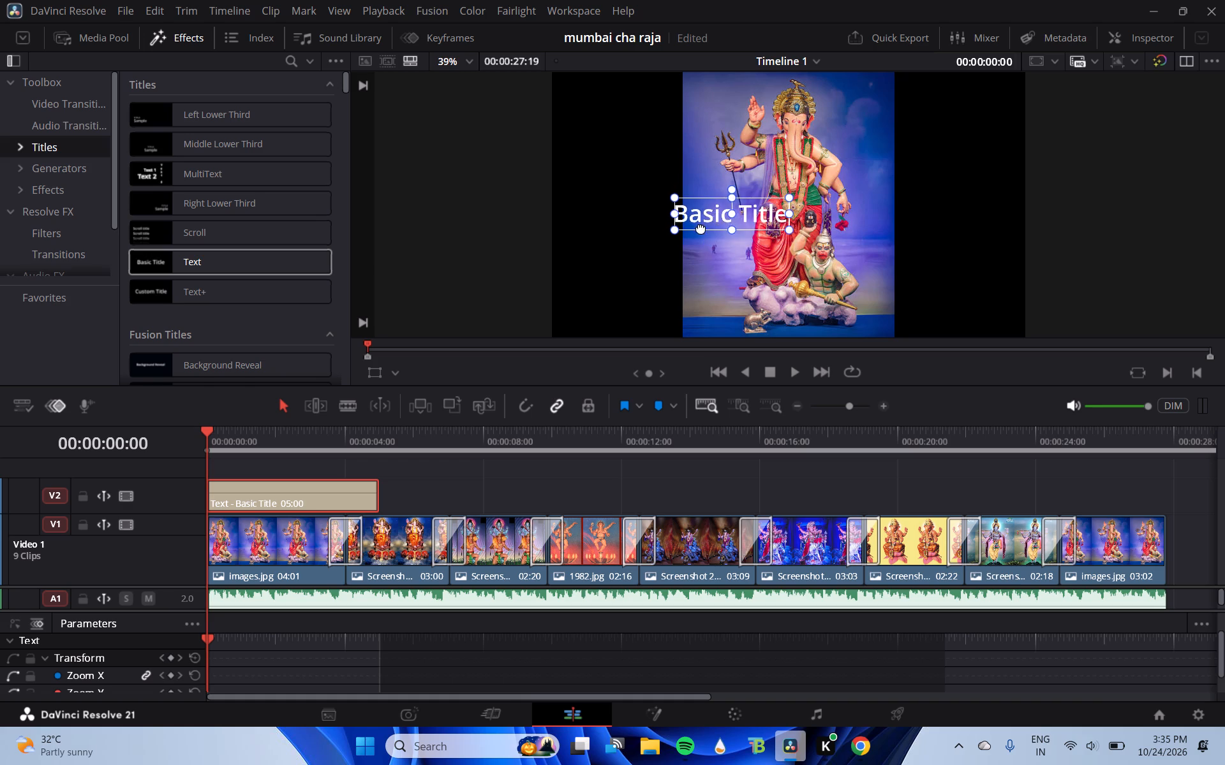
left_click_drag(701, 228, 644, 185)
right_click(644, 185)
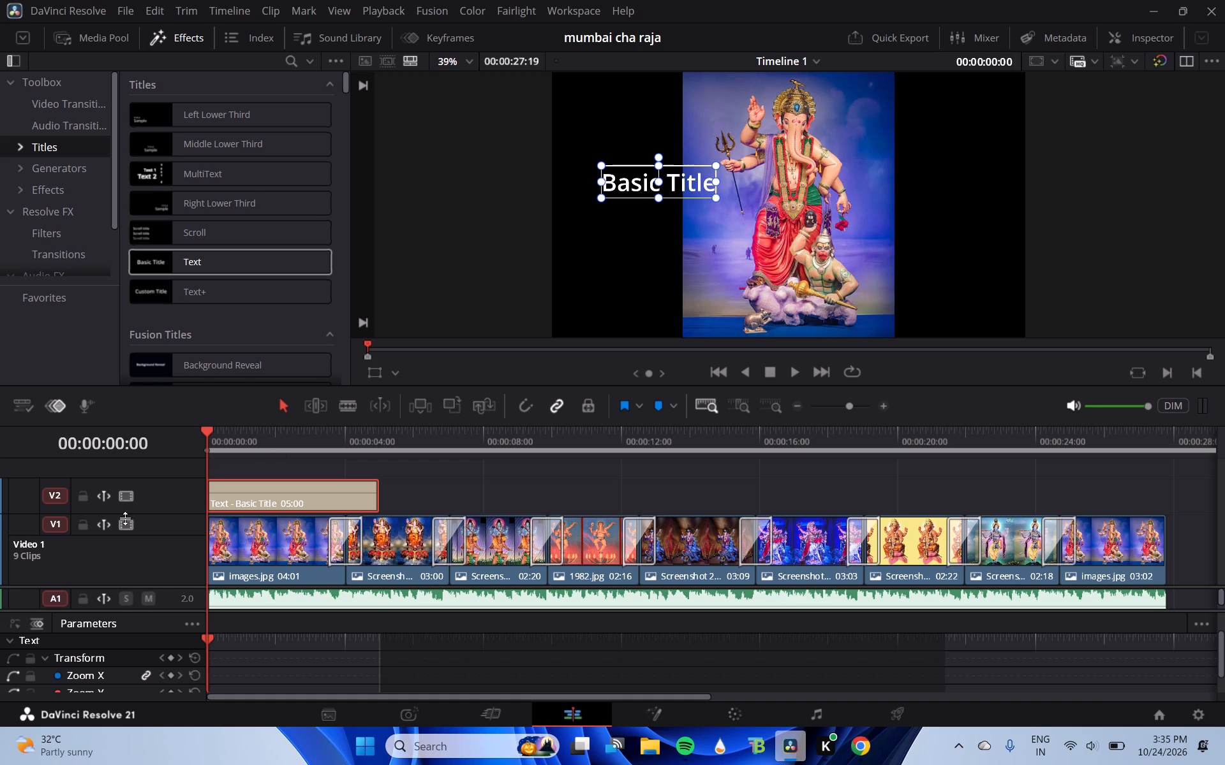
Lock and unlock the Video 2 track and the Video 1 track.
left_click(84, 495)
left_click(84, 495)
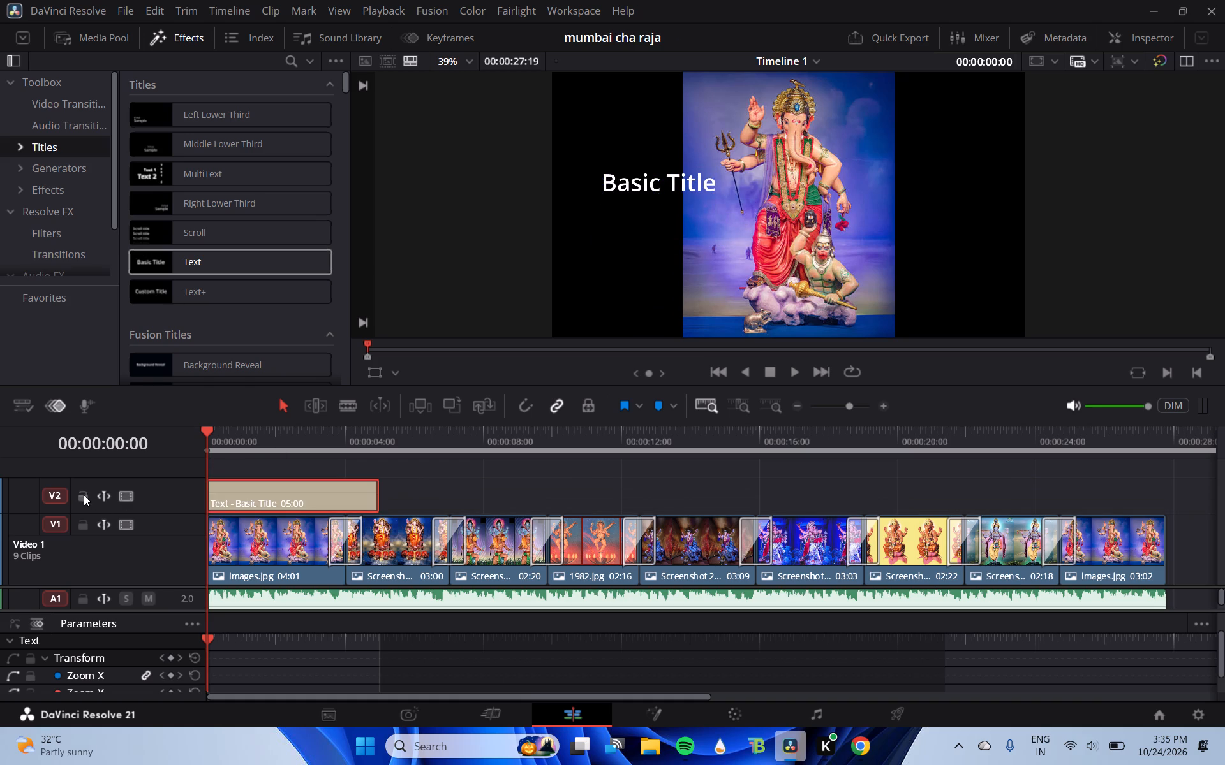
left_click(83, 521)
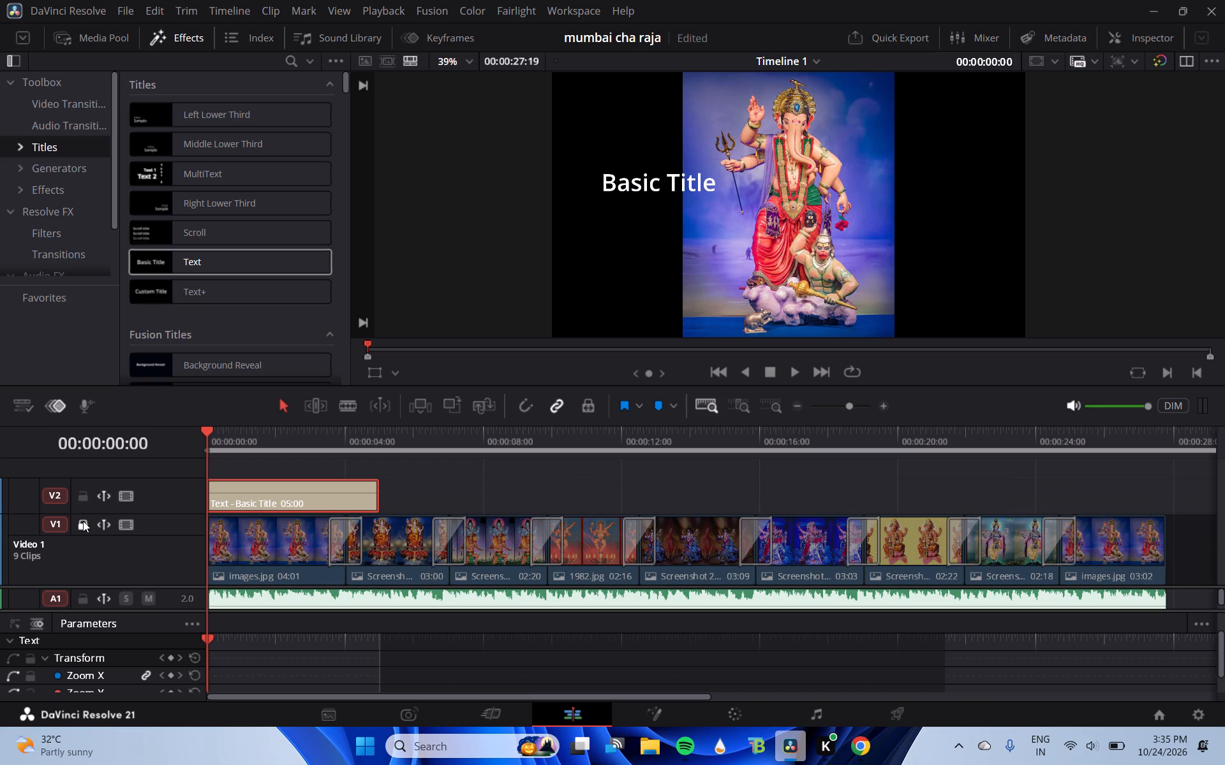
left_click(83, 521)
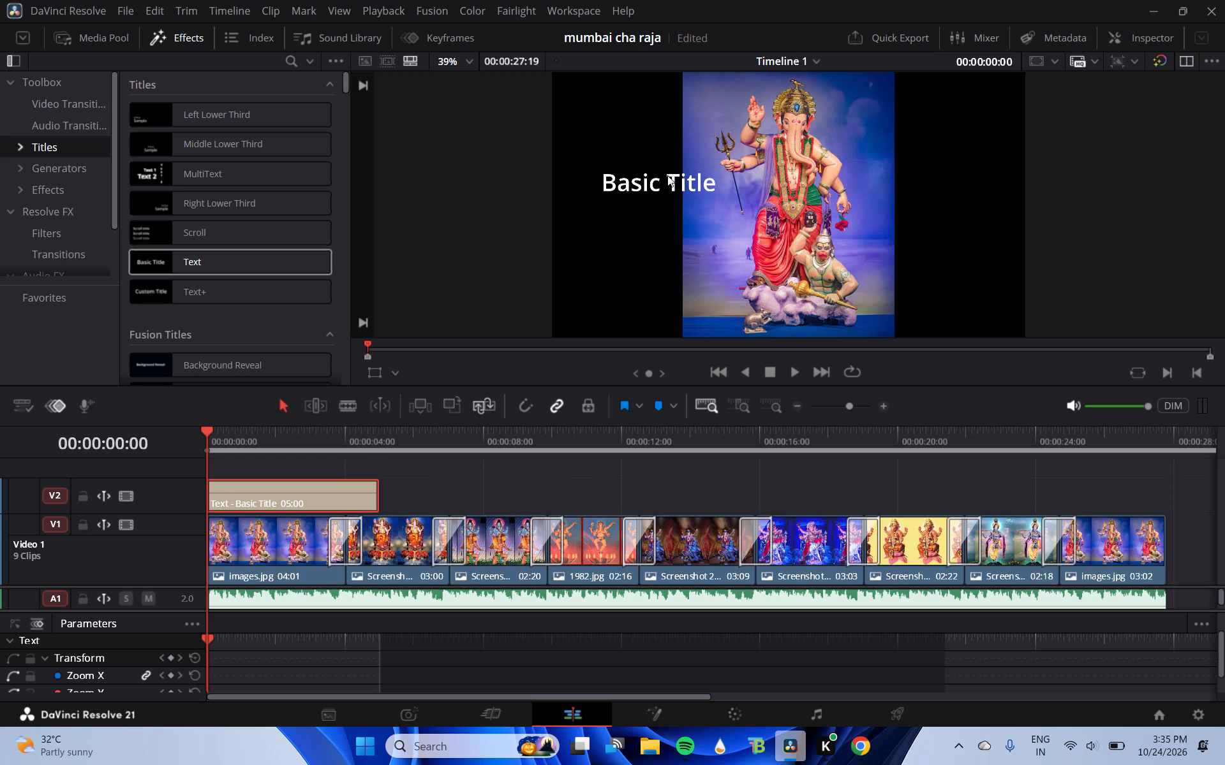
Delete the Text title clip from Video 2 and undo the surplus deletion made after it.
left_click(667, 175)
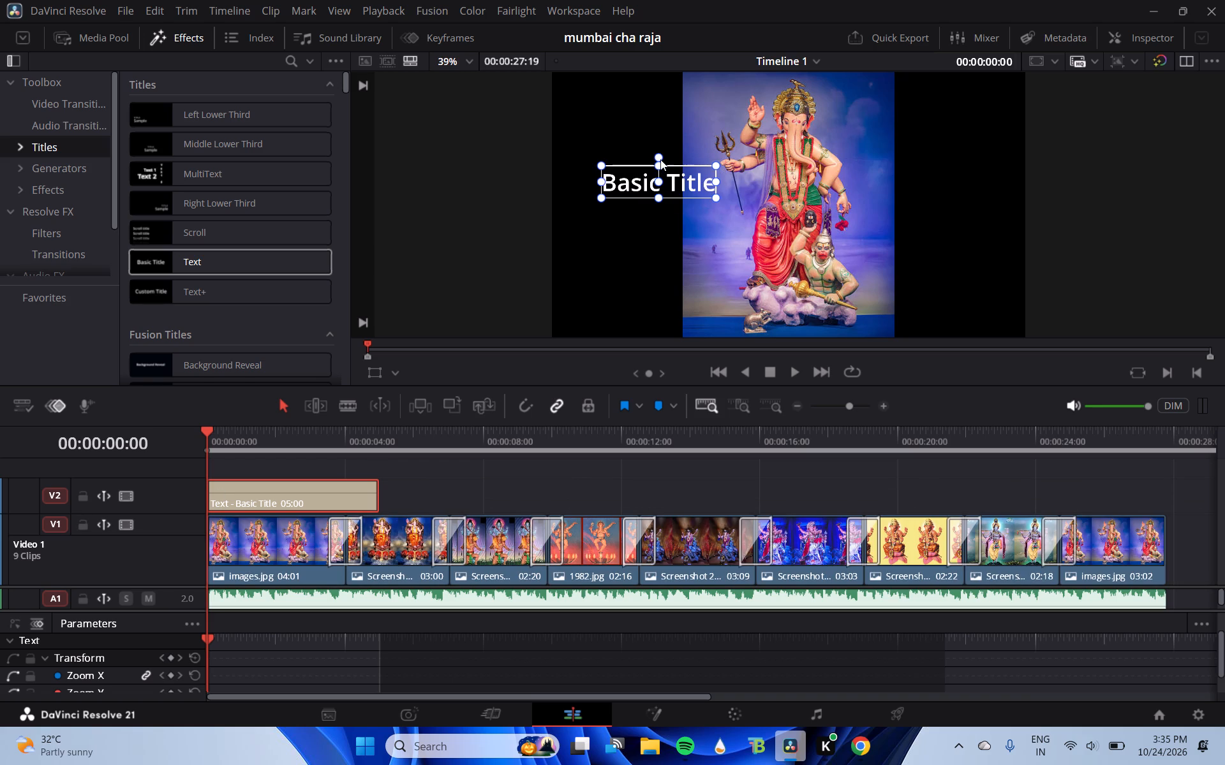
left_click(660, 159)
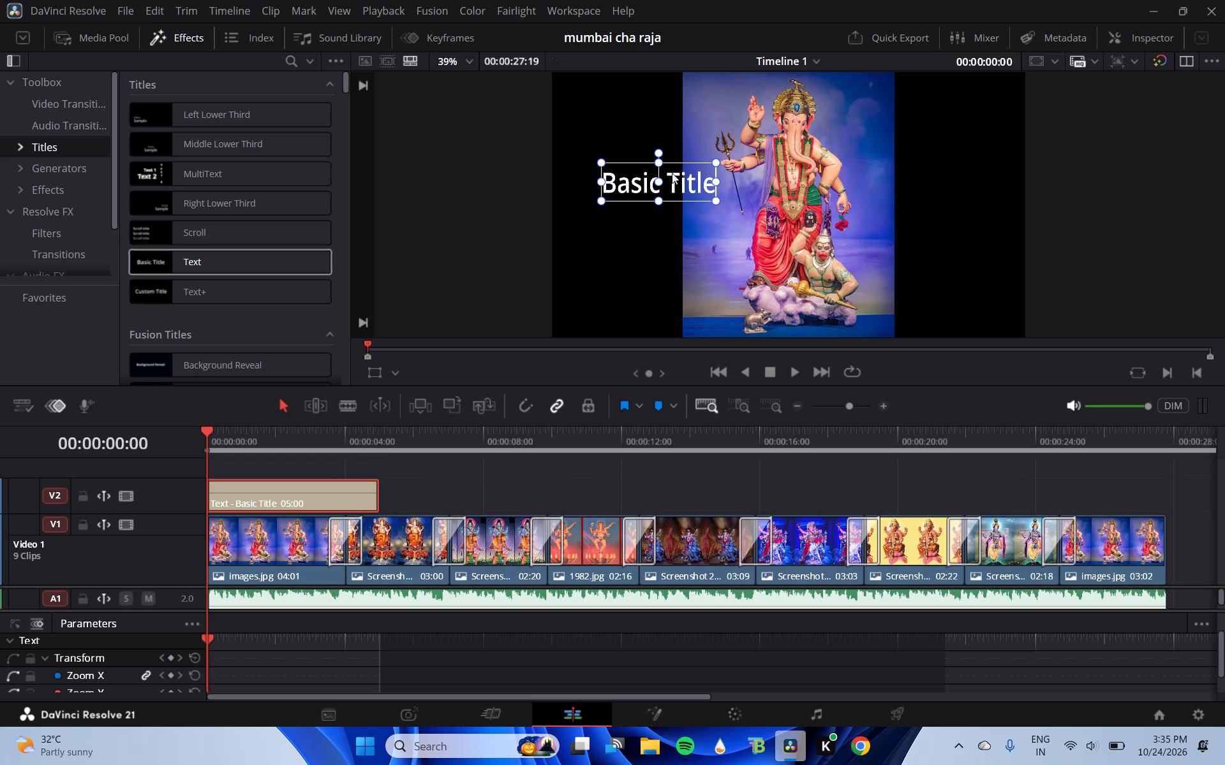
left_click(677, 177)
key("BackSpace")
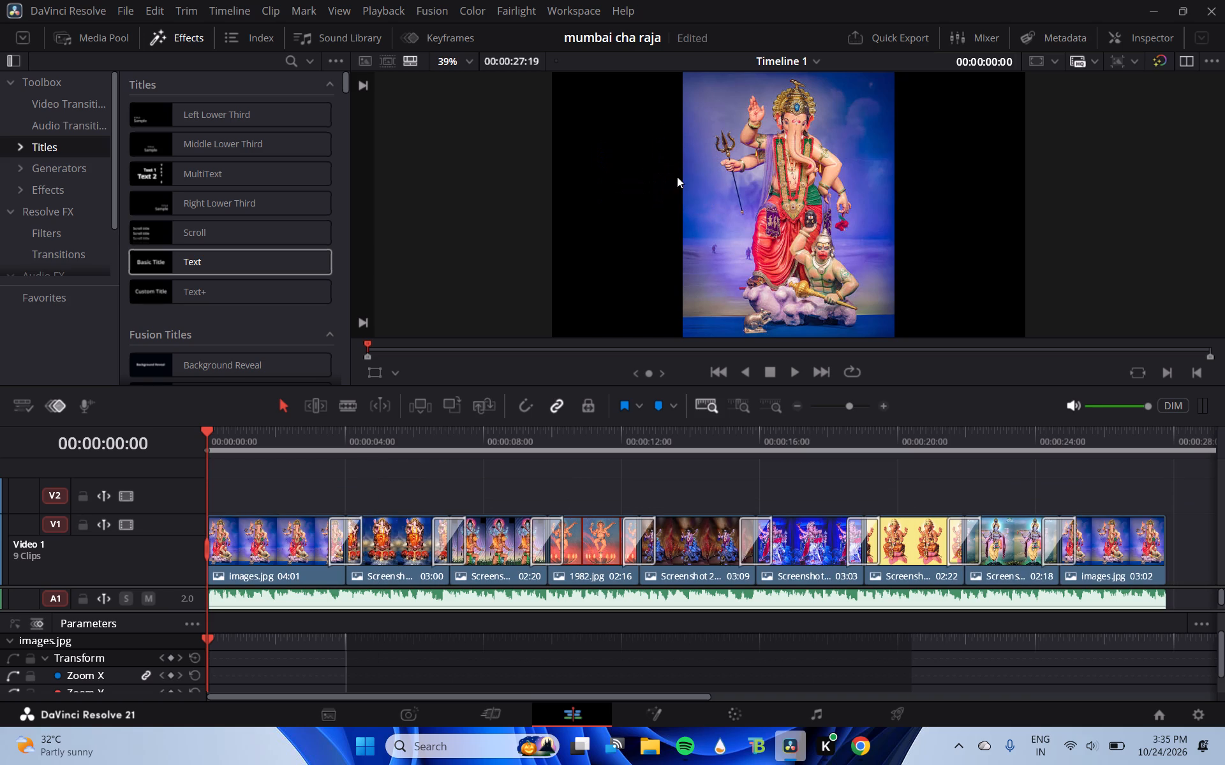
key("BackSpace")
key("ctrl+z")
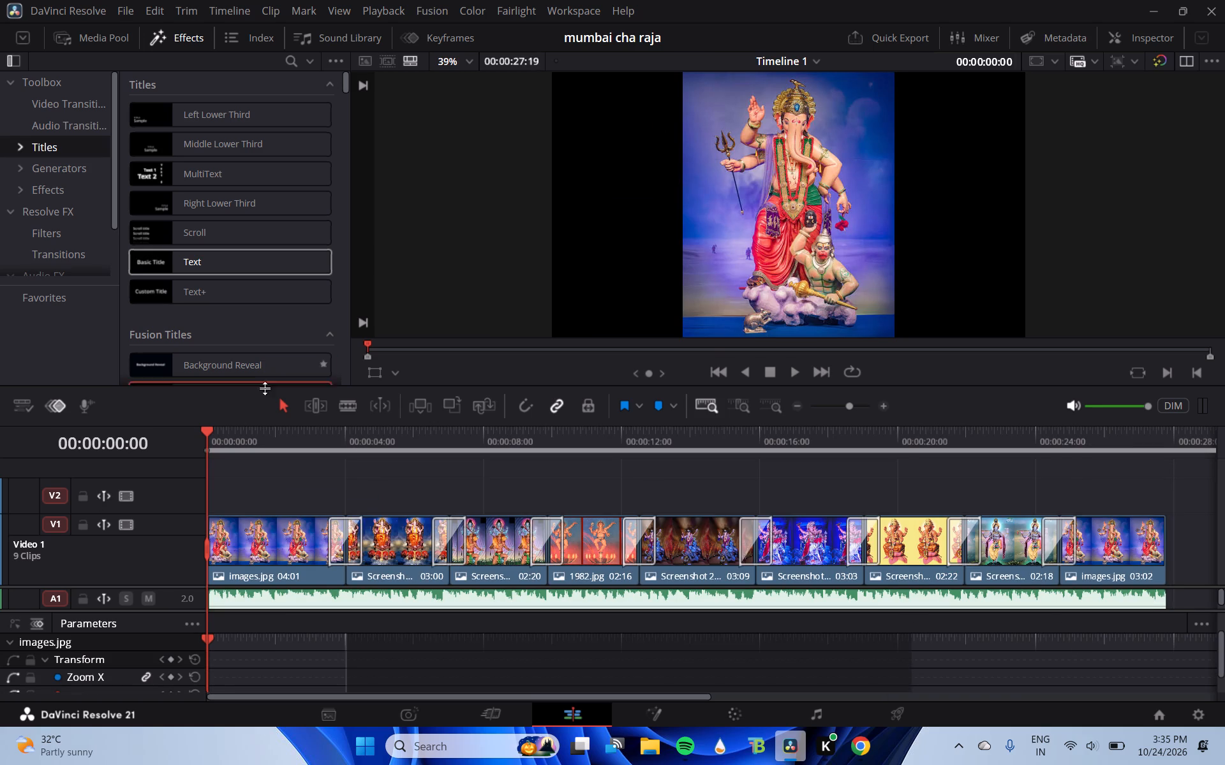
Place a new Text title on Video 2 starting at about 2.3 seconds and select its clip.
left_click(217, 256)
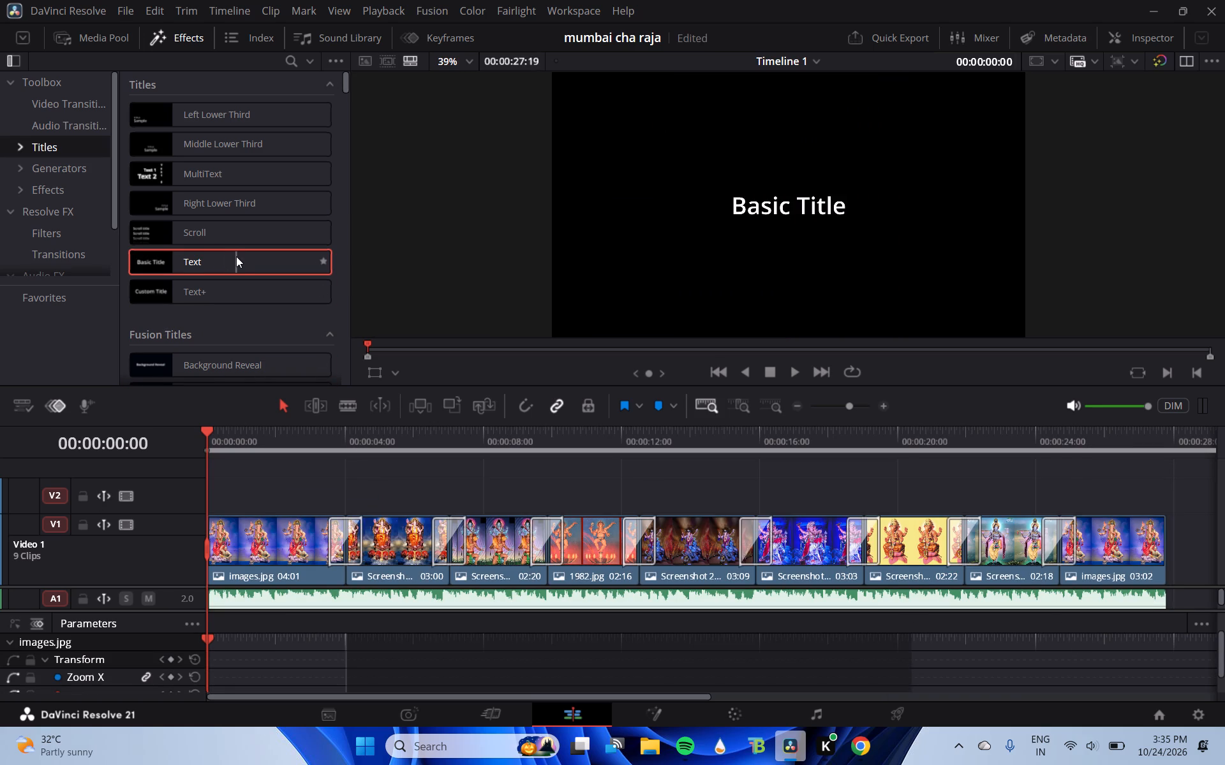
left_click(236, 256)
left_click(236, 256)
right_click(236, 256)
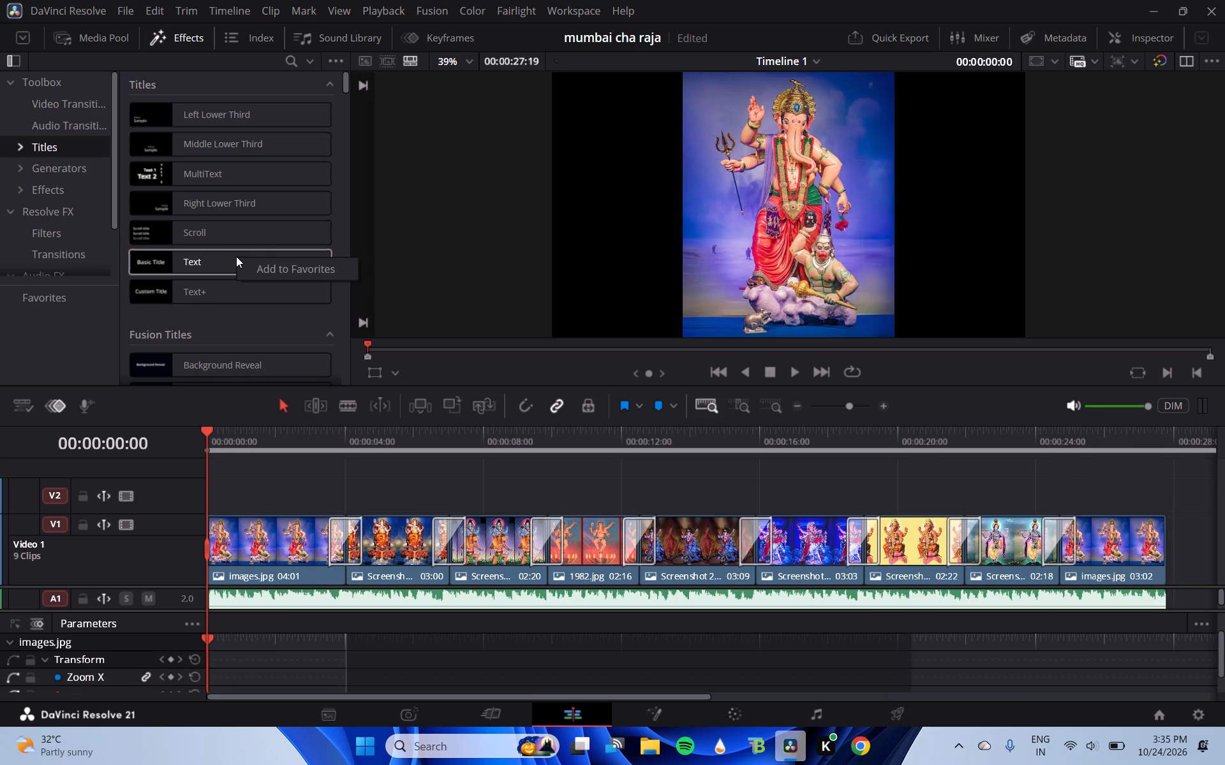
left_click_drag(202, 252, 715, 201)
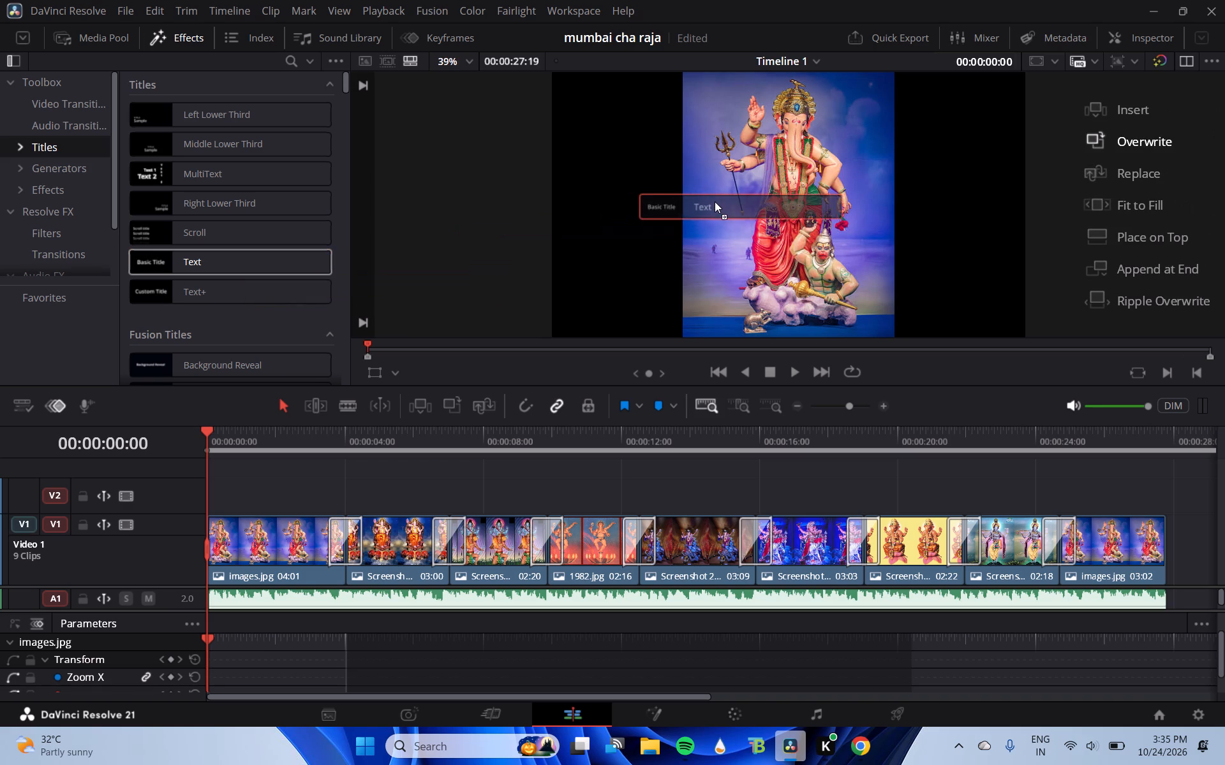
left_click_drag(715, 201, 803, 183)
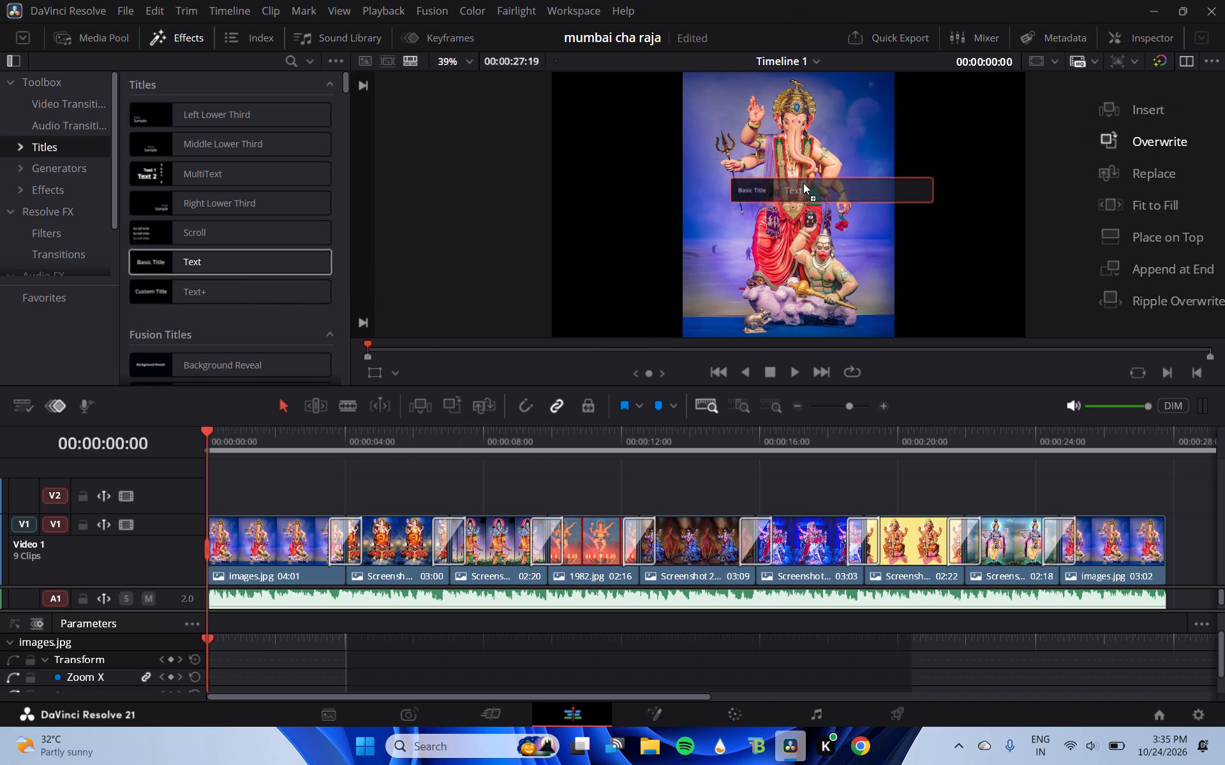
left_click_drag(803, 183, 285, 492)
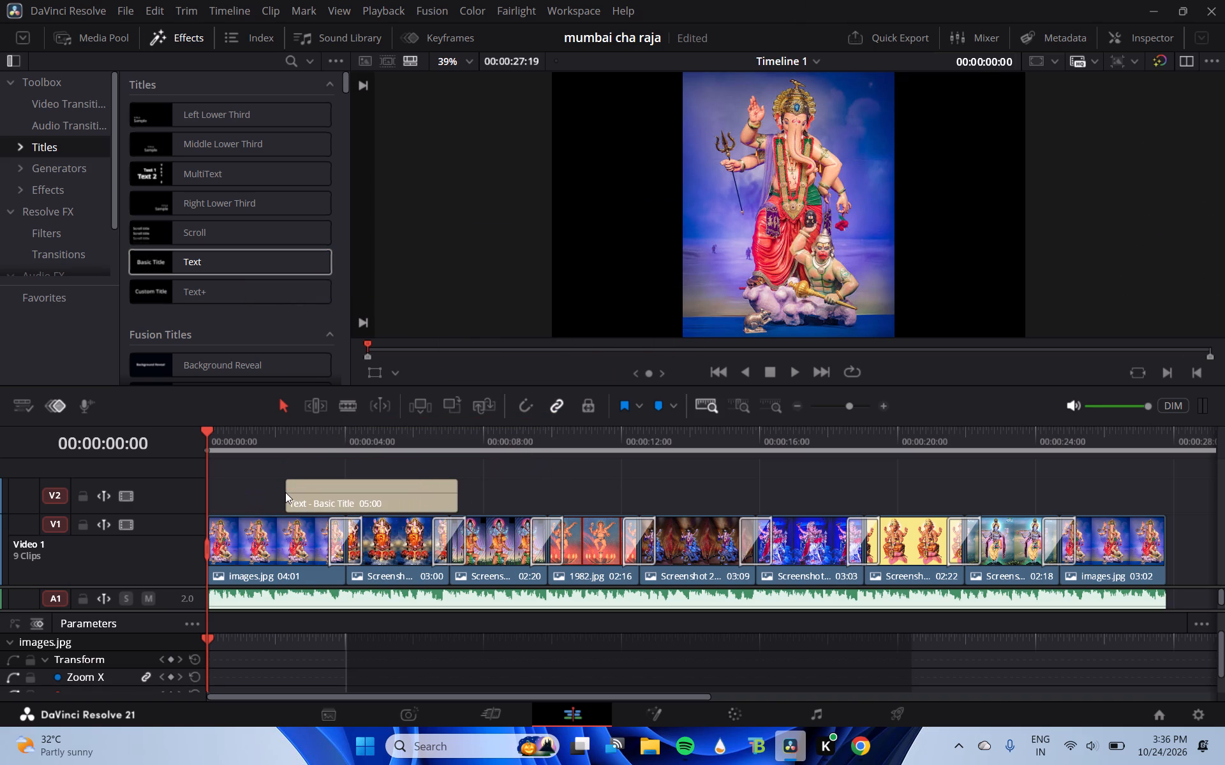
left_click(326, 498)
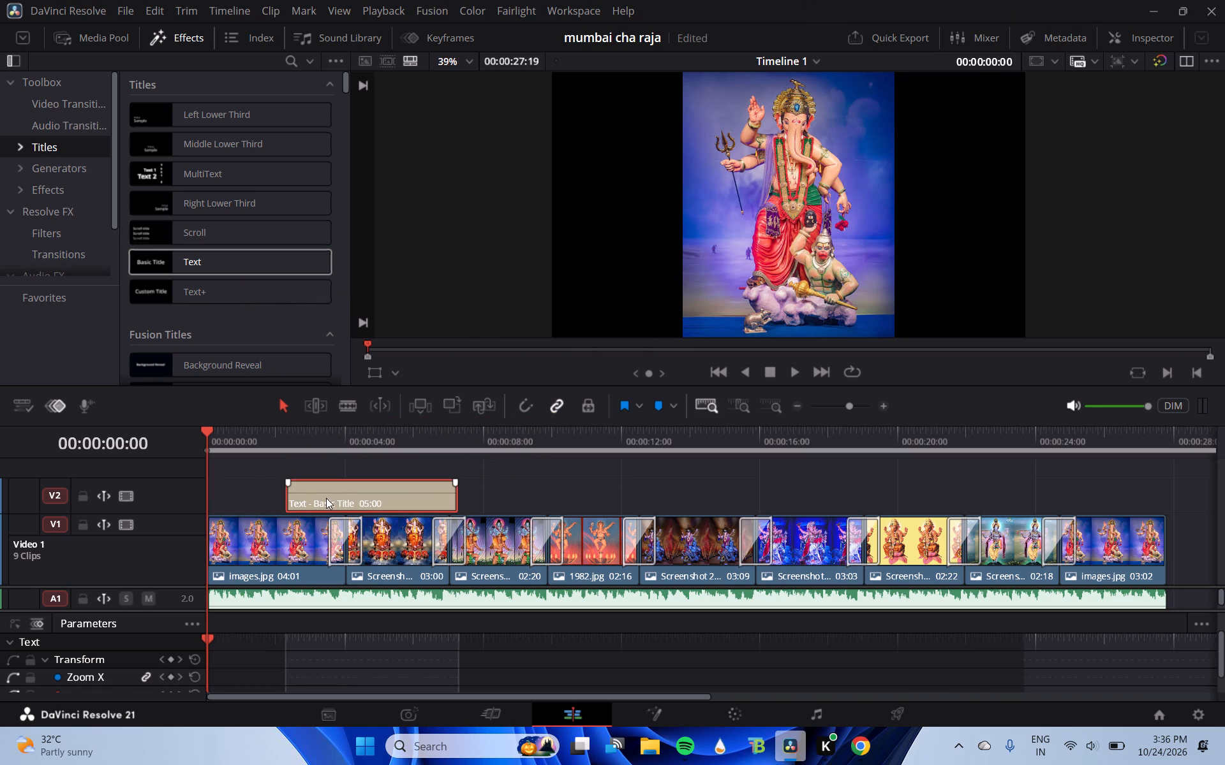
Move the Text title clip on Video 2 to the start of the timeline.
left_click_drag(326, 498, 239, 515)
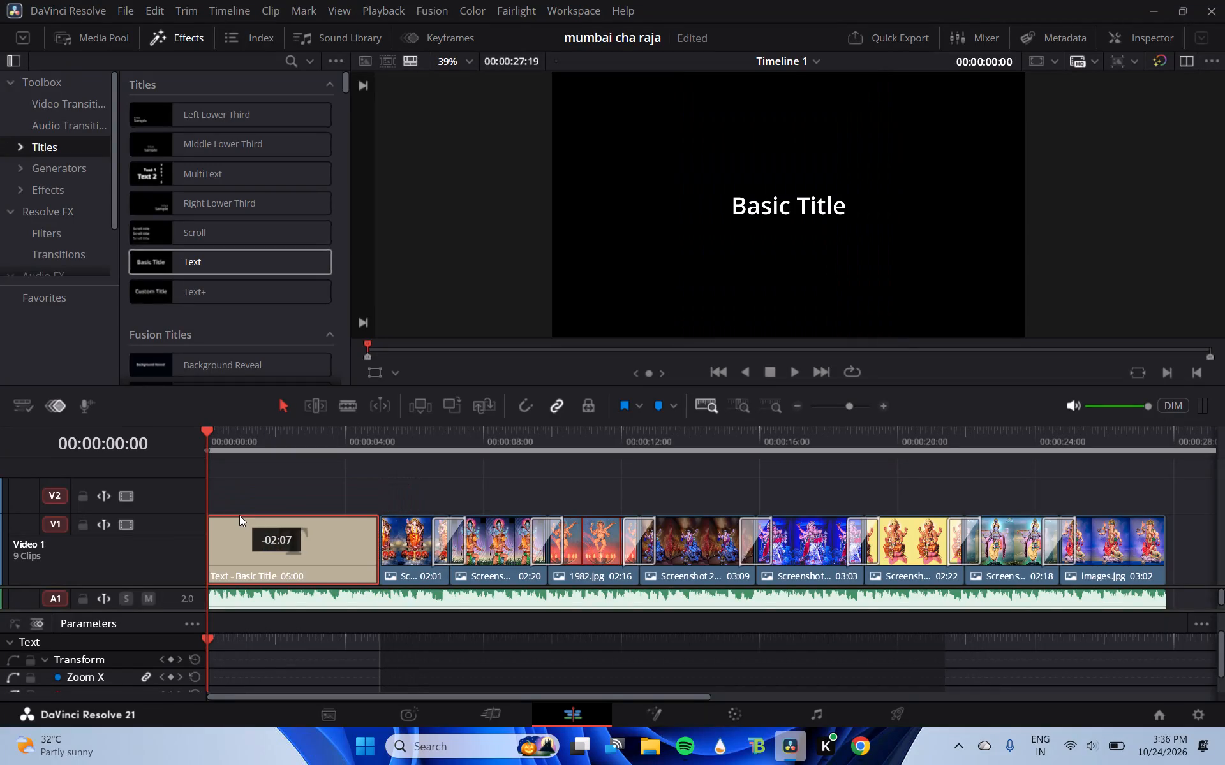
left_click_drag(239, 515, 237, 495)
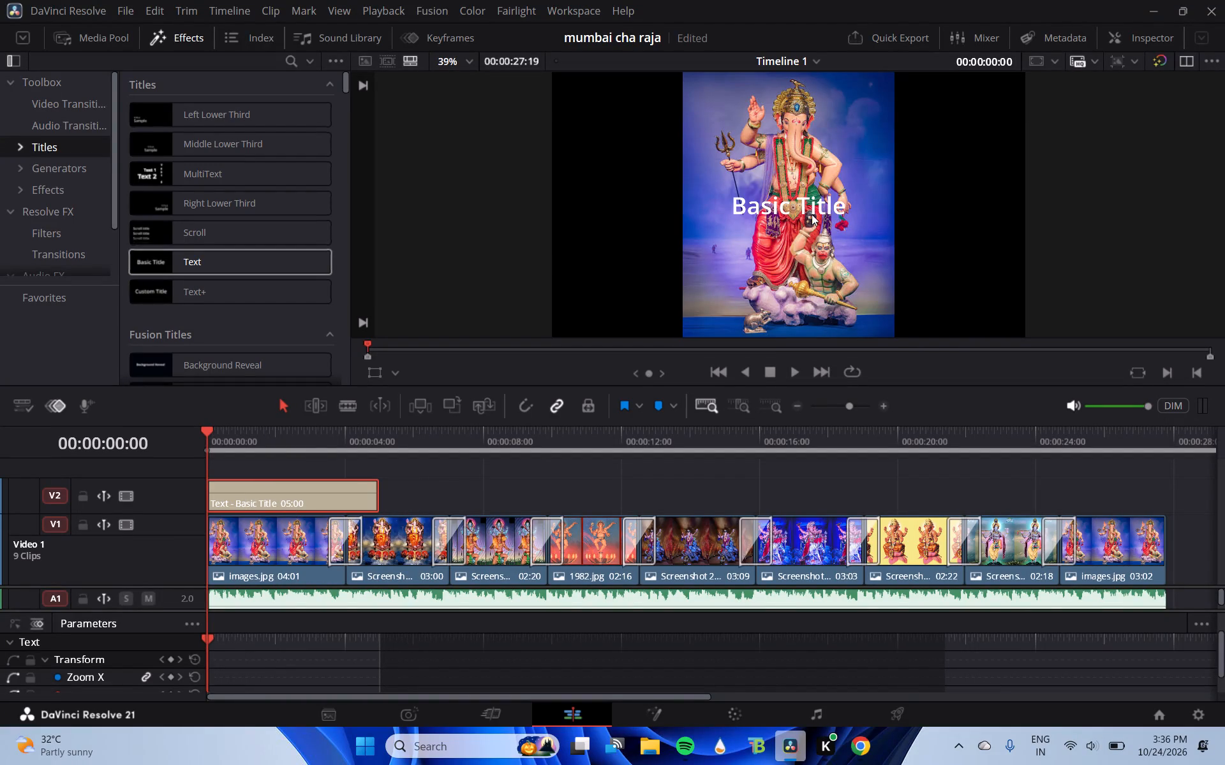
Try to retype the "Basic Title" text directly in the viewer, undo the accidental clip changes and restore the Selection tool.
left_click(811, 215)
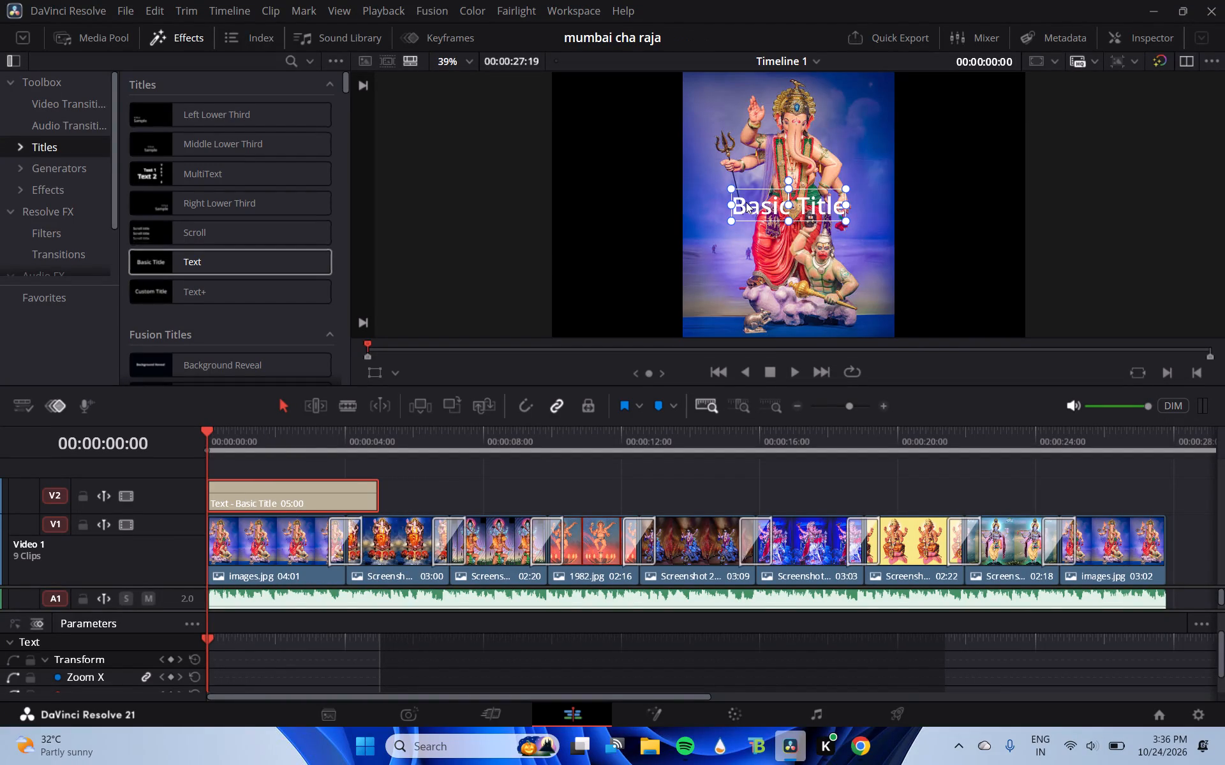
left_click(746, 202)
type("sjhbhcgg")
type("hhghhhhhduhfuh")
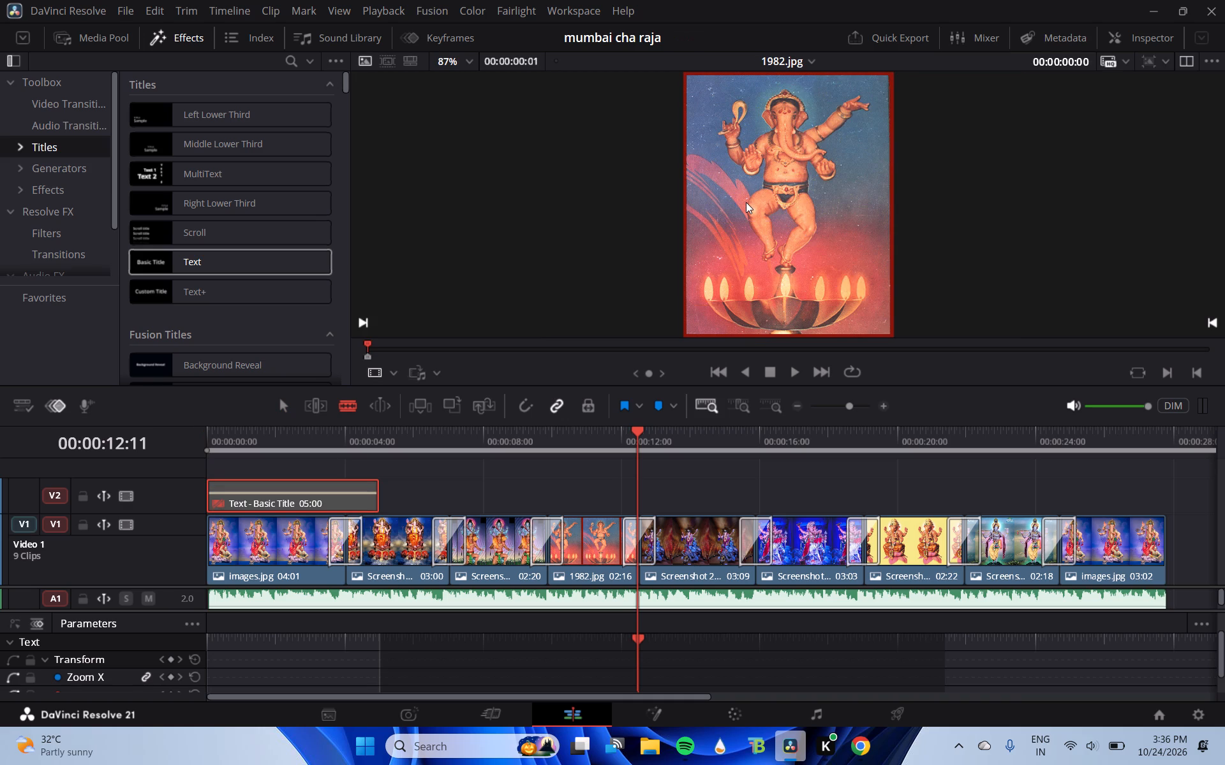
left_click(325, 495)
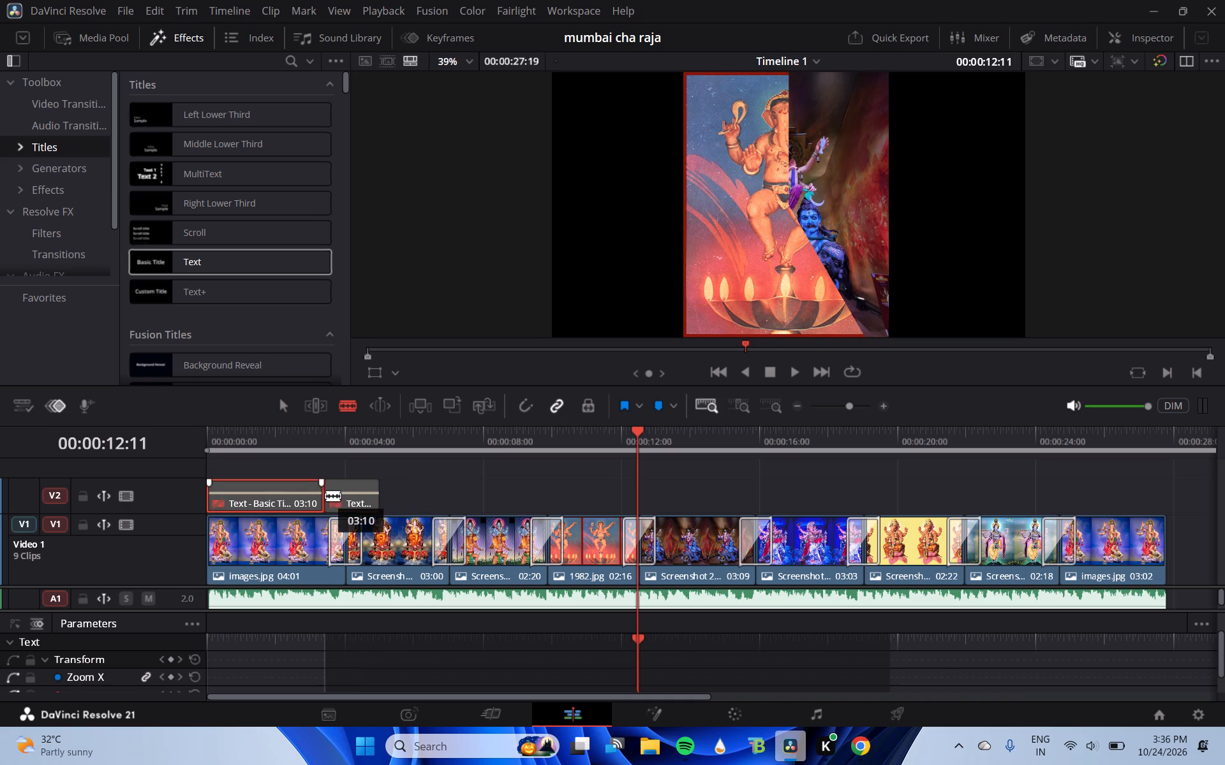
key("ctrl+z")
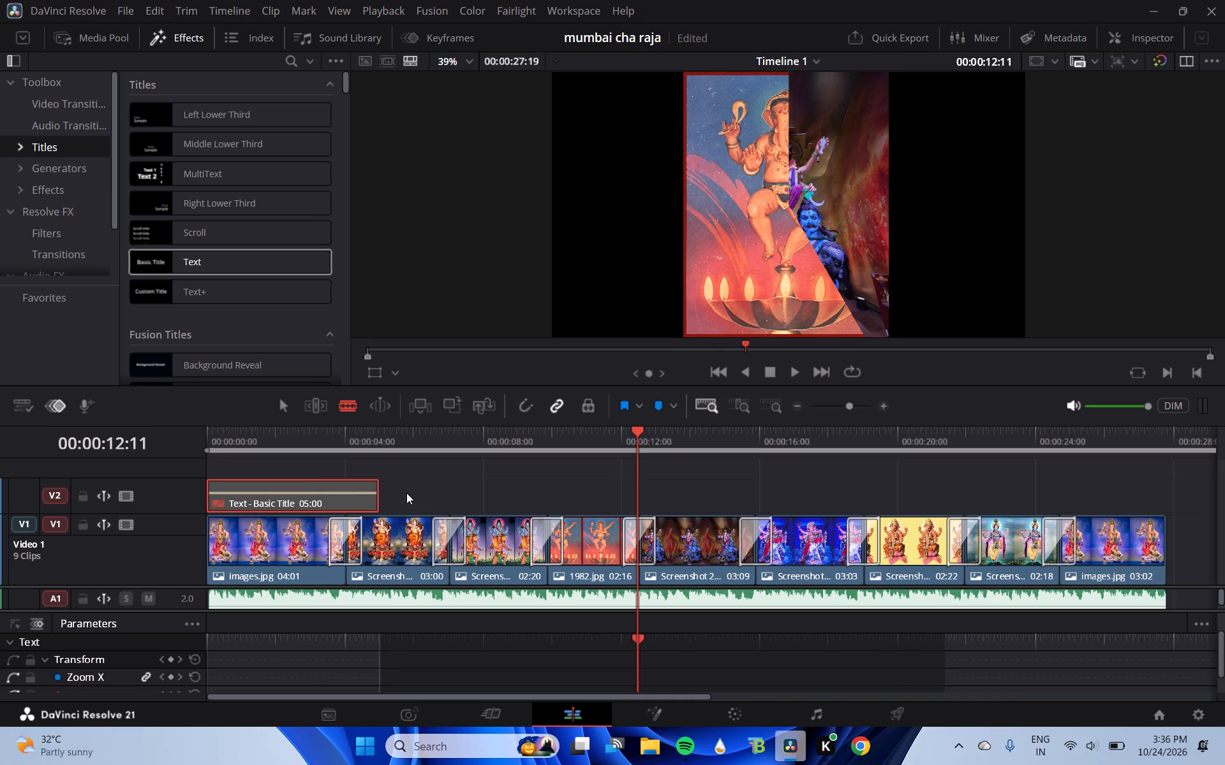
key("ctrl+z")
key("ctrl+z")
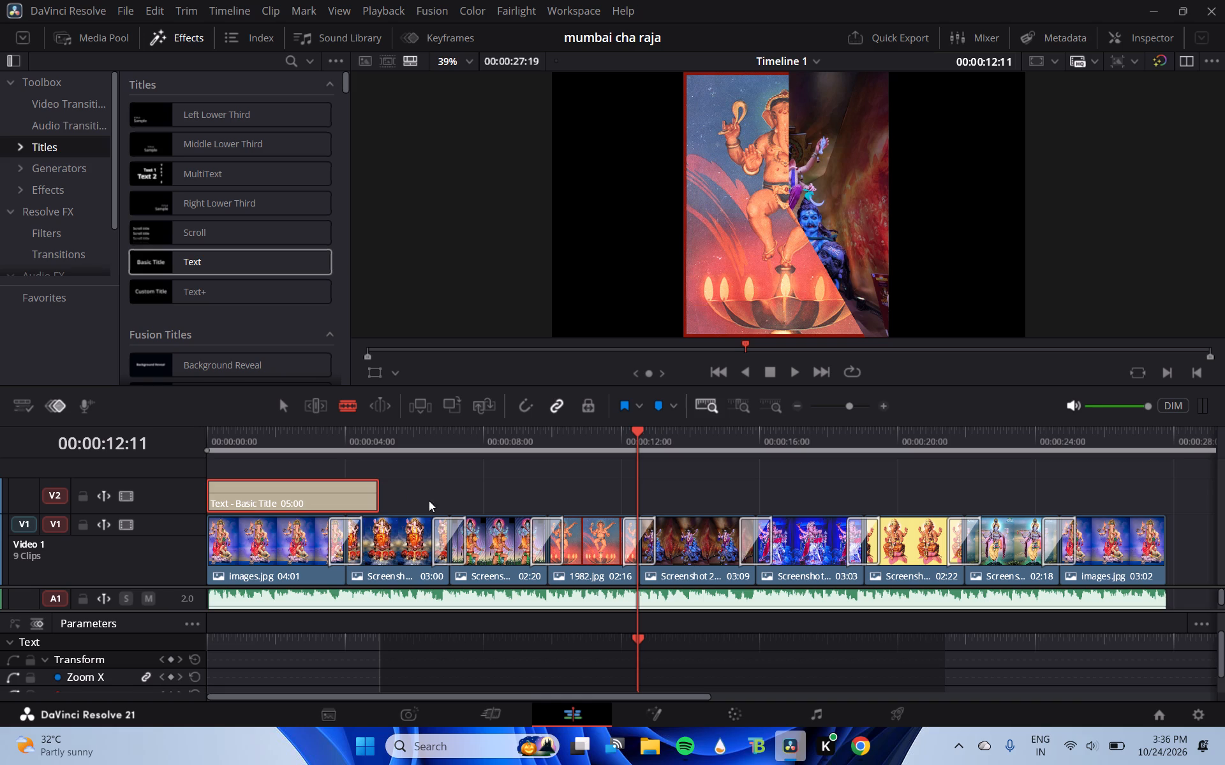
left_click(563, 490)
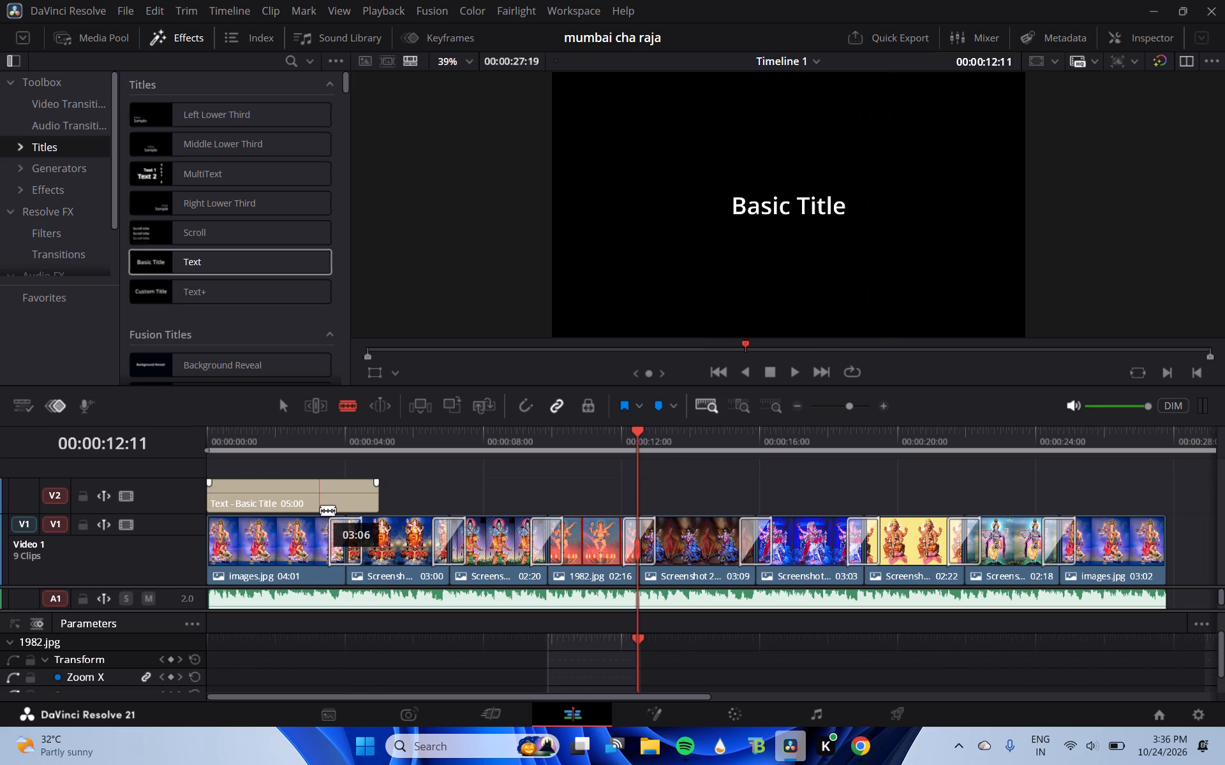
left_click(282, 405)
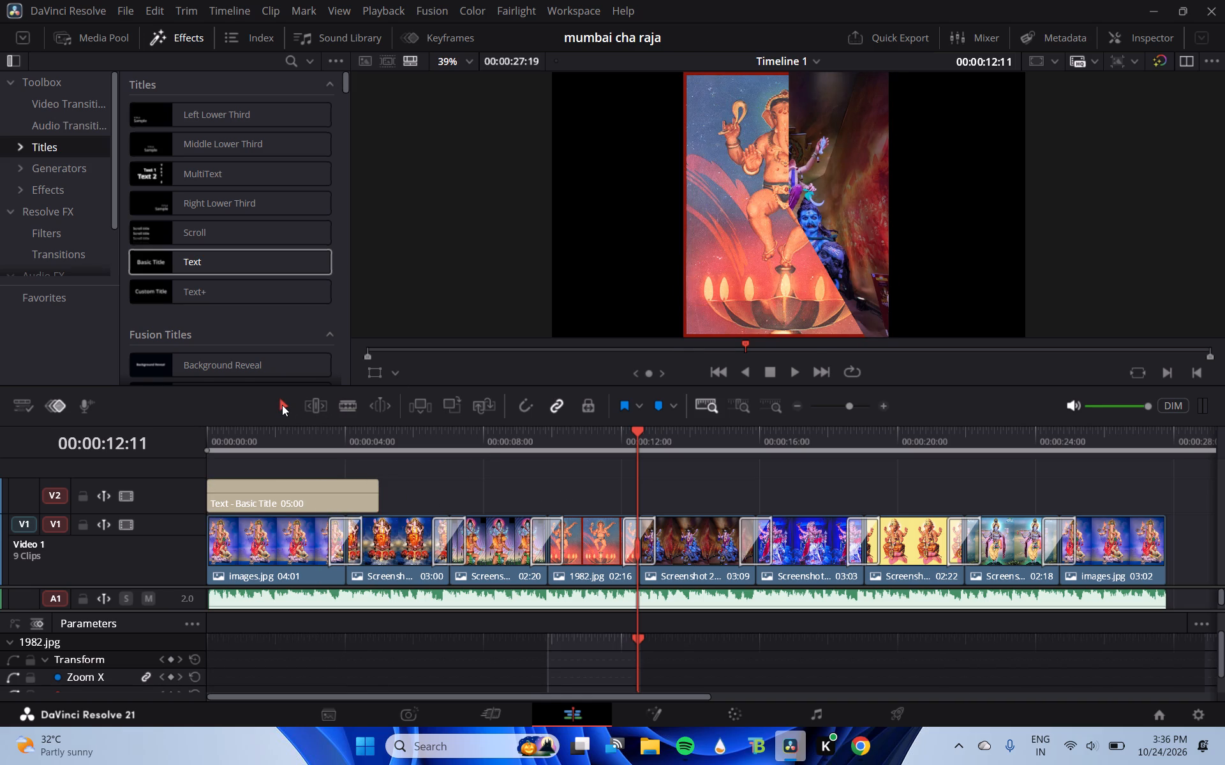
Select the title clip on Video 2, return the playhead to the timeline start and open the clip's Inspector settings.
left_click(269, 508)
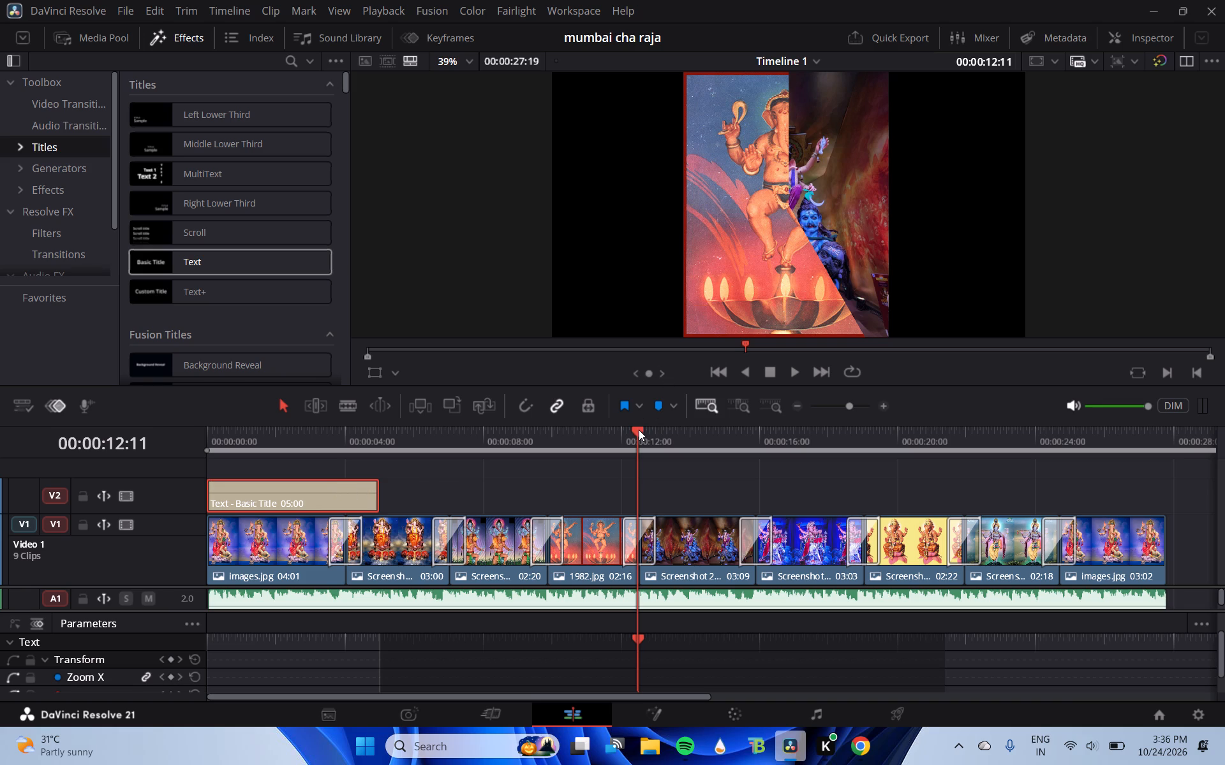
left_click_drag(638, 430, 111, 438)
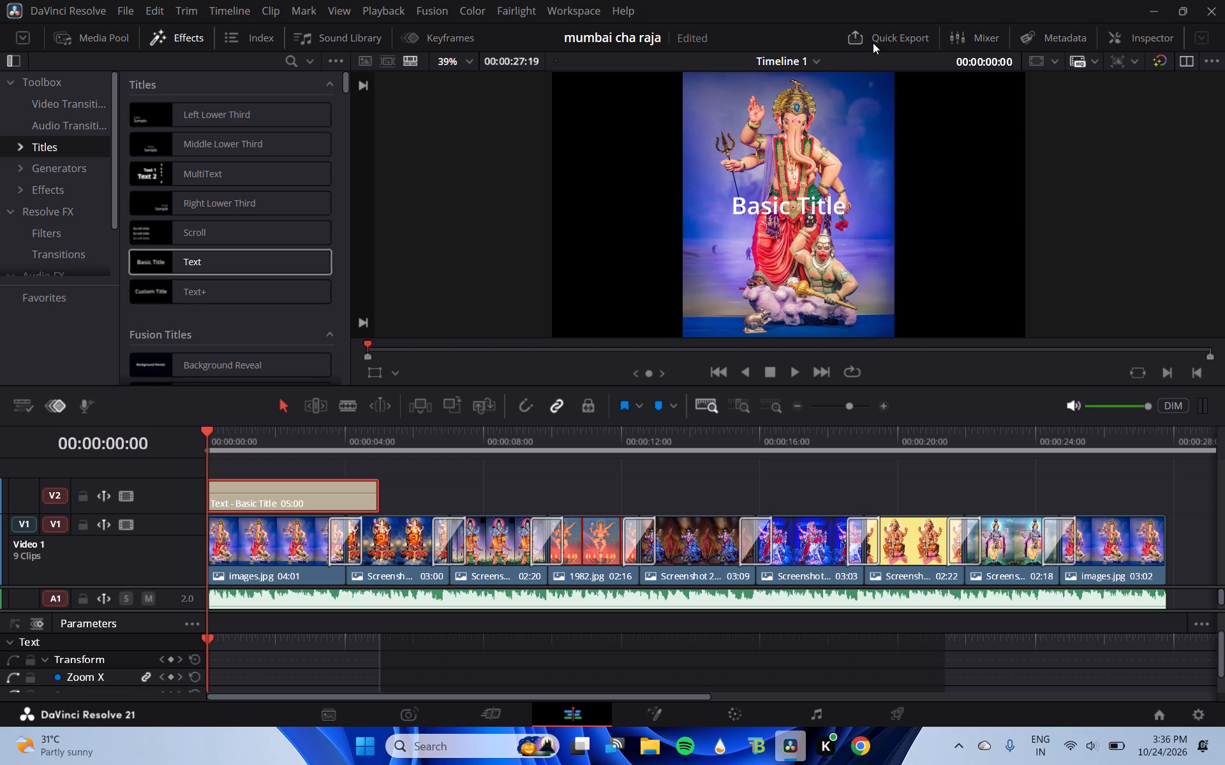
left_click(1204, 55)
left_click(1204, 55)
left_click(1141, 28)
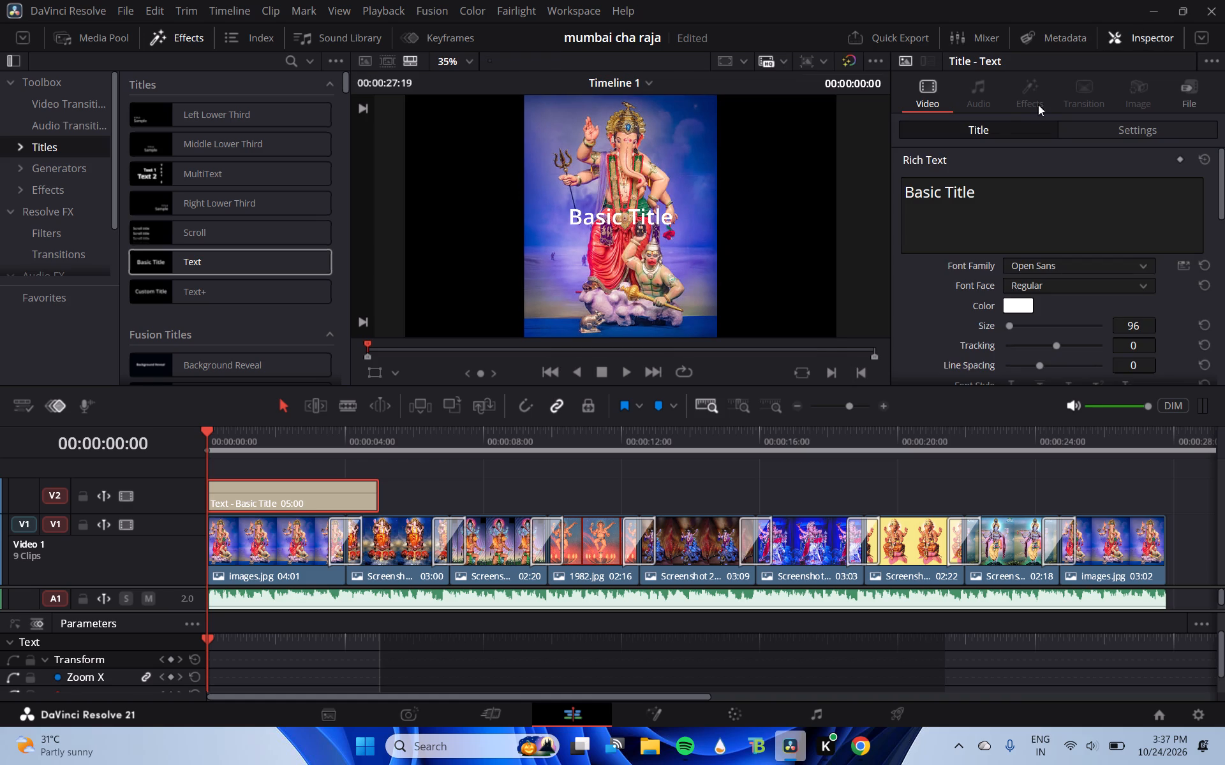
Replace the "Basic Title" rich text with the copied Marathi song lyrics.
left_click(983, 182)
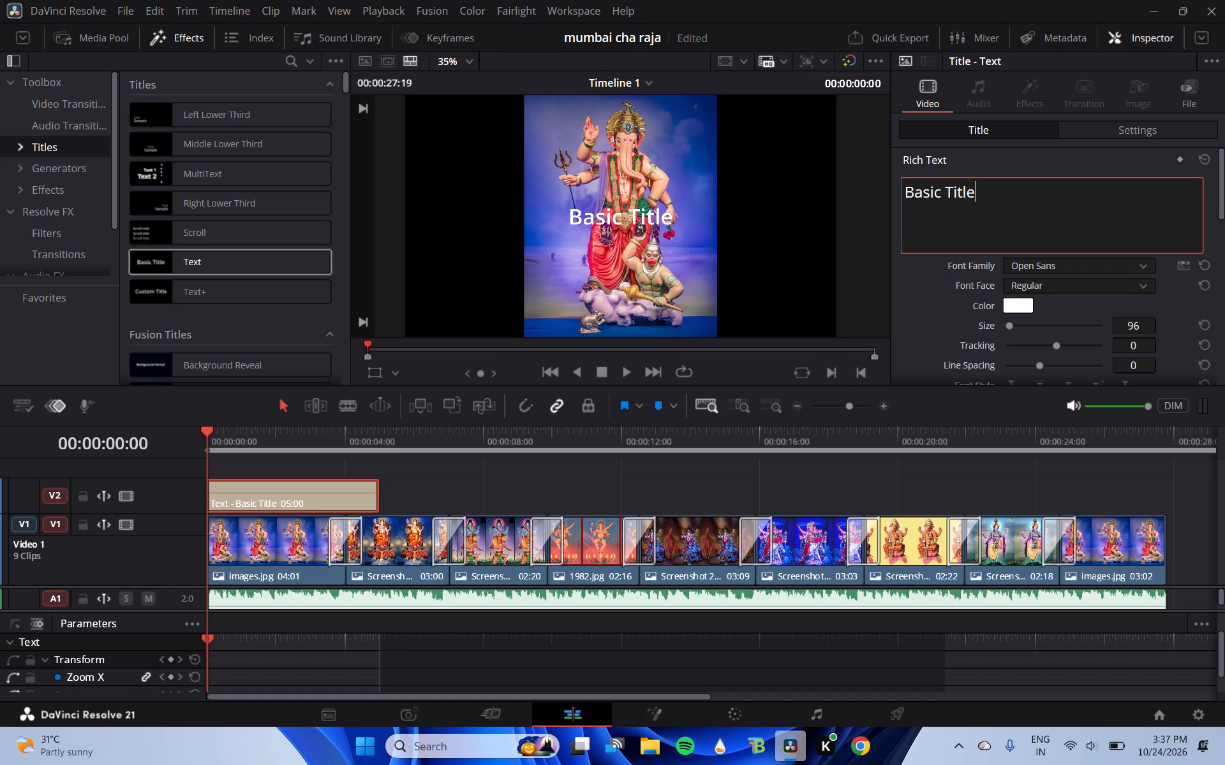
key("BackSpace")
key("BackSpace")
key("BackSpace")
key("BackSpace")
key("BackSpace")
key("BackSpace")
key("BackSpace")
key("BackSpace")
key("BackSpace")
key("BackSpace")
key("BackSpace")
key("BackSpace")
key("BackSpace")
key("BackSpace")
key("BackSpace")
key("BackSpace")
key("BackSpace")
key("BackSpace")
key("BackSpace")
key("BackSpace")
key("BackSpace")
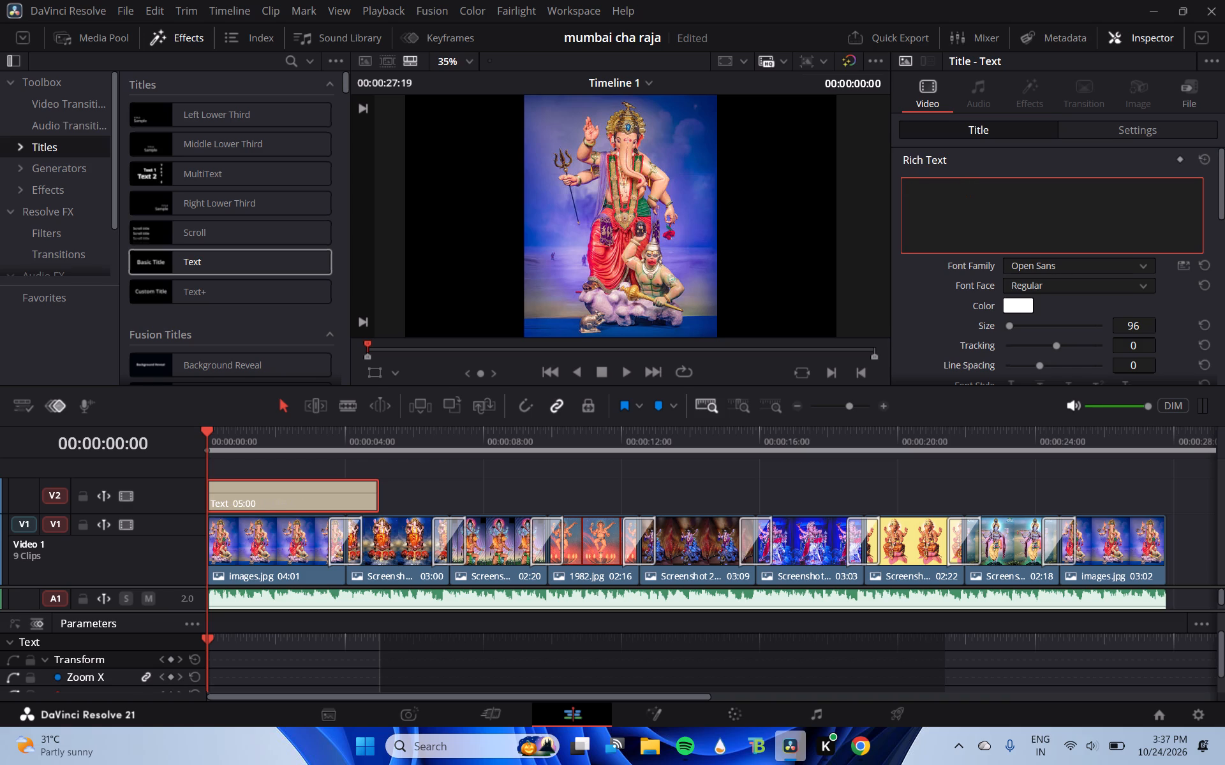
key("ctrl+v")
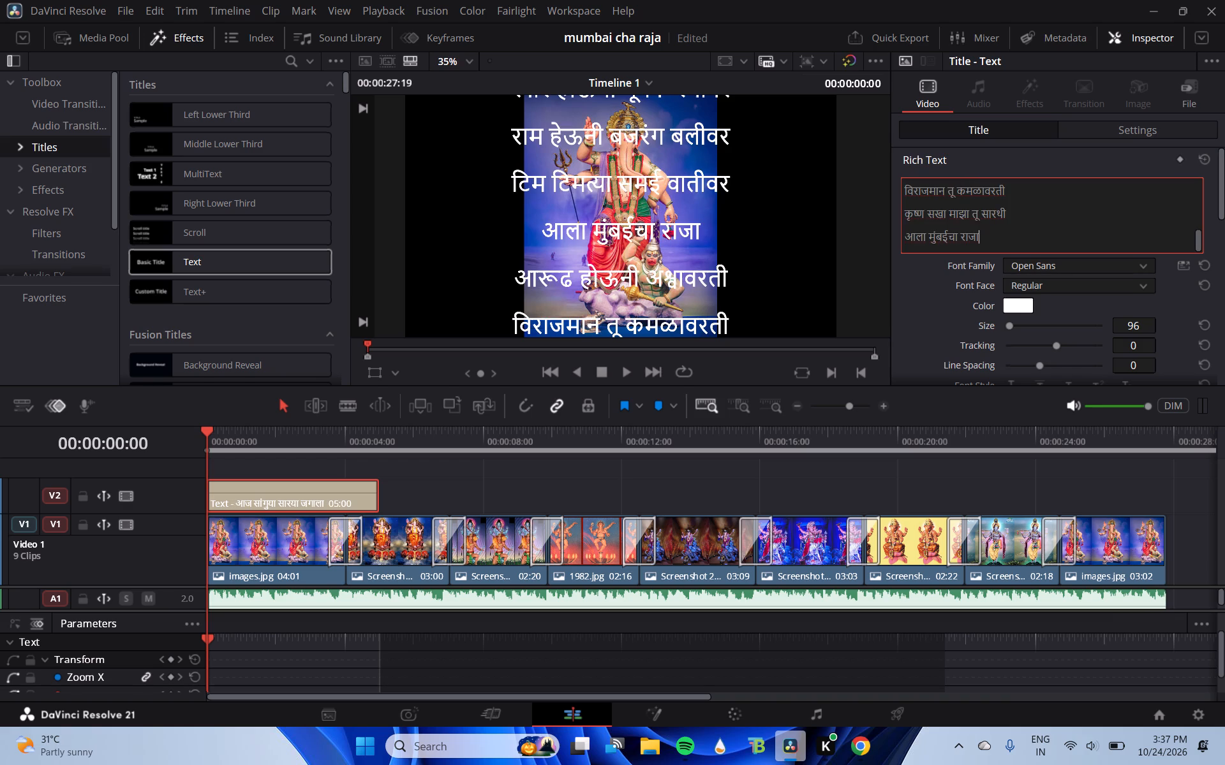
Delete all lyrics after the first two lines, keeping "आज सांगुया सारया जगाला" and "आला माझा मुंबईचा राजा".
left_click_drag(1013, 214, 863, 196)
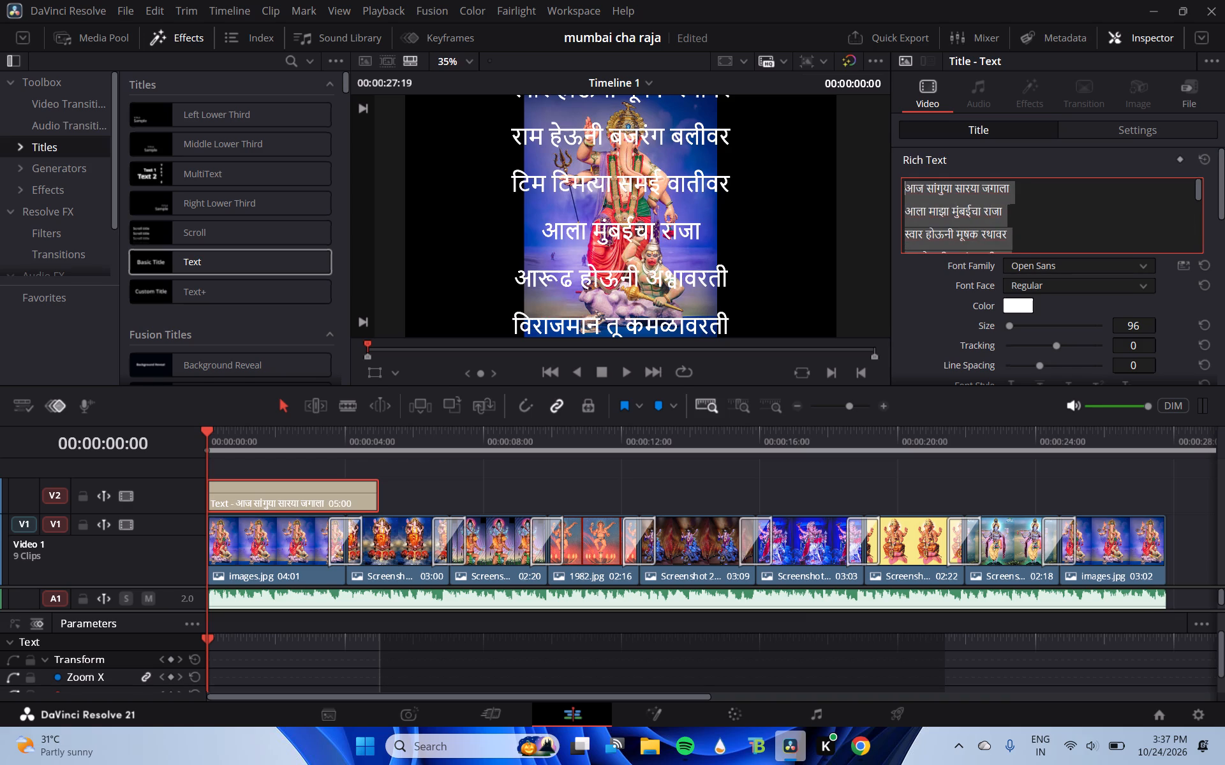
left_click_drag(863, 196, 866, 231)
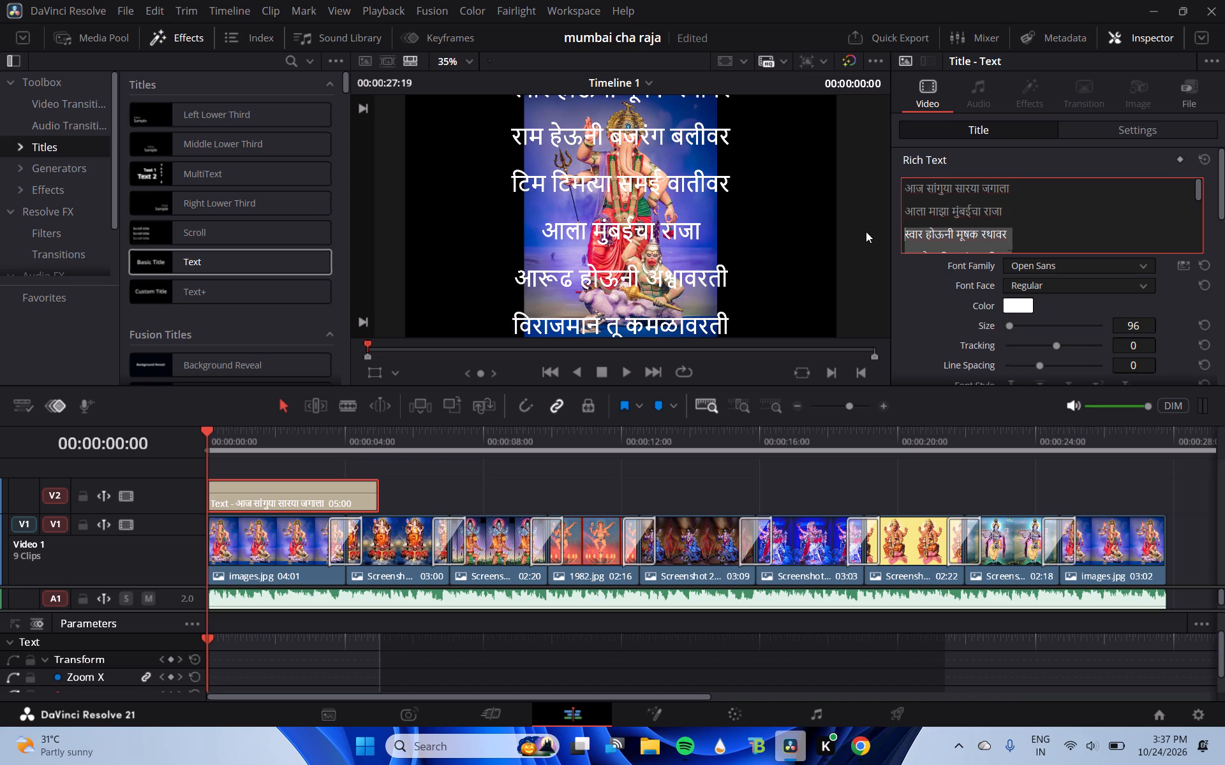
key("BackSpace")
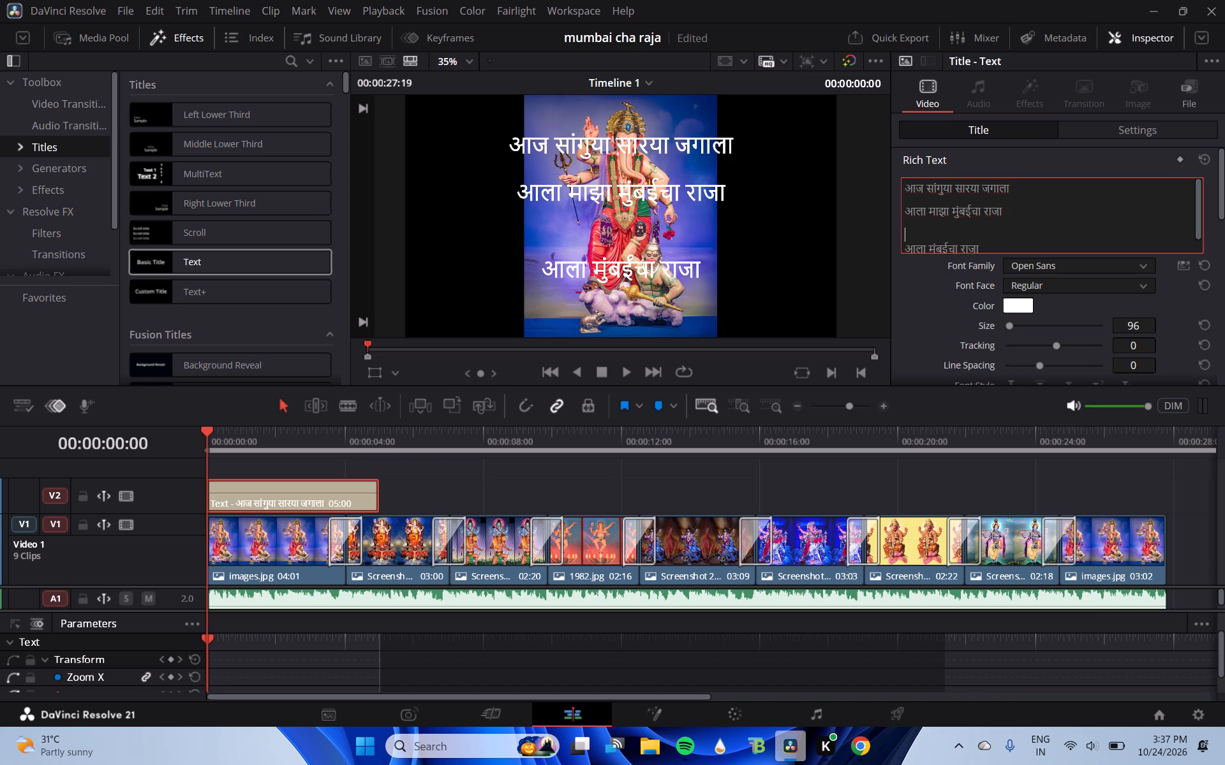
left_click_drag(997, 241, 873, 261)
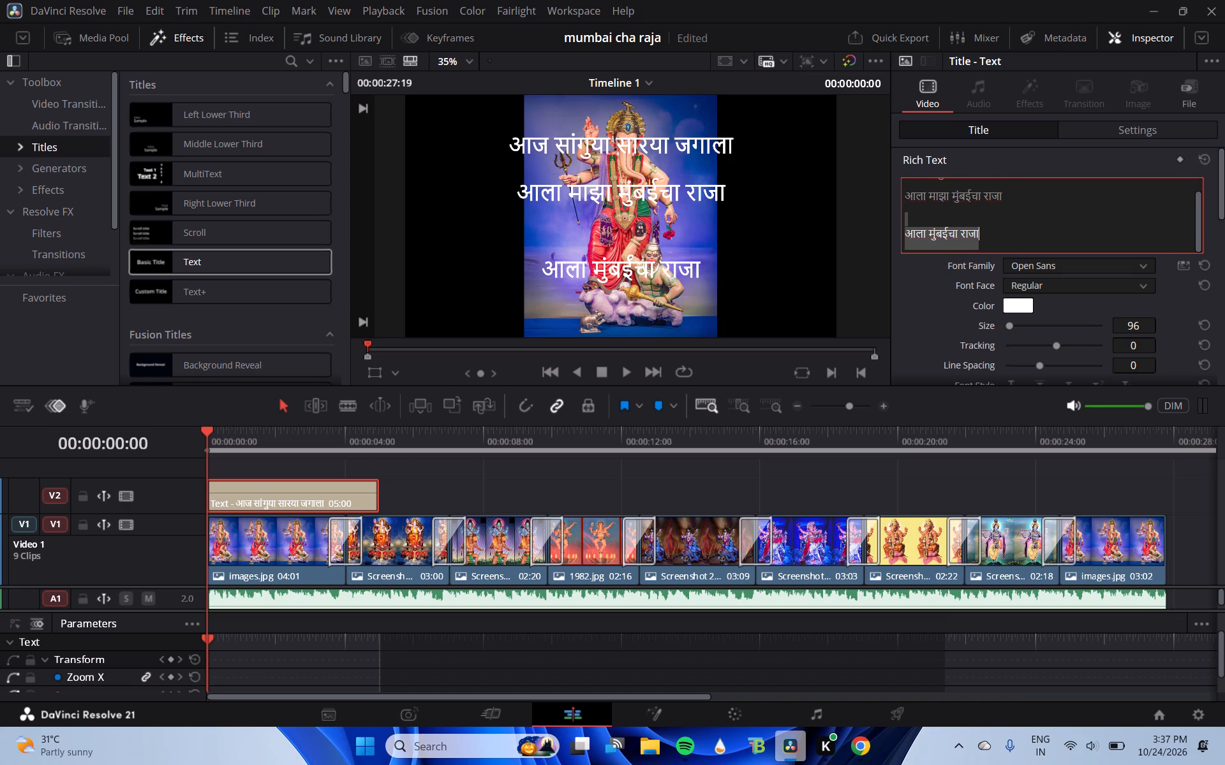
left_click_drag(873, 261, 922, 252)
key("BackSpace")
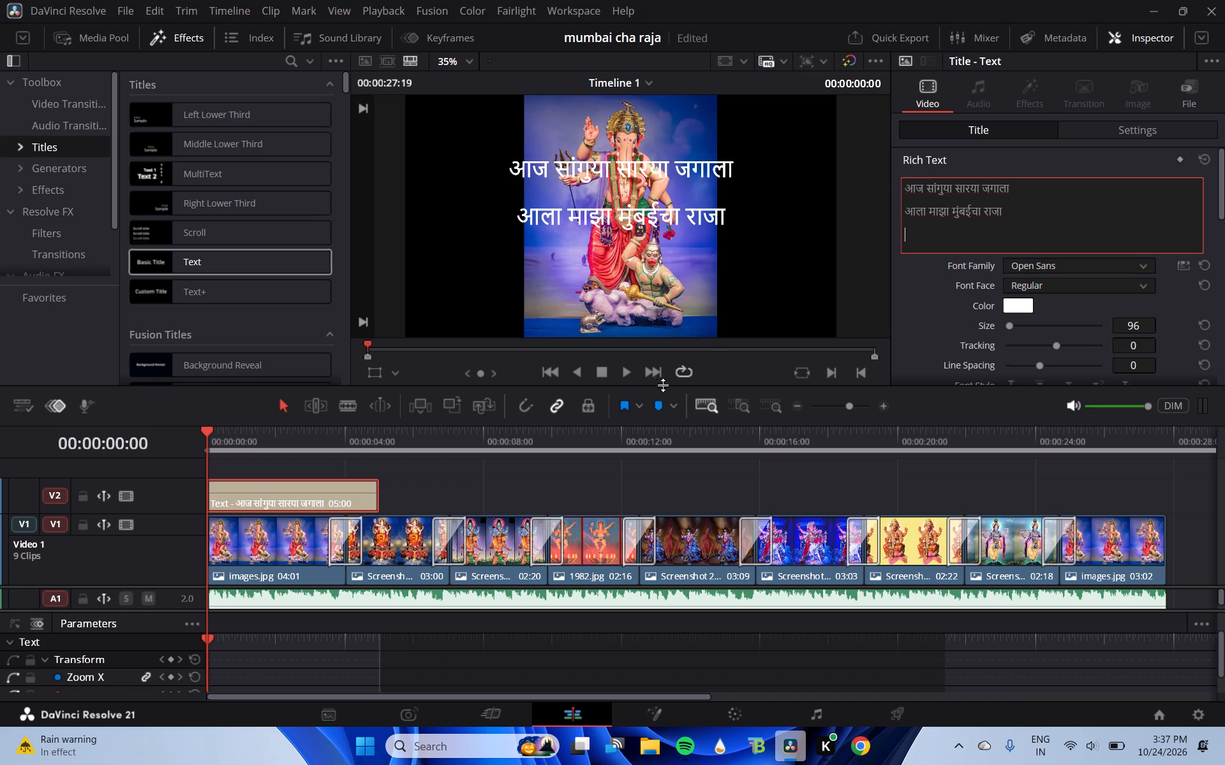
Play the timeline and remove the title's first line and its blank line, keeping only "आला माझा मुंबईचा राजा".
left_click(627, 372)
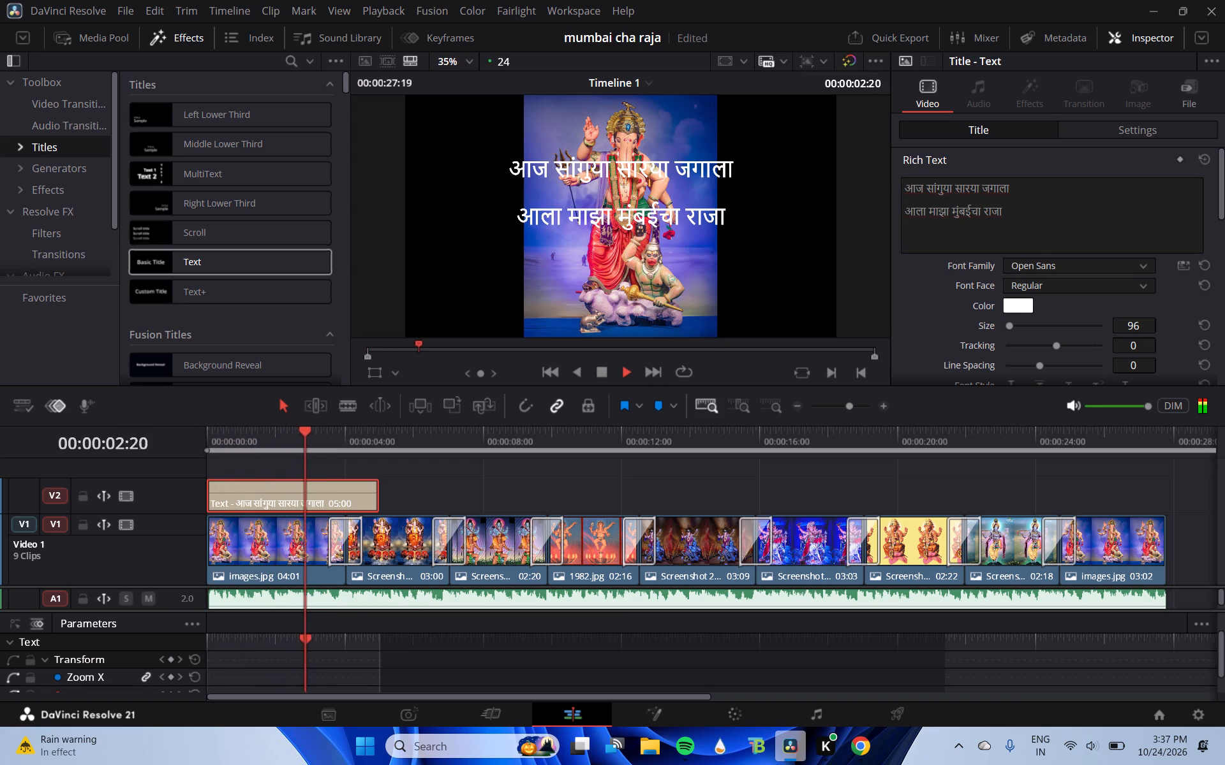
left_click_drag(1011, 189, 893, 193)
key("BackSpace")
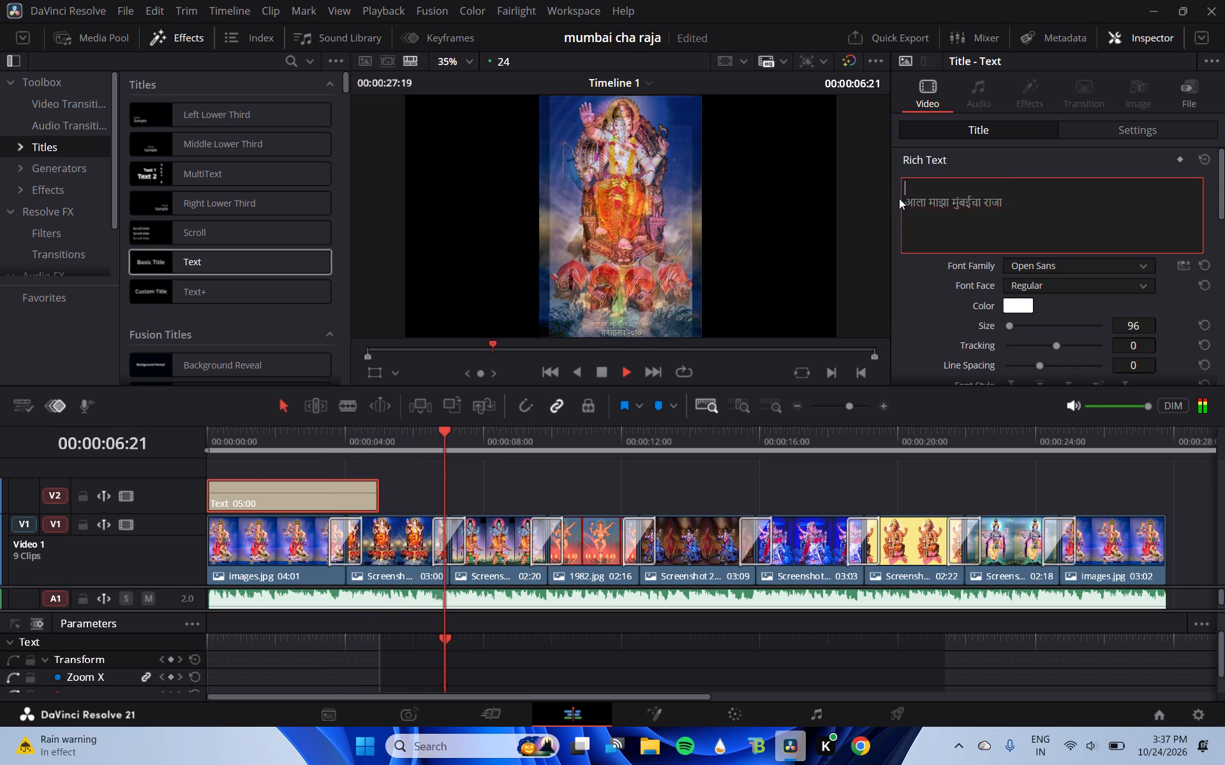
left_click(905, 198)
key("BackSpace")
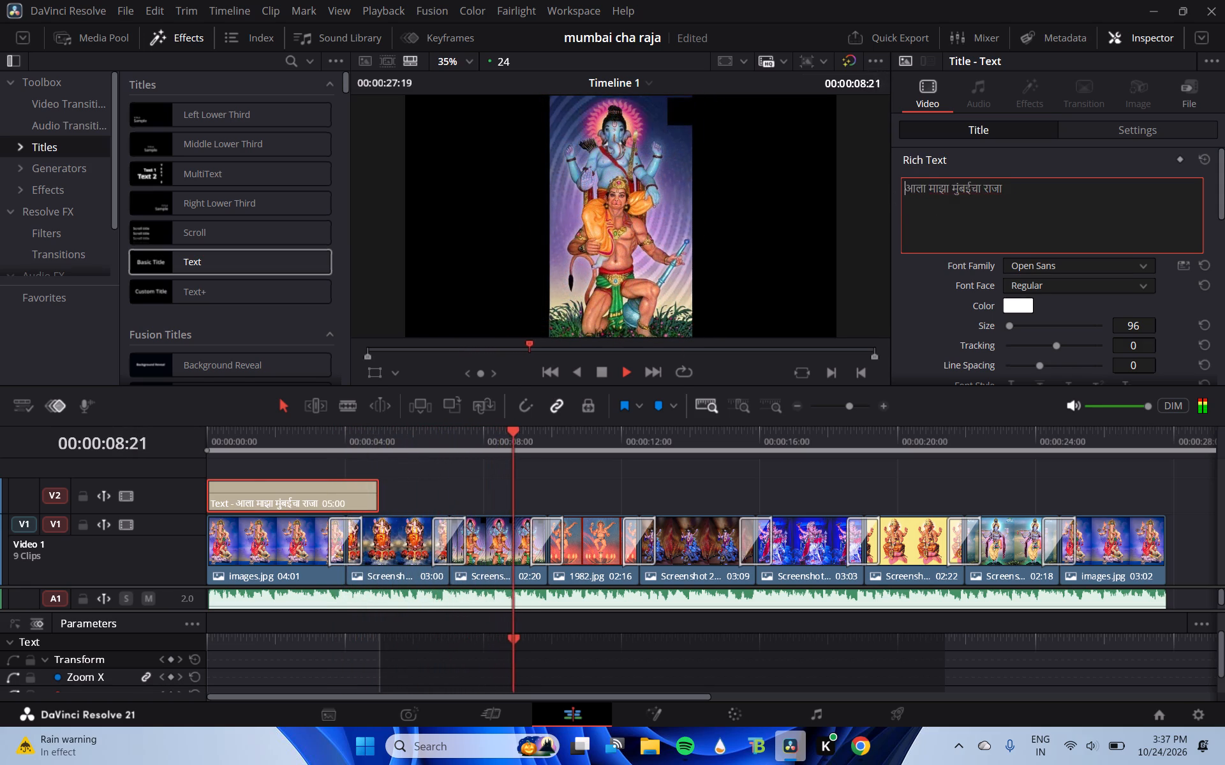
Copy the title clip, paste it onto Video 2 and move the copy to start at about 7.8 seconds.
left_click(338, 509)
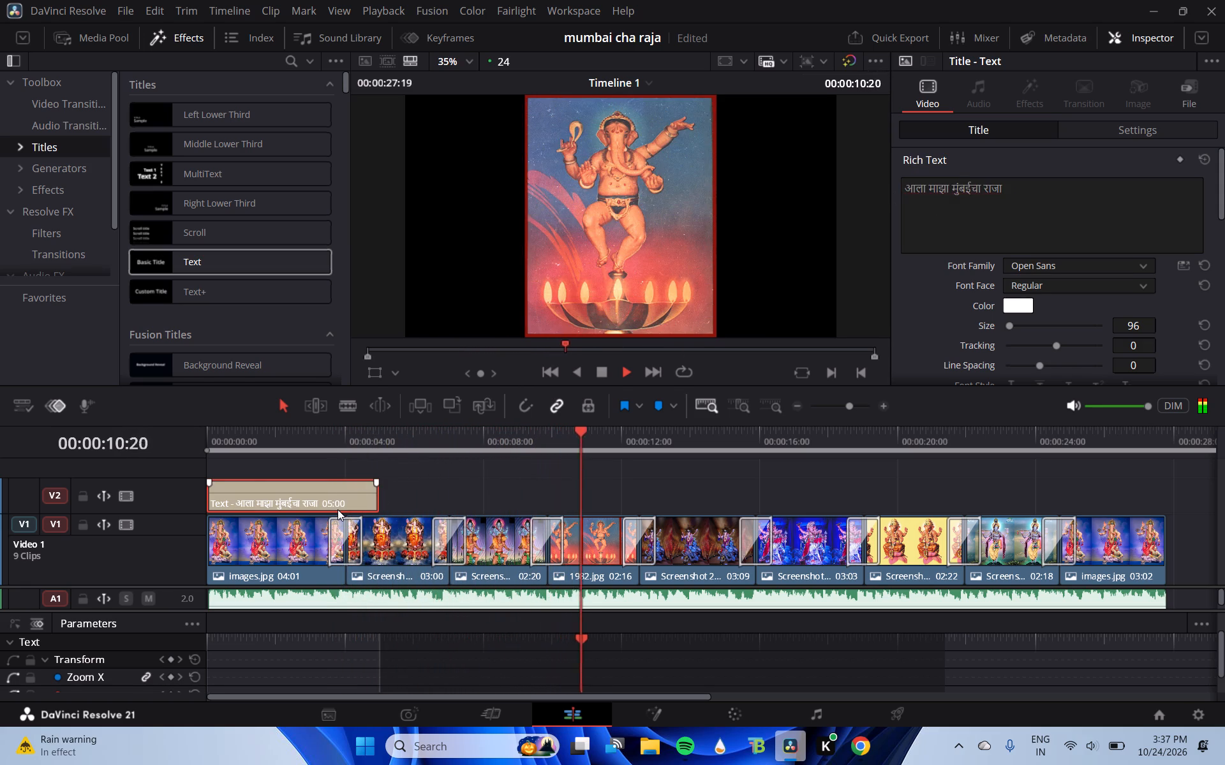
left_click(292, 435)
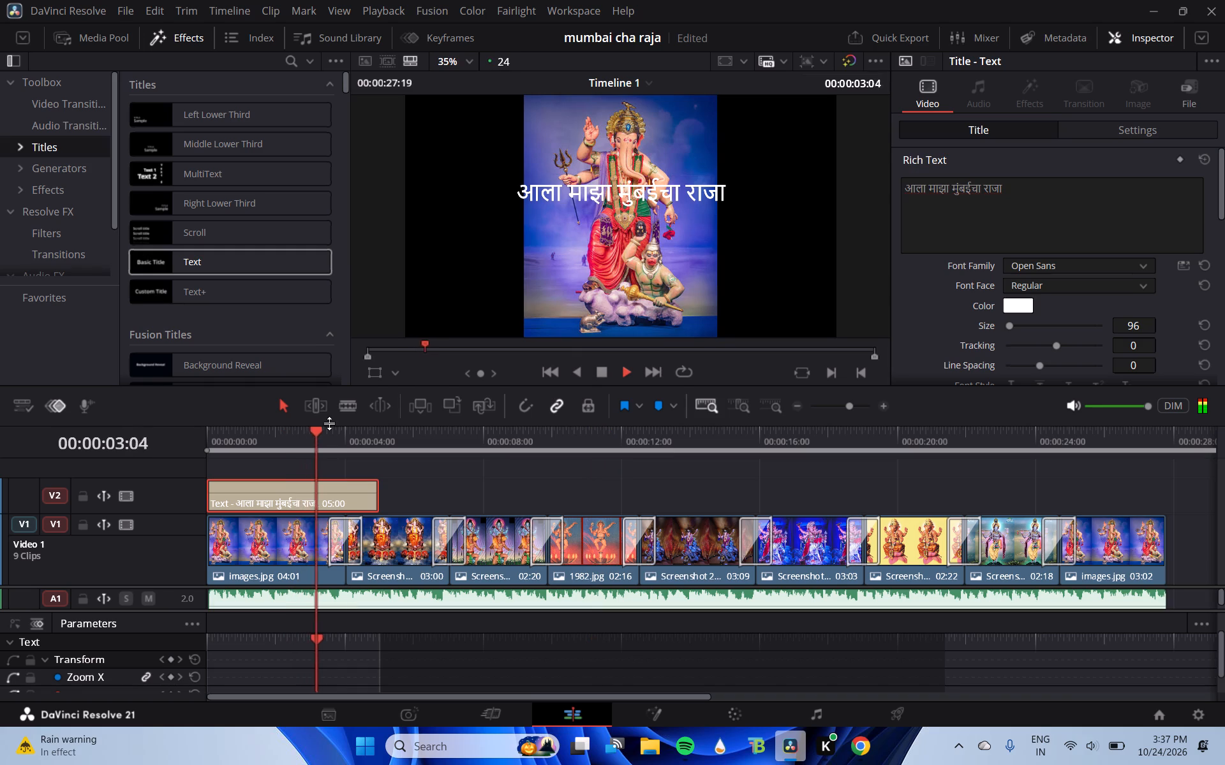
left_click_drag(361, 433, 308, 432)
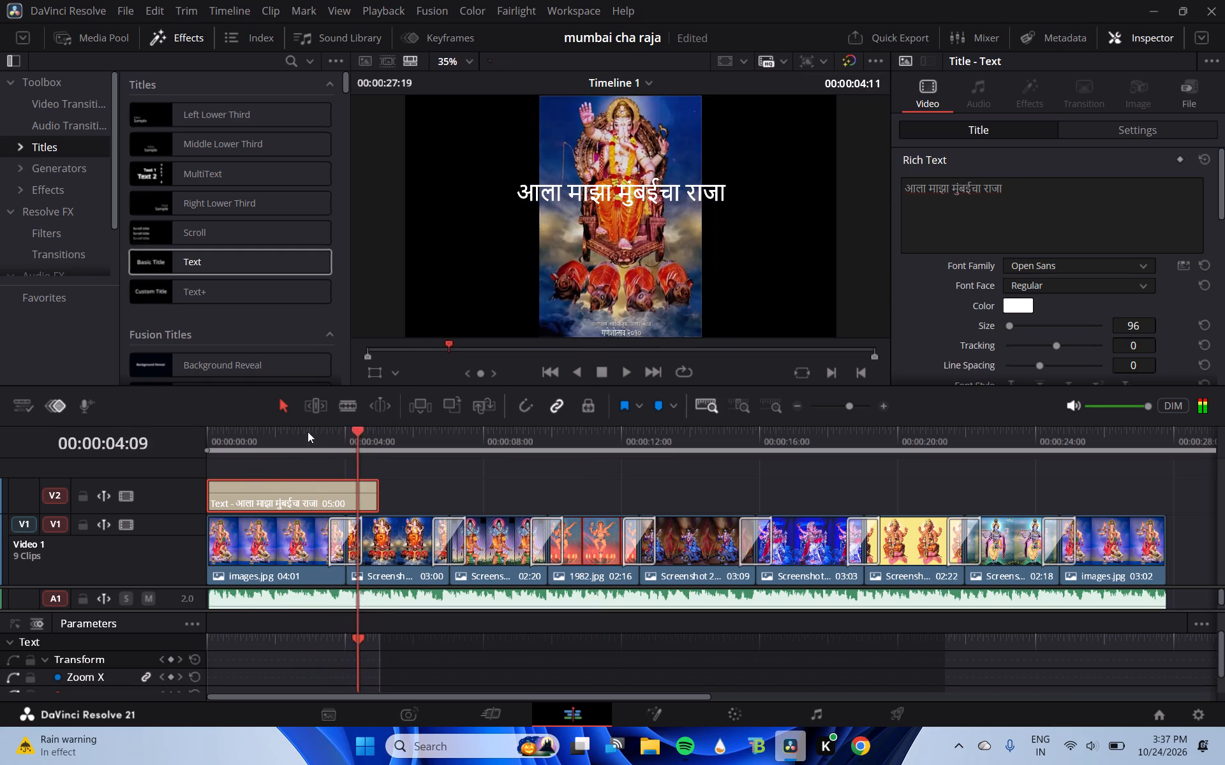
left_click_drag(308, 432, 176, 433)
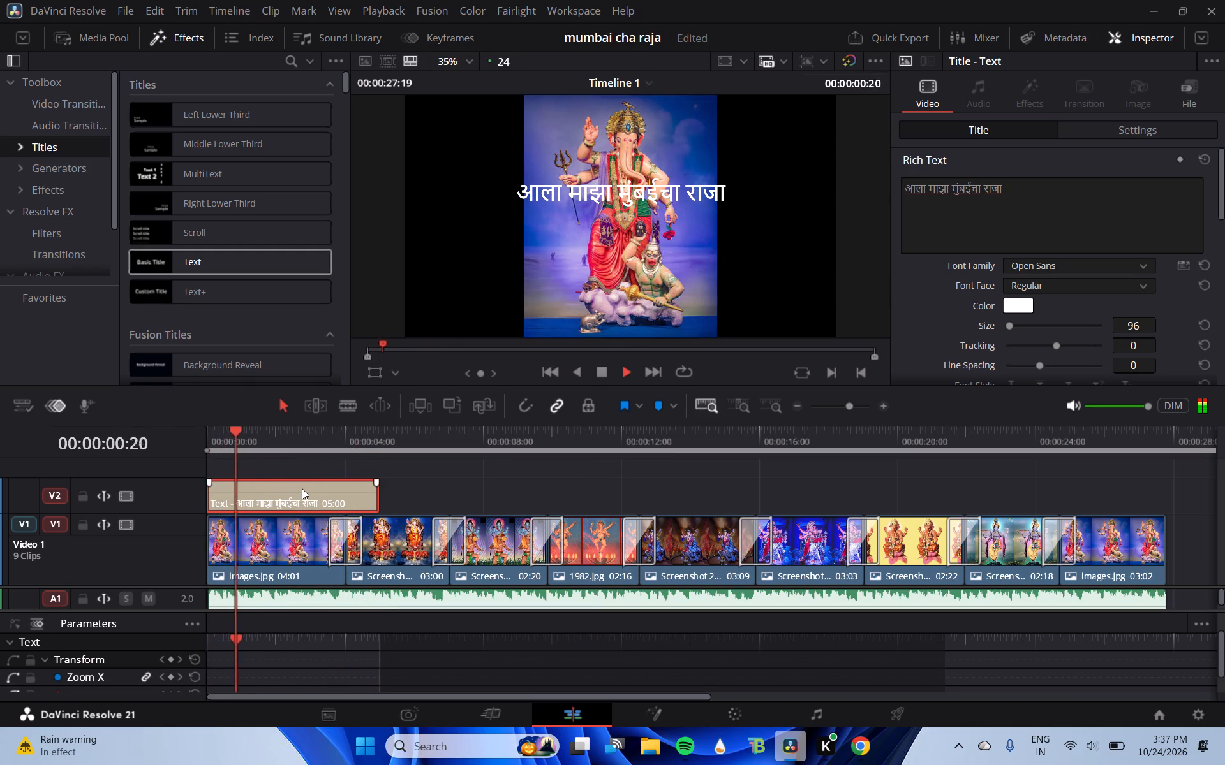
left_click(302, 488)
key("ctrl+c")
left_click(440, 488)
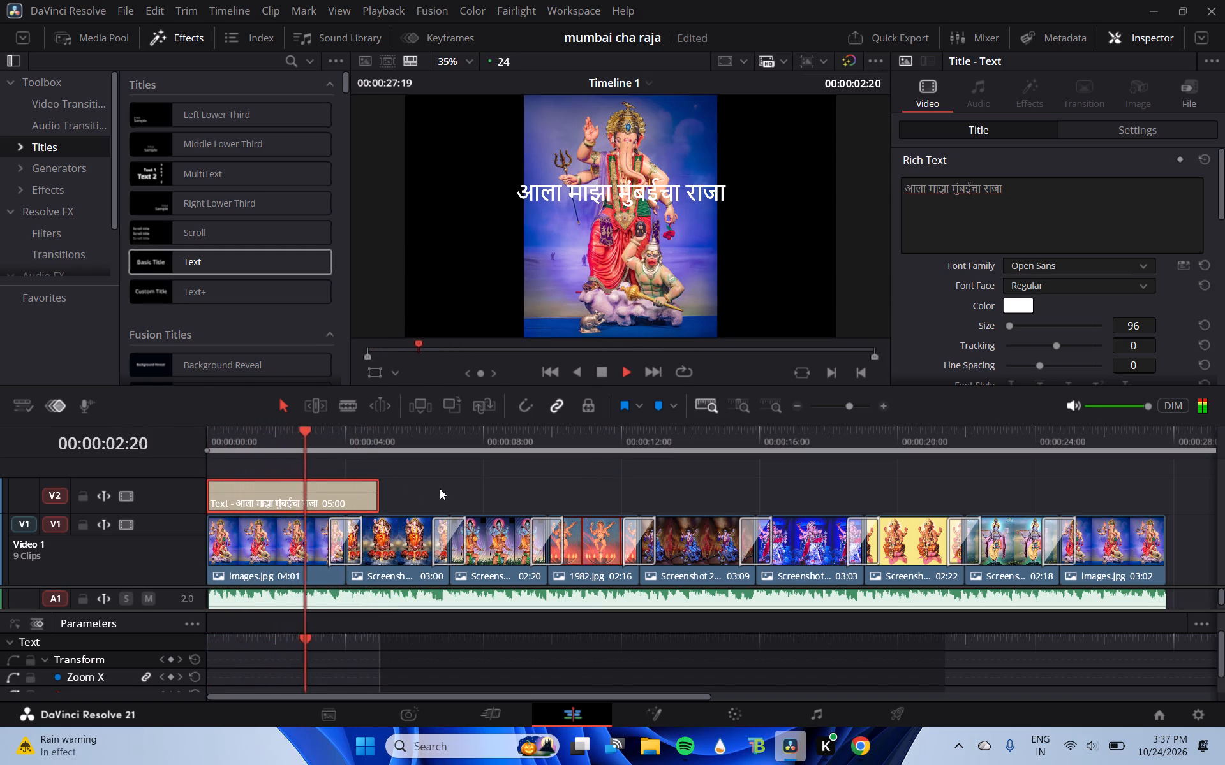
key("ctrl+v")
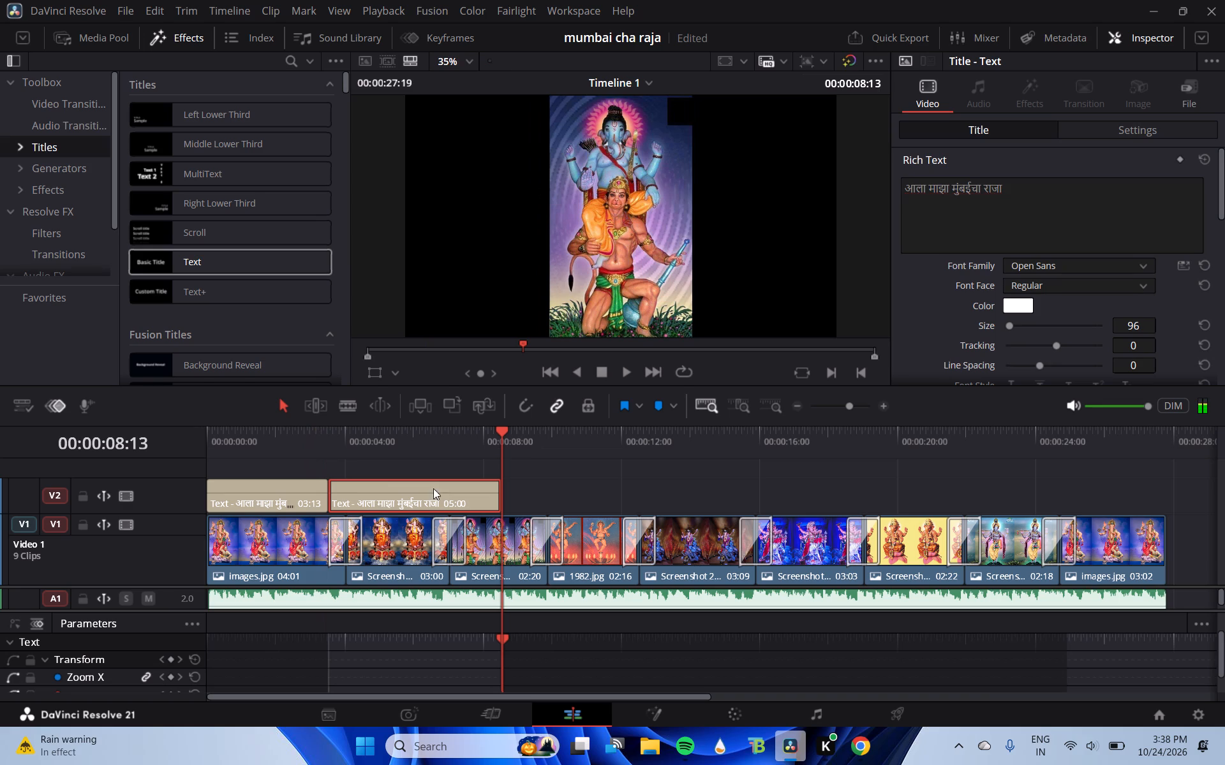
left_click_drag(376, 492, 526, 504)
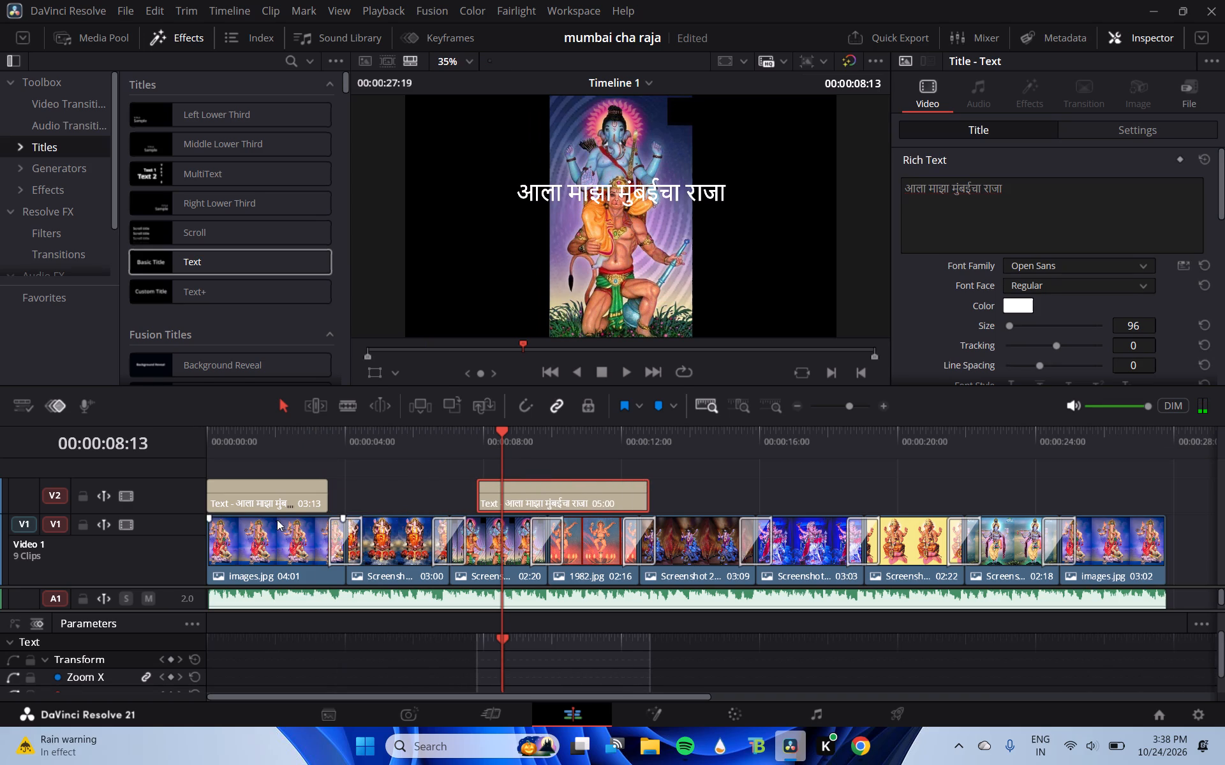
Return the playhead to the timeline start and extend the first title clip's end to a duration of 04:18.
left_click(276, 497)
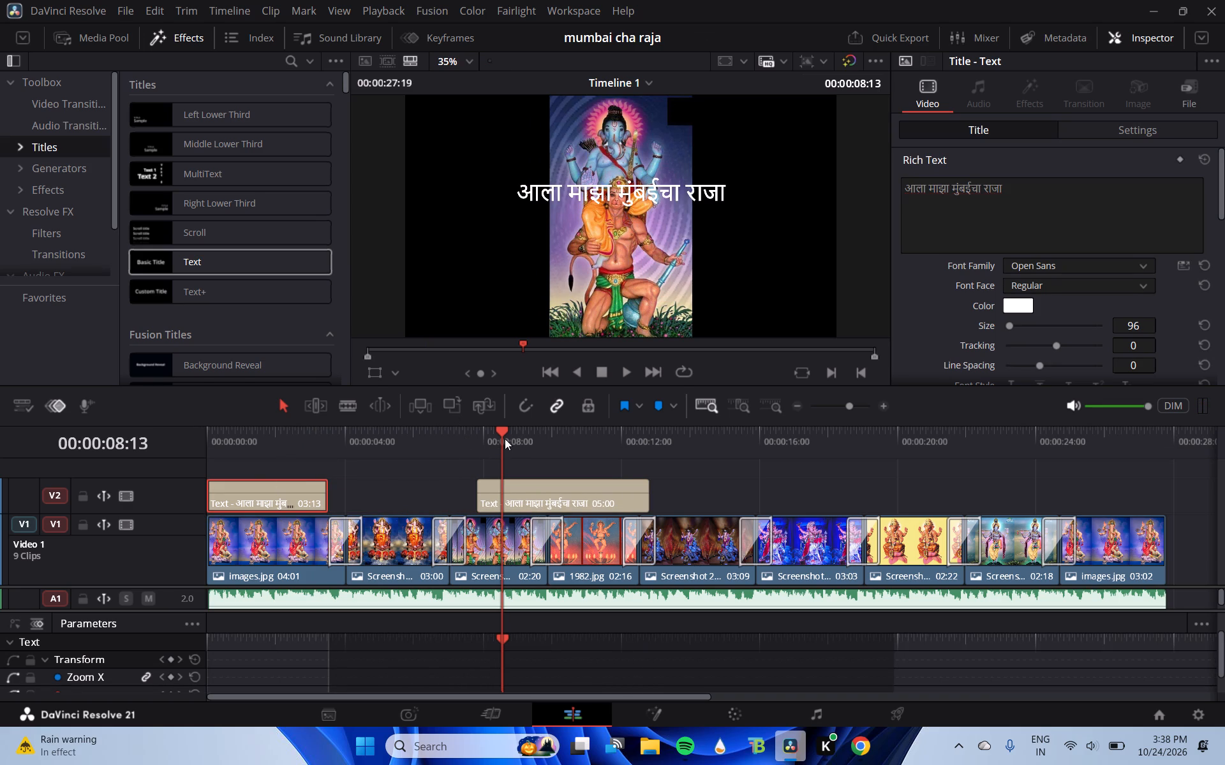
left_click_drag(503, 428, 198, 407)
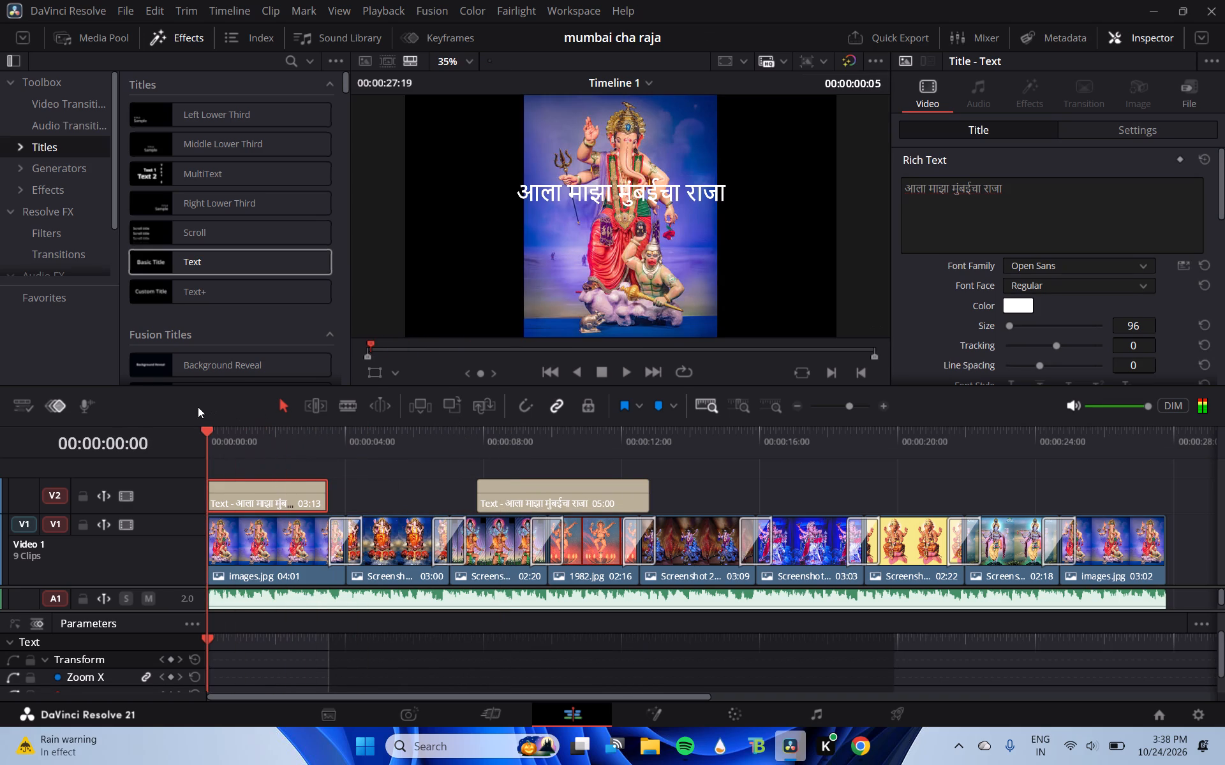
left_click_drag(198, 407, 192, 407)
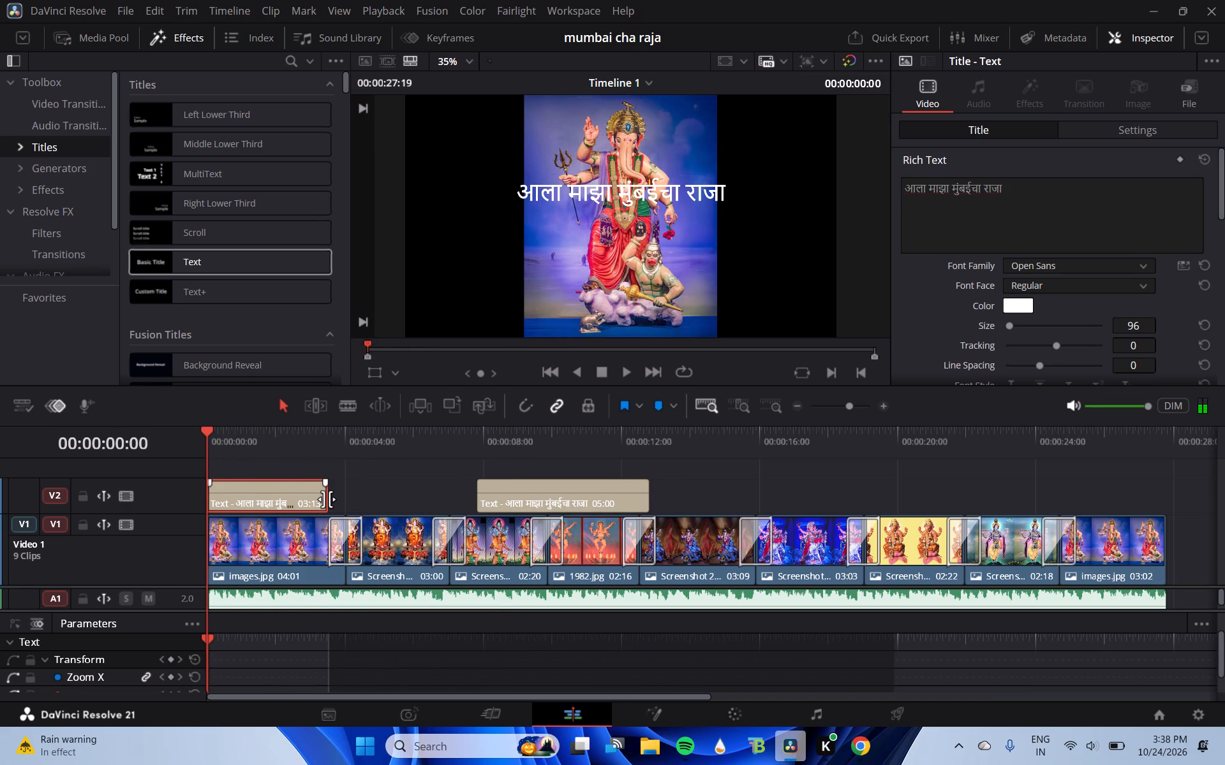
left_click_drag(327, 499, 369, 500)
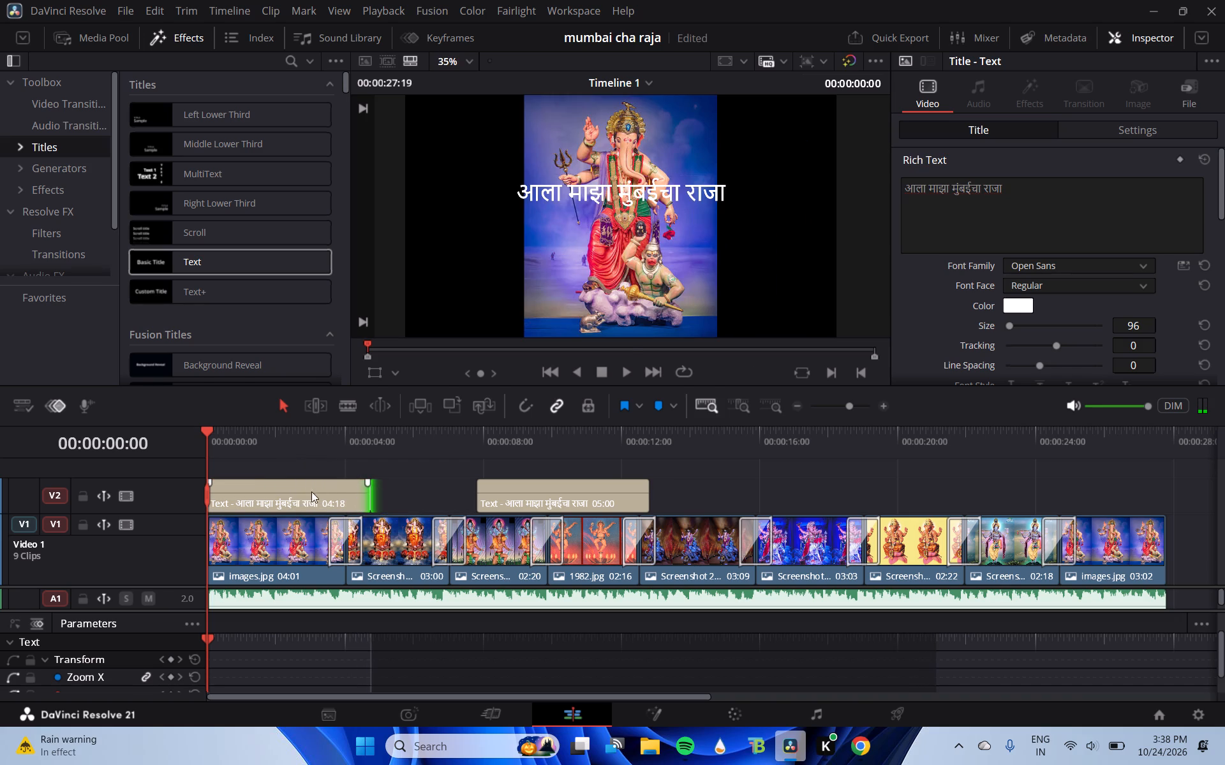
Stretch the first title's text box vertically in the viewer so it is slightly taller.
left_click(708, 187)
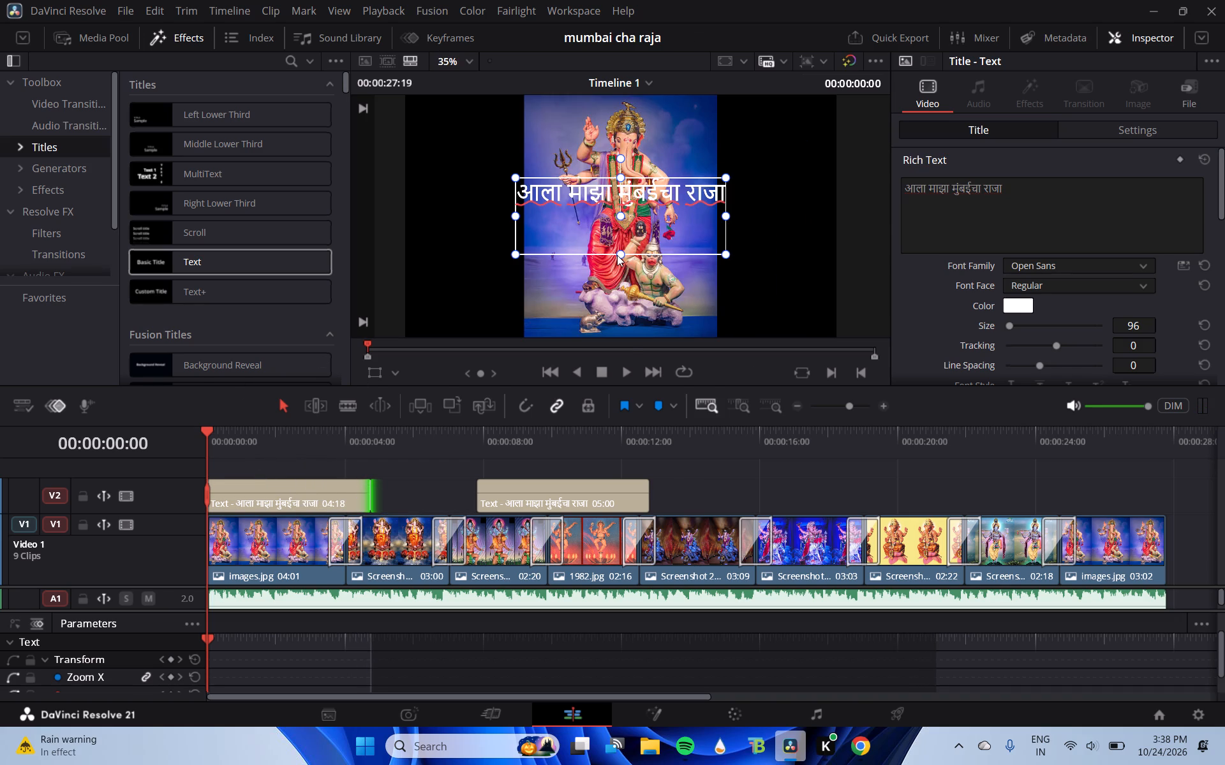
left_click_drag(621, 254, 622, 222)
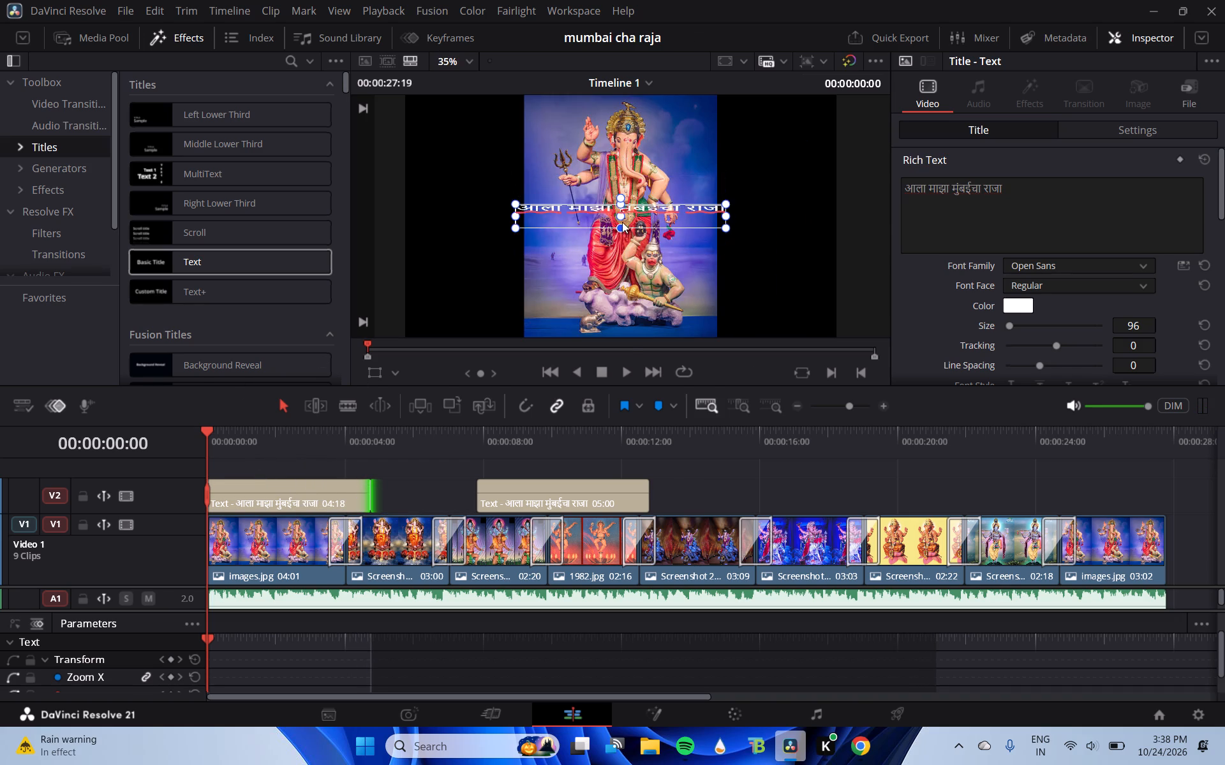
left_click_drag(622, 222, 623, 229)
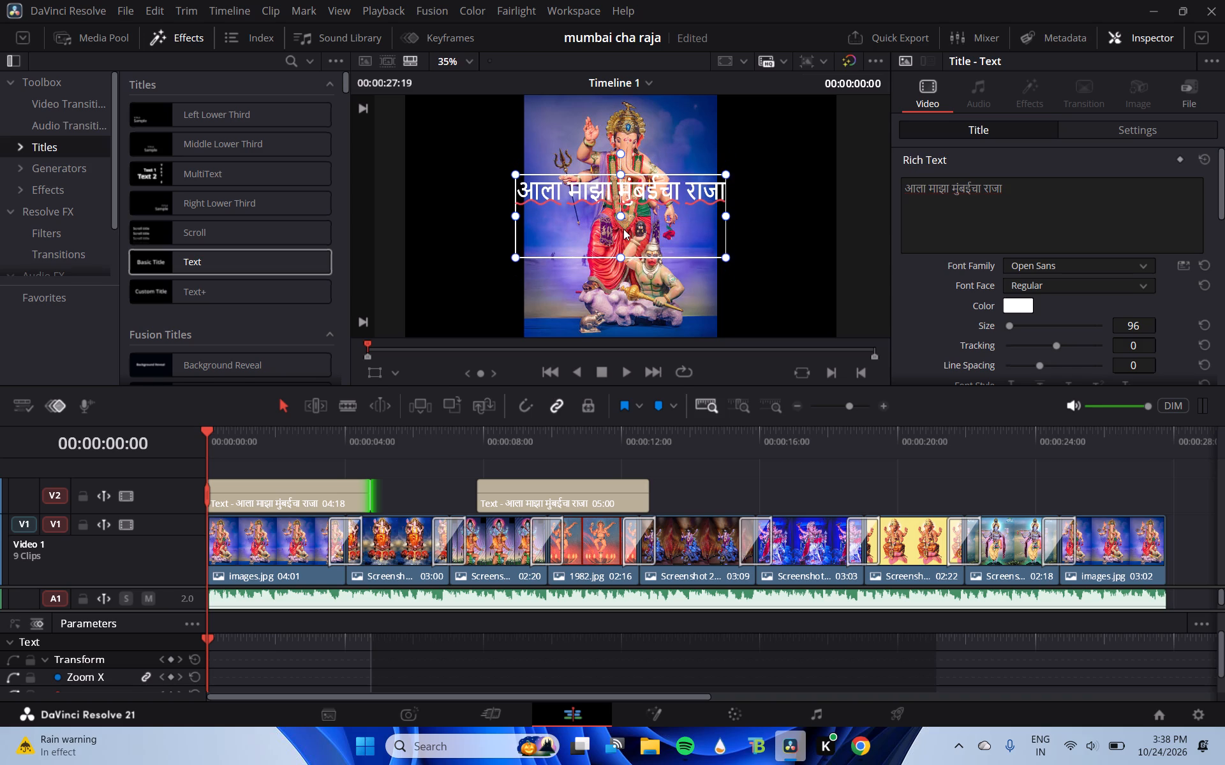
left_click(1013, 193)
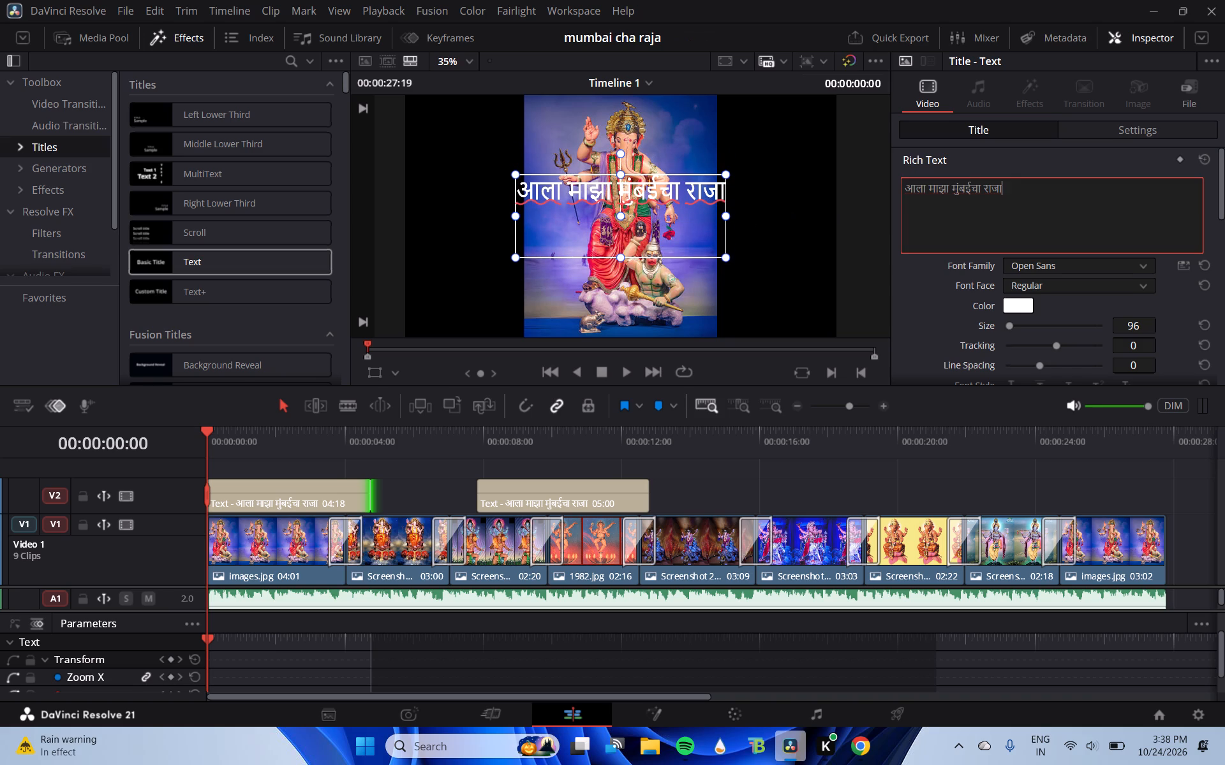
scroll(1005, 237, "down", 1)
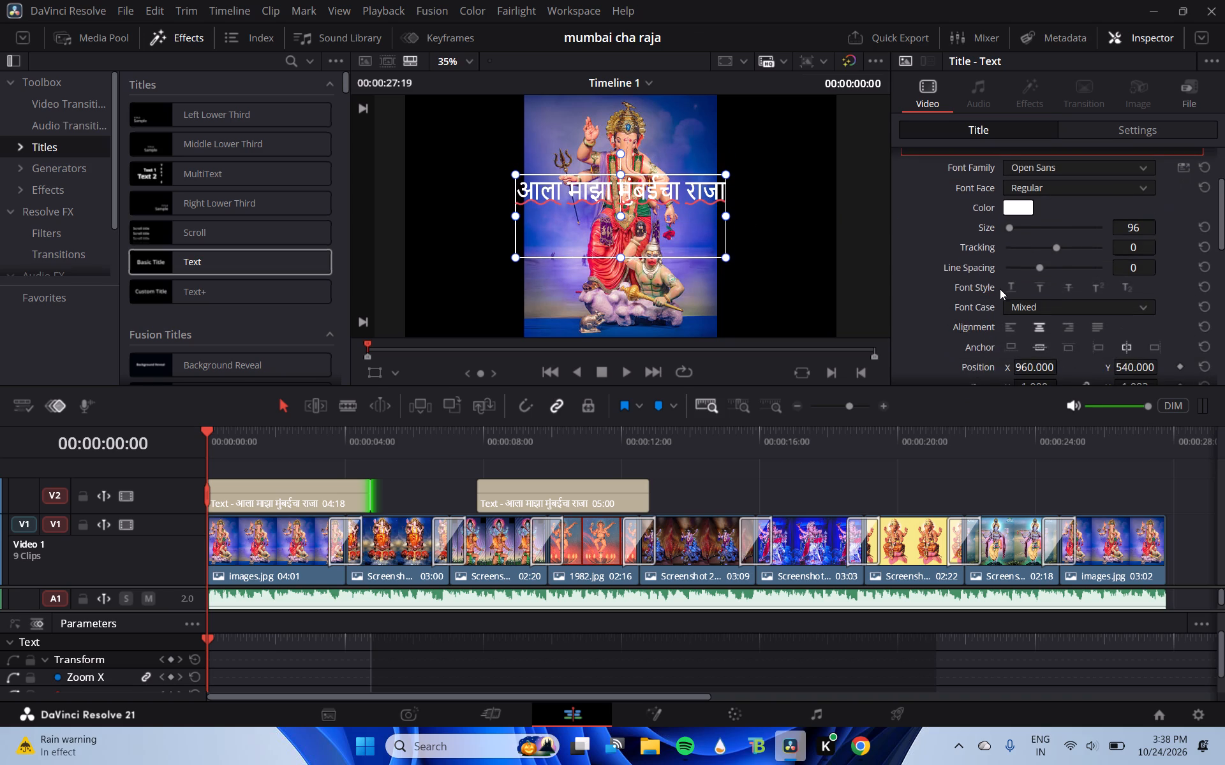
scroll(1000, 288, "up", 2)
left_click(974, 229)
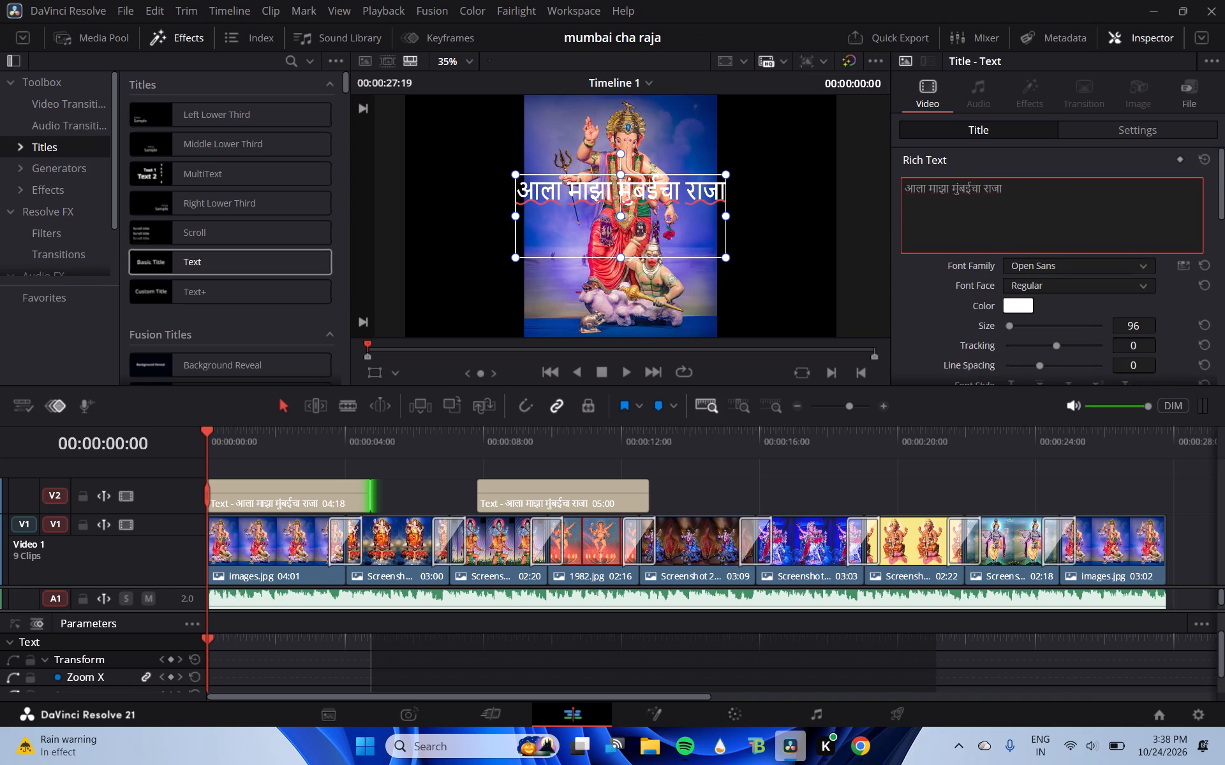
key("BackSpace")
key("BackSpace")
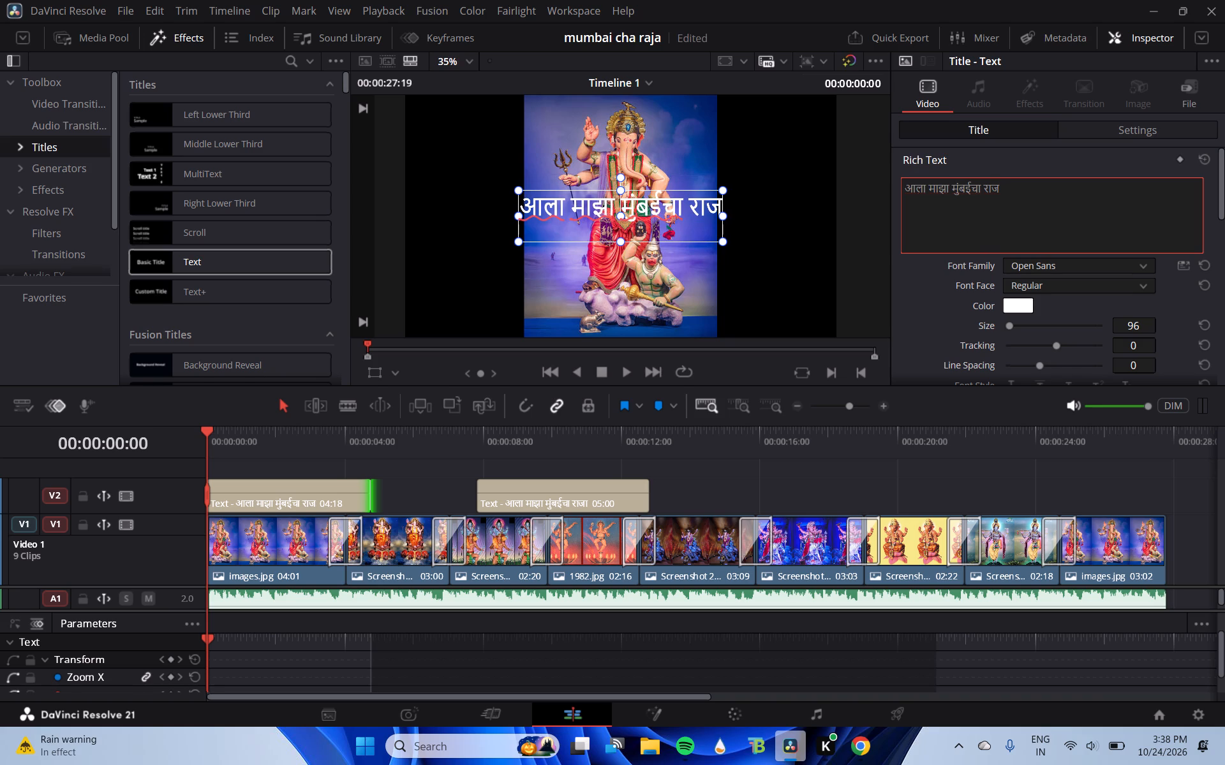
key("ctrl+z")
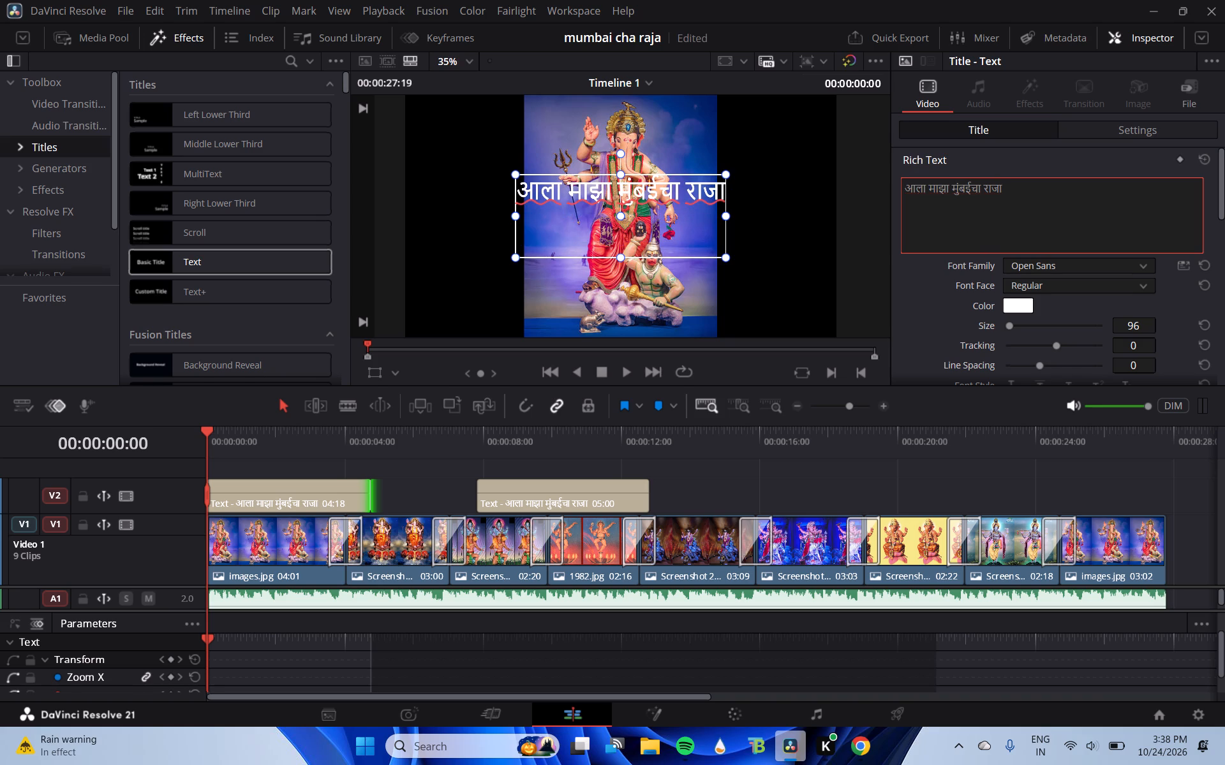
Delete the trailing blank line below "आला माझा मुंबईचा राजा" in the first title's text.
left_click(980, 230)
key("Down")
key("Down")
key("Down")
key("BackSpace")
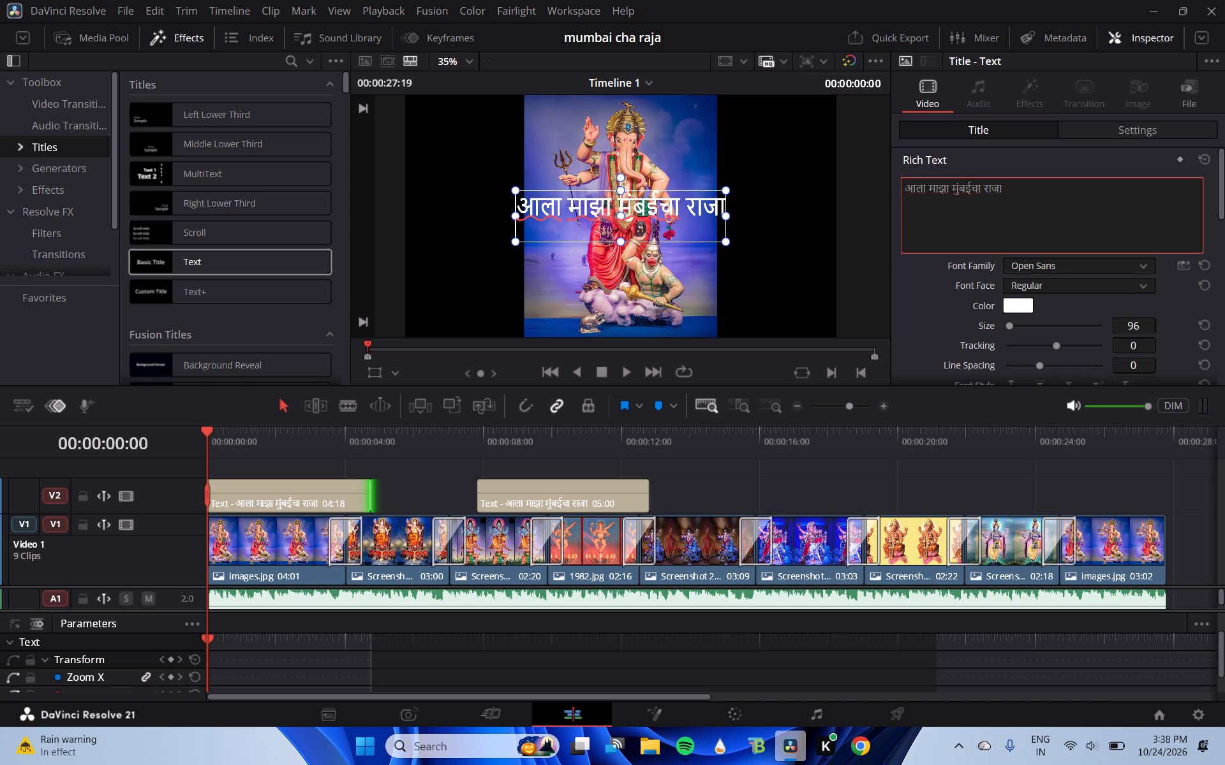
left_click(773, 275)
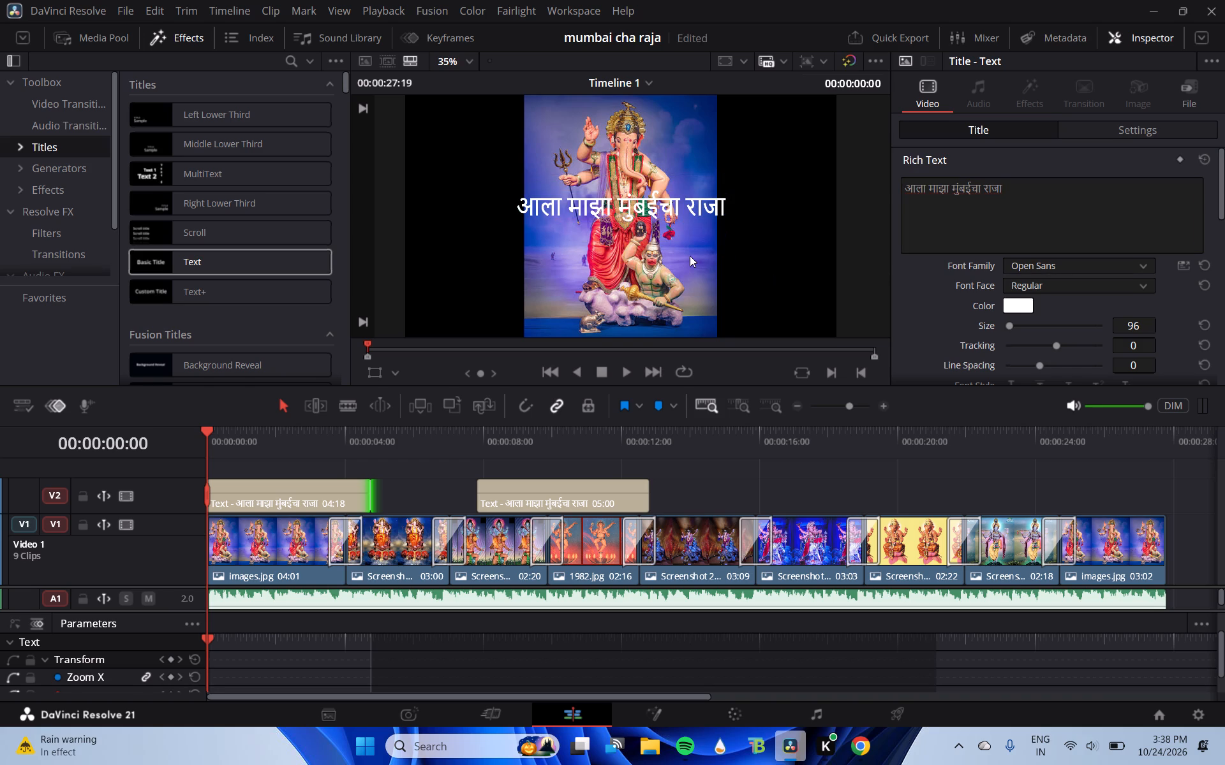
Reposition the first title in the viewer, horizontally centred over the Ganesha image and slightly below mid-frame.
left_click(643, 211)
left_click_drag(641, 210, 546, 163)
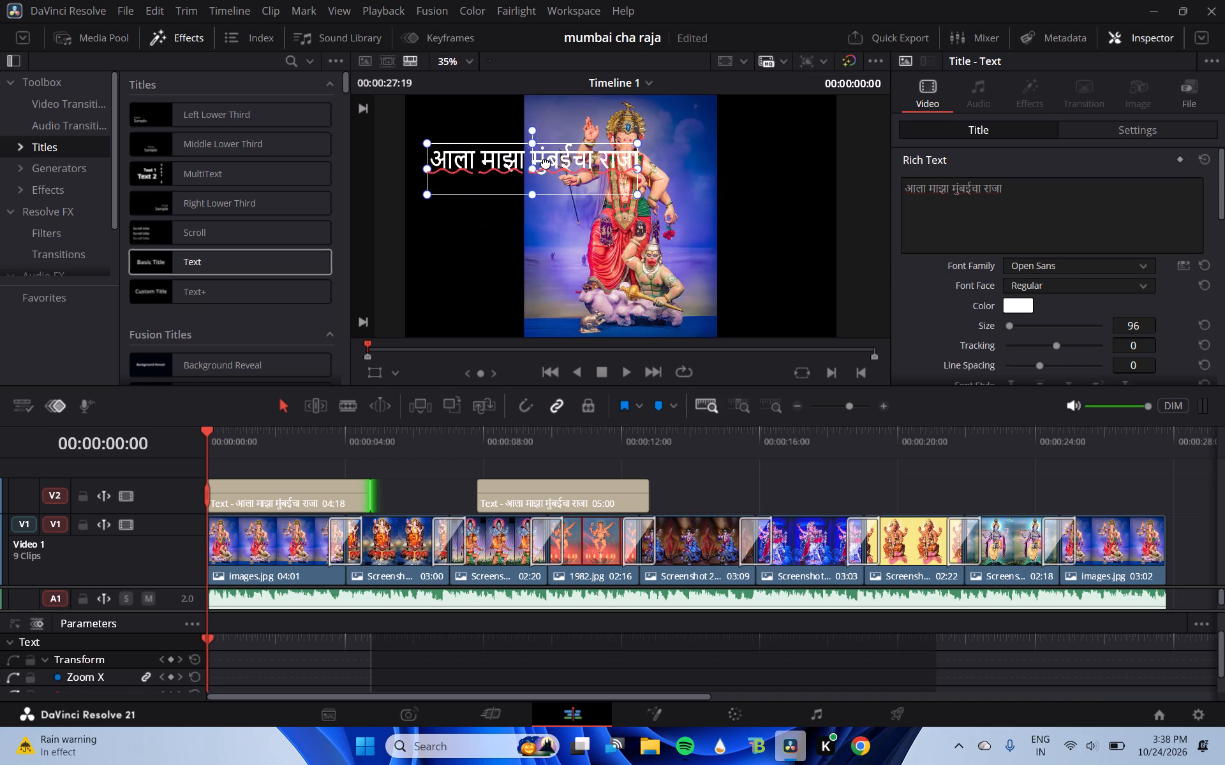
left_click_drag(546, 163, 640, 262)
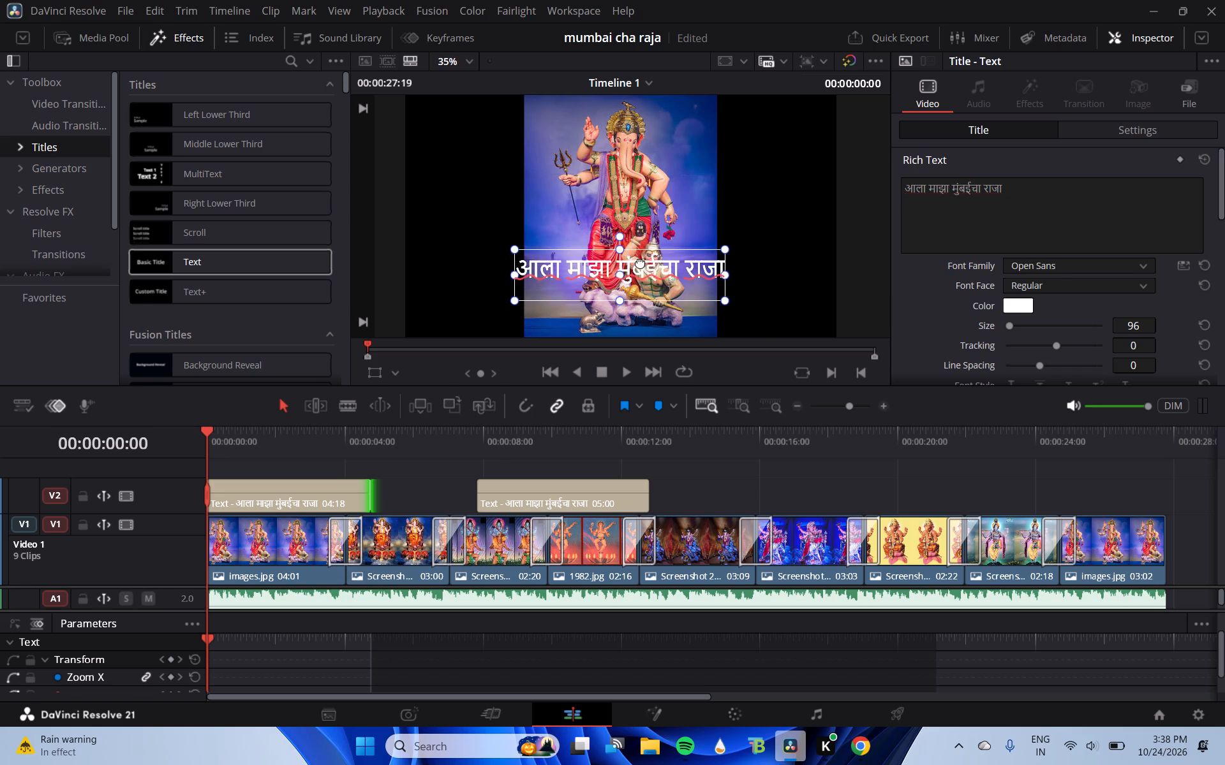
left_click_drag(640, 262, 638, 229)
left_click(748, 258)
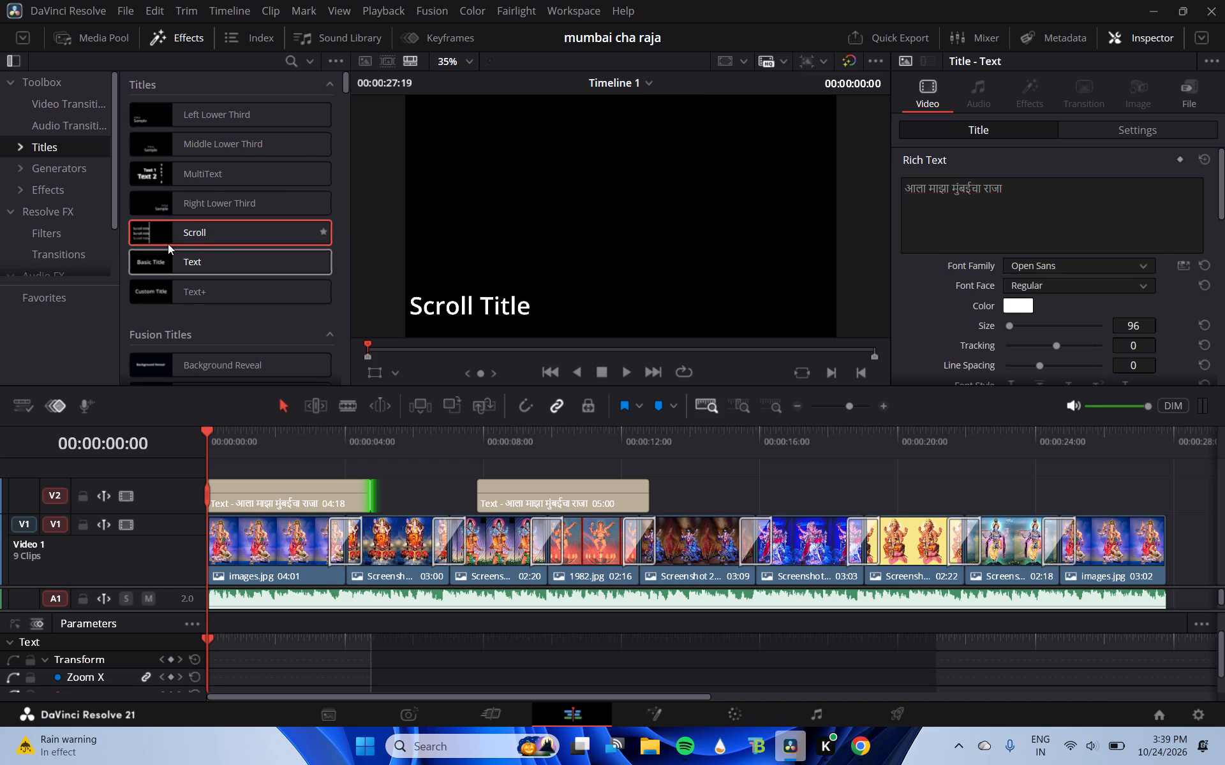
Browse the standard Titles and Fusion Titles presets, then collapse the standard Titles group.
scroll(191, 305, "down", 1)
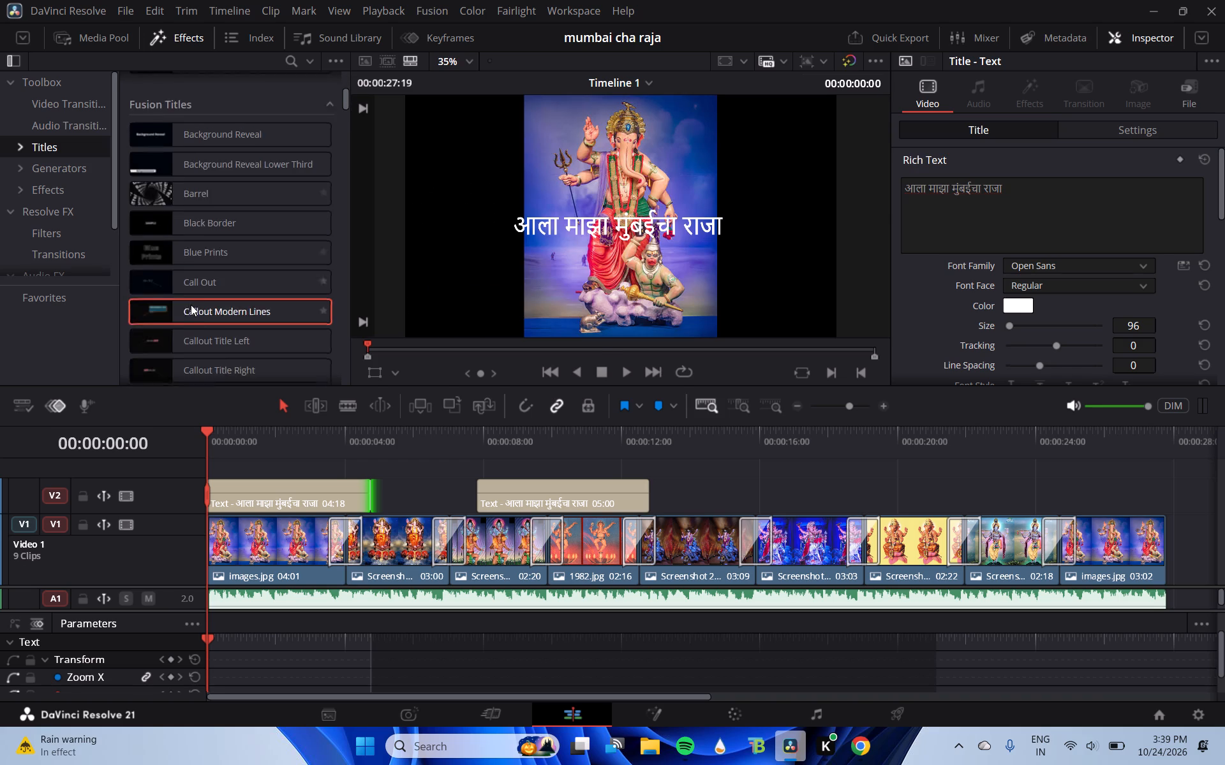
scroll(191, 305, "down", 1)
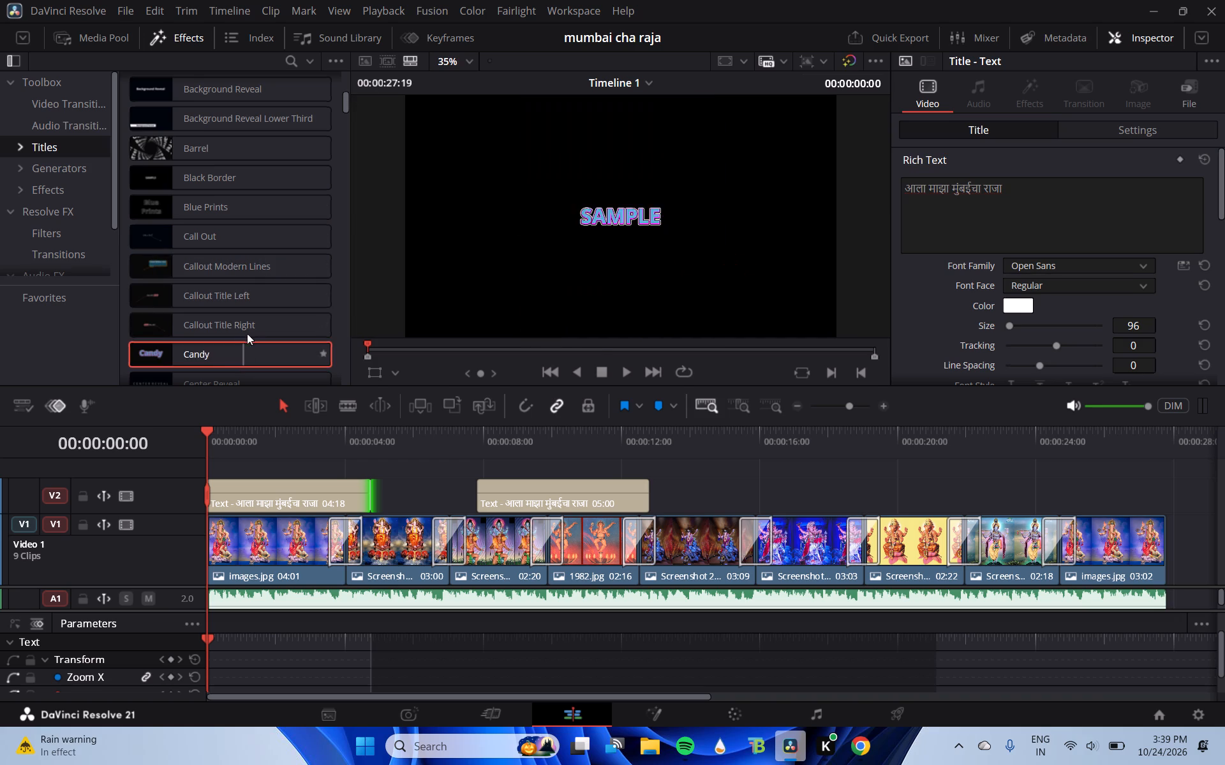
scroll(262, 307, "down", 4)
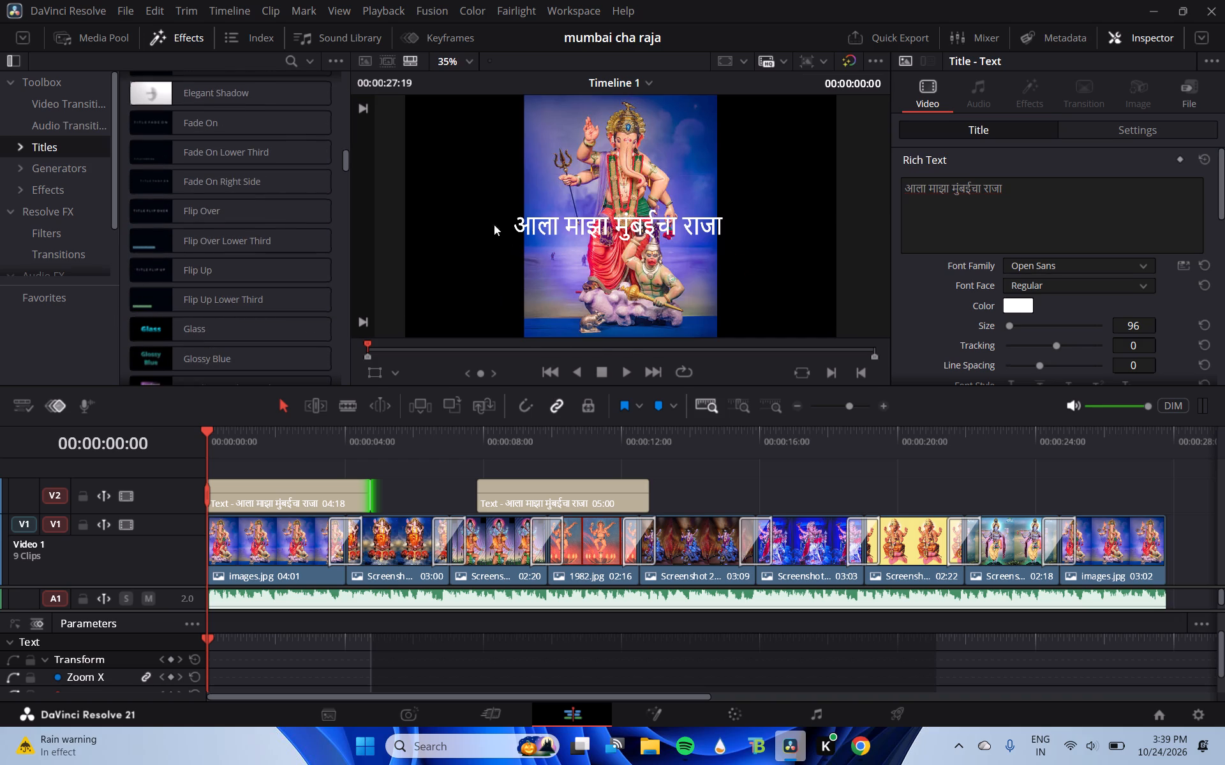
scroll(308, 269, "up", 7)
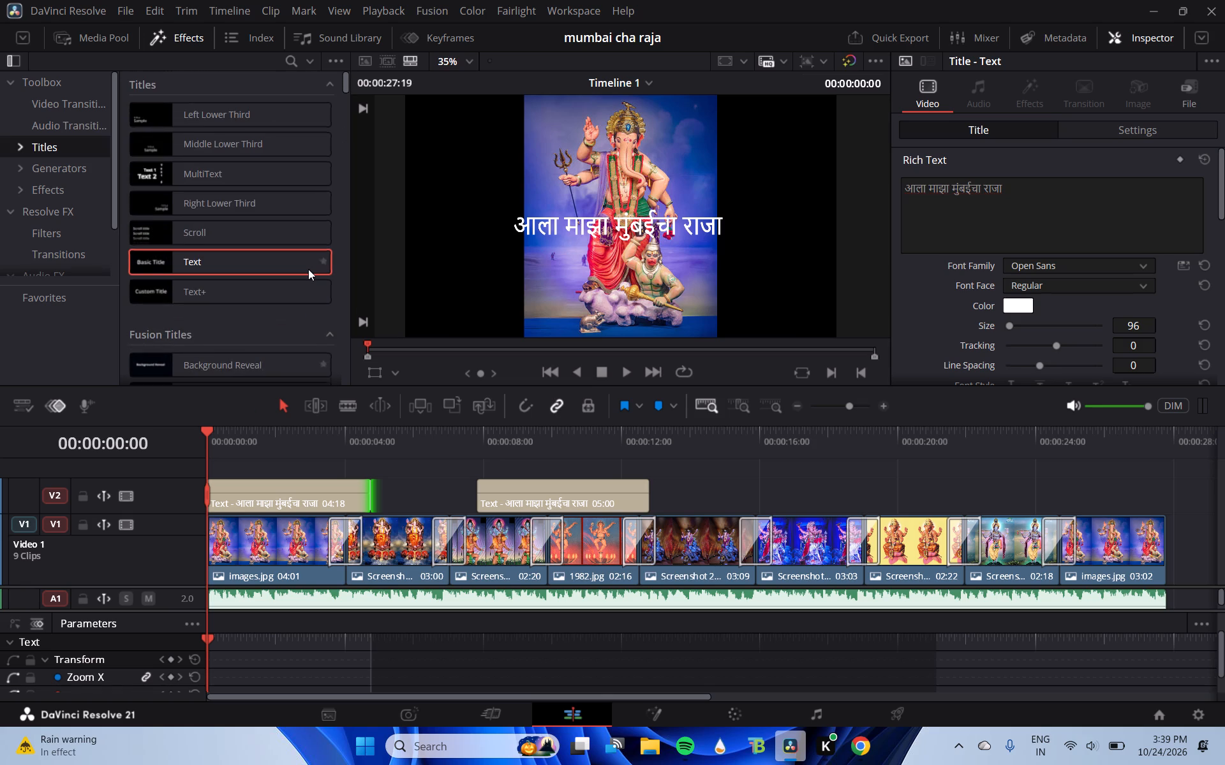
left_click(59, 155)
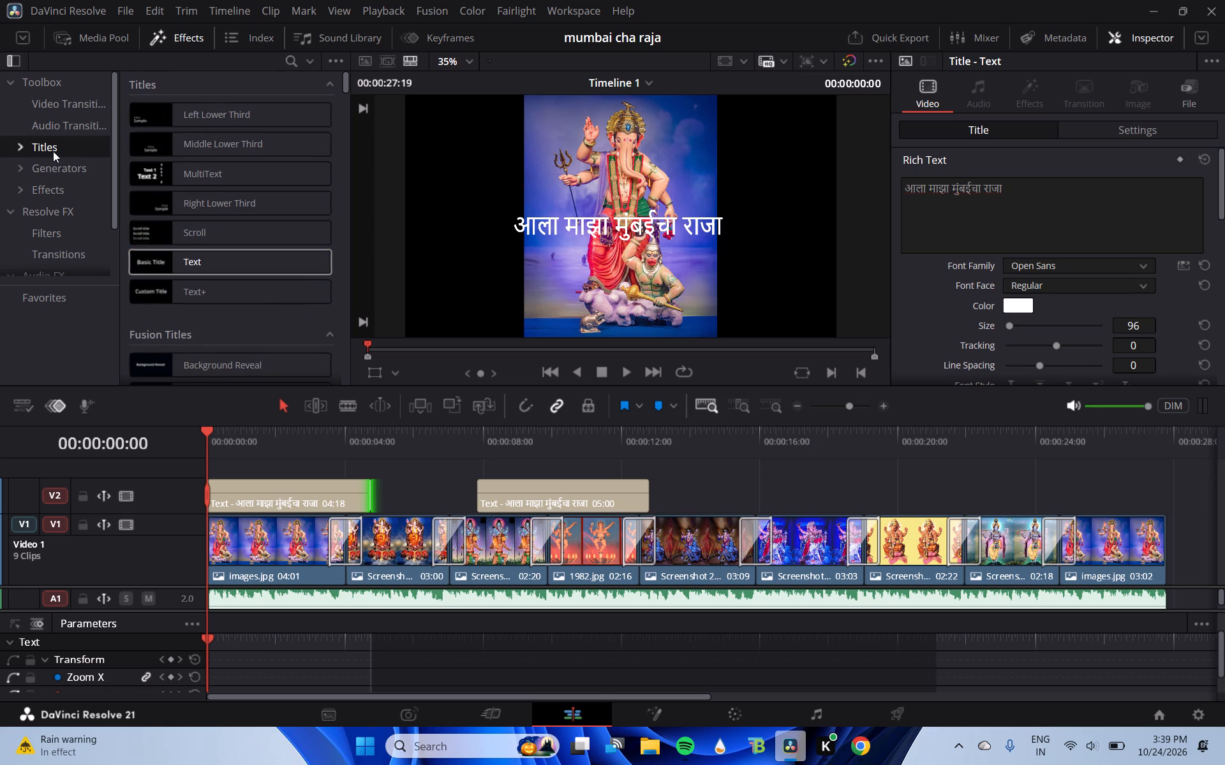
left_click(52, 151)
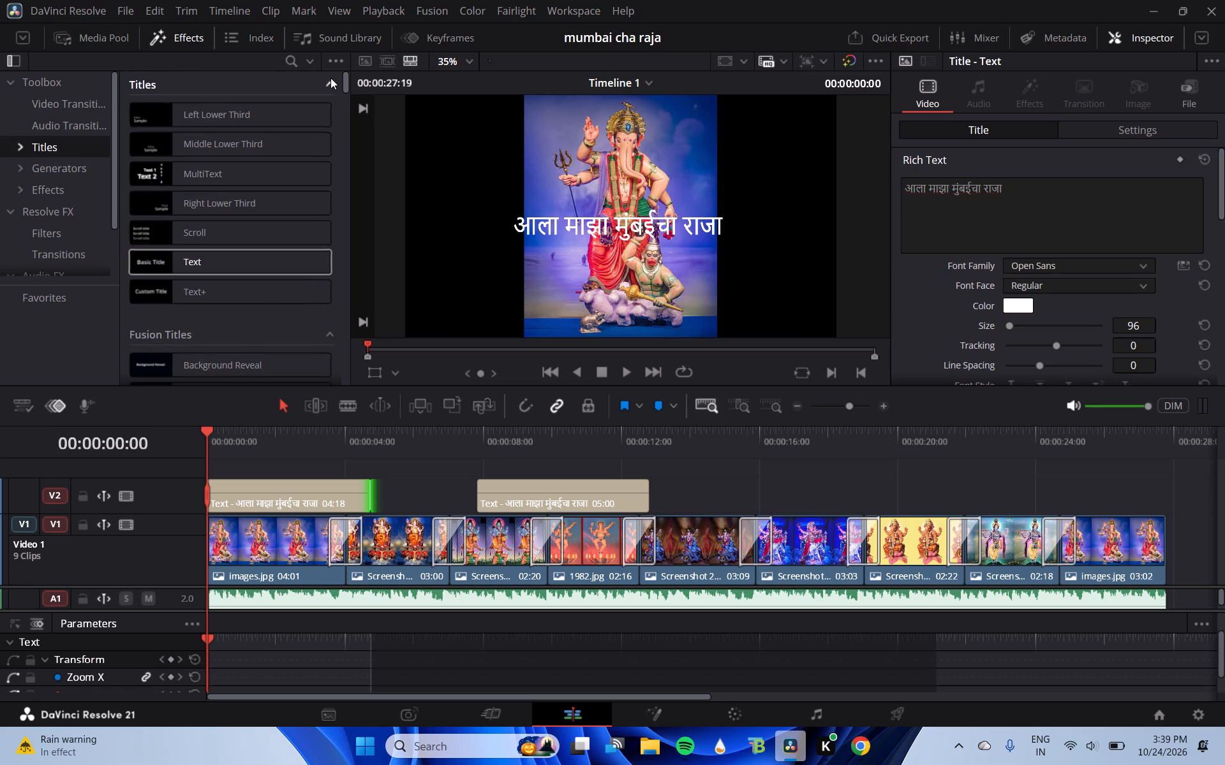
left_click(330, 78)
left_click(330, 87)
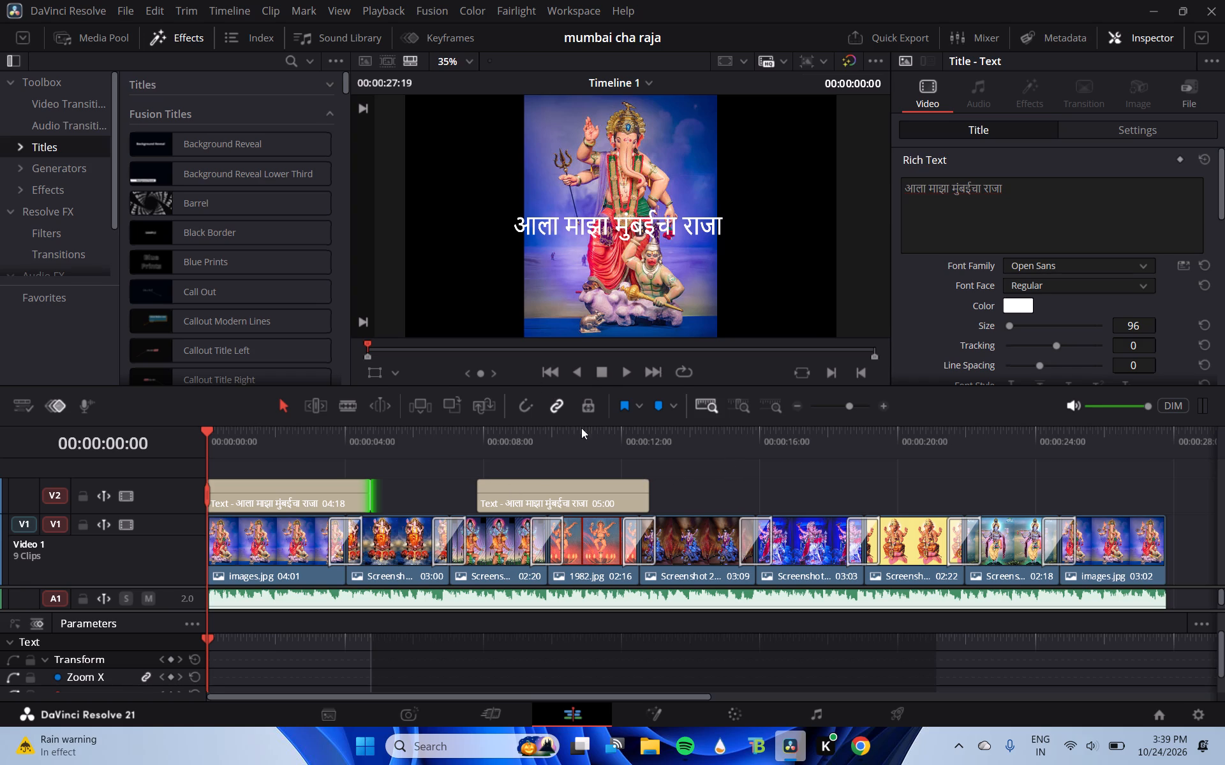
Play the timeline and trim the end of the first title clip to a duration of 04:00.
left_click(623, 373)
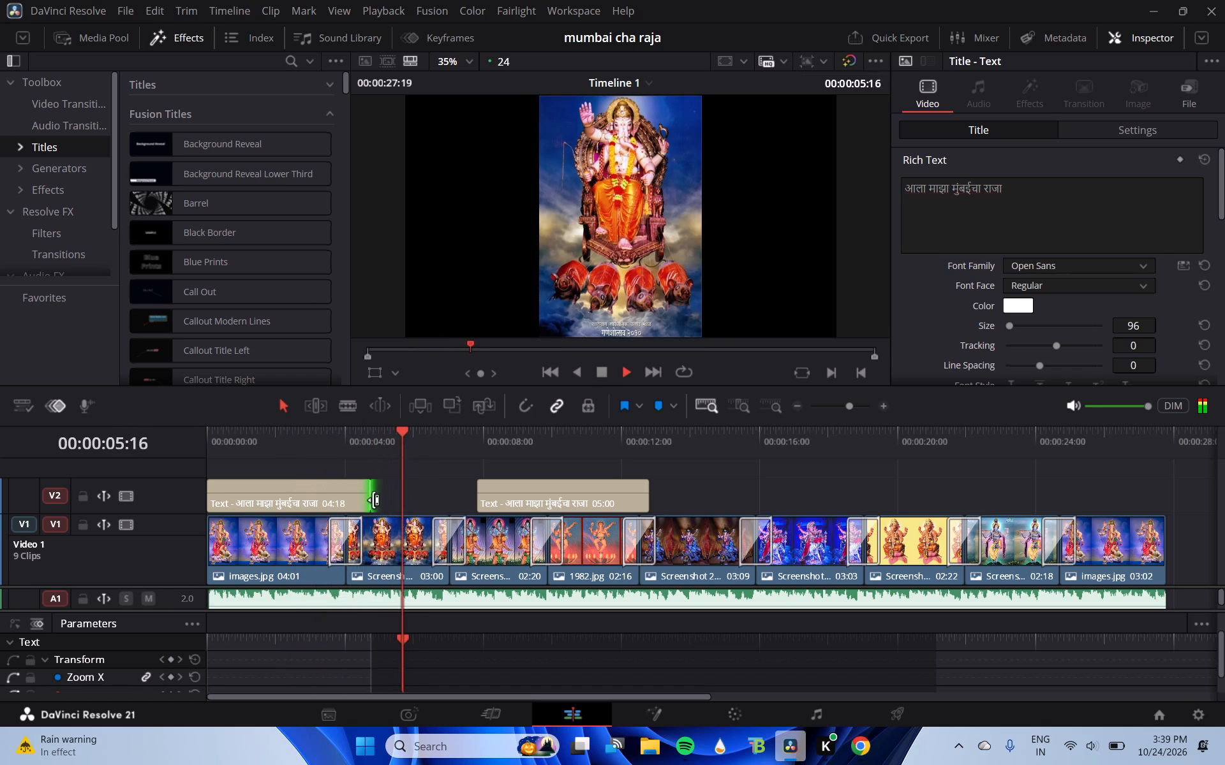
left_click_drag(371, 499, 339, 499)
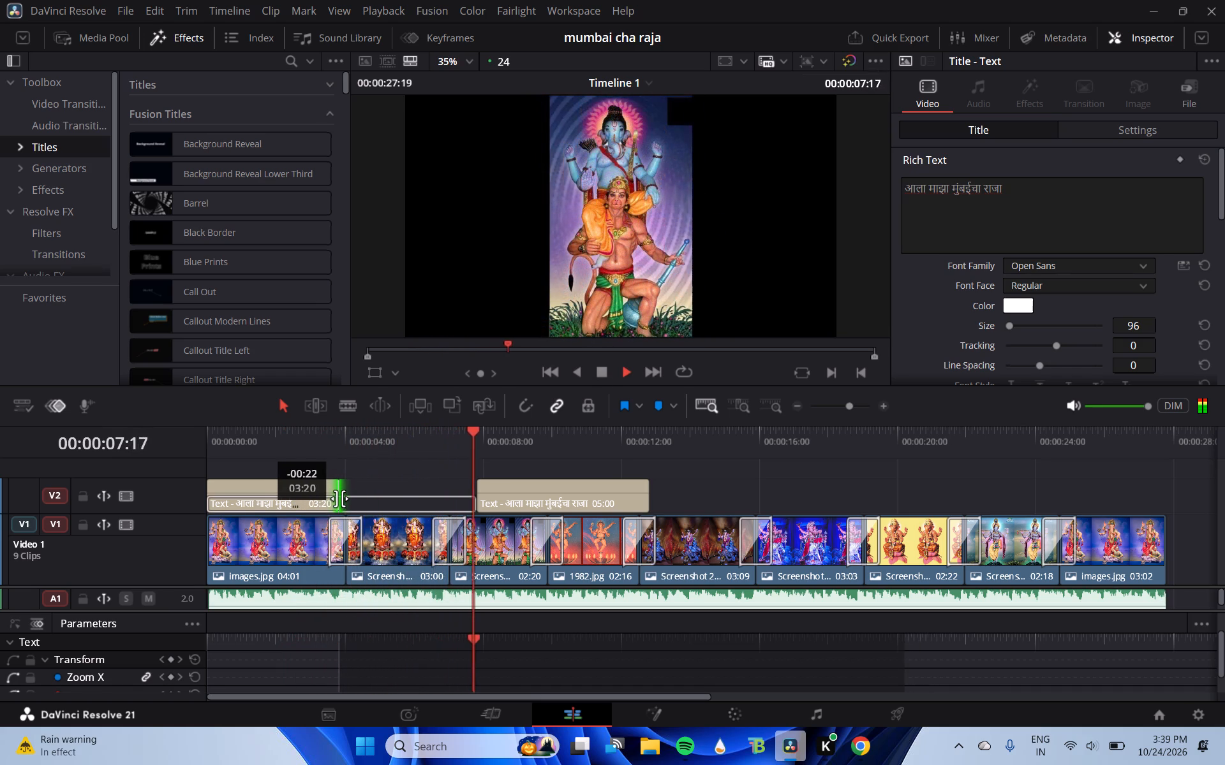
left_click_drag(339, 499, 345, 499)
Move the second title clip earlier on Video 2 to start at about 03:22, overlapping the first title's last frames.
left_click(470, 505)
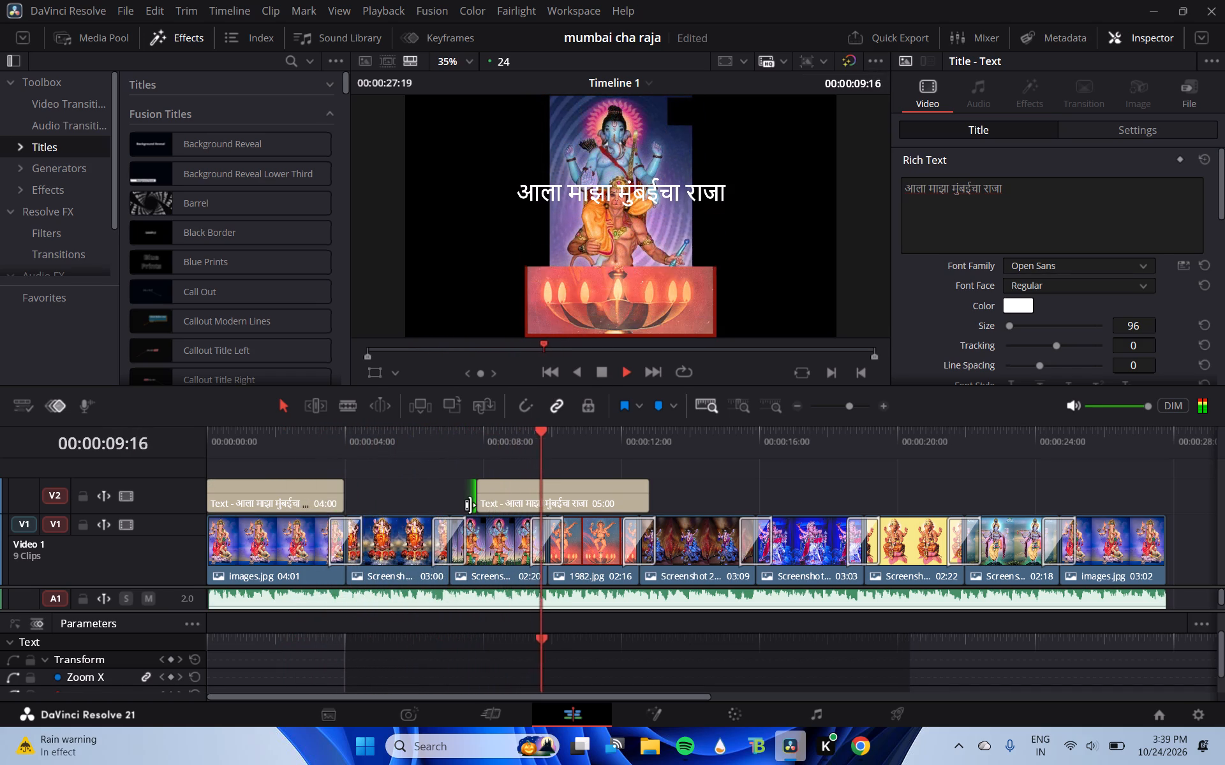
left_click(538, 492)
left_click_drag(538, 492, 418, 492)
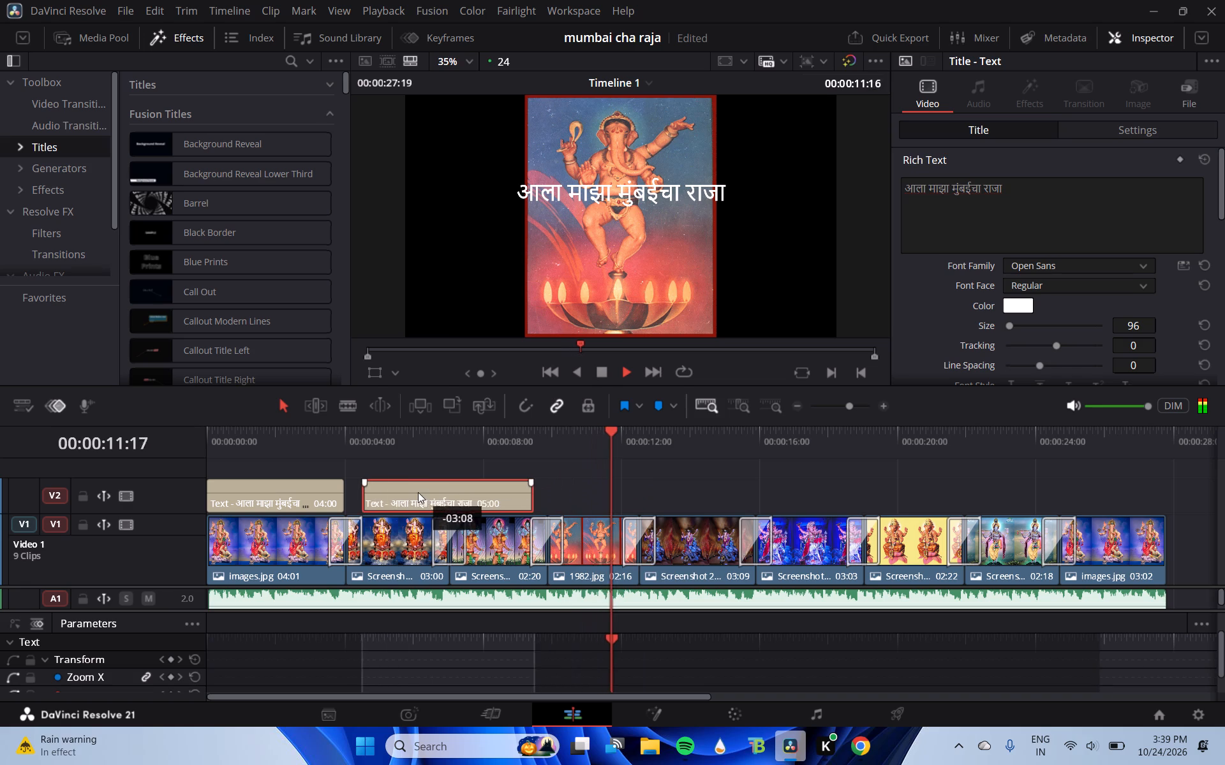
left_click_drag(418, 492, 403, 491)
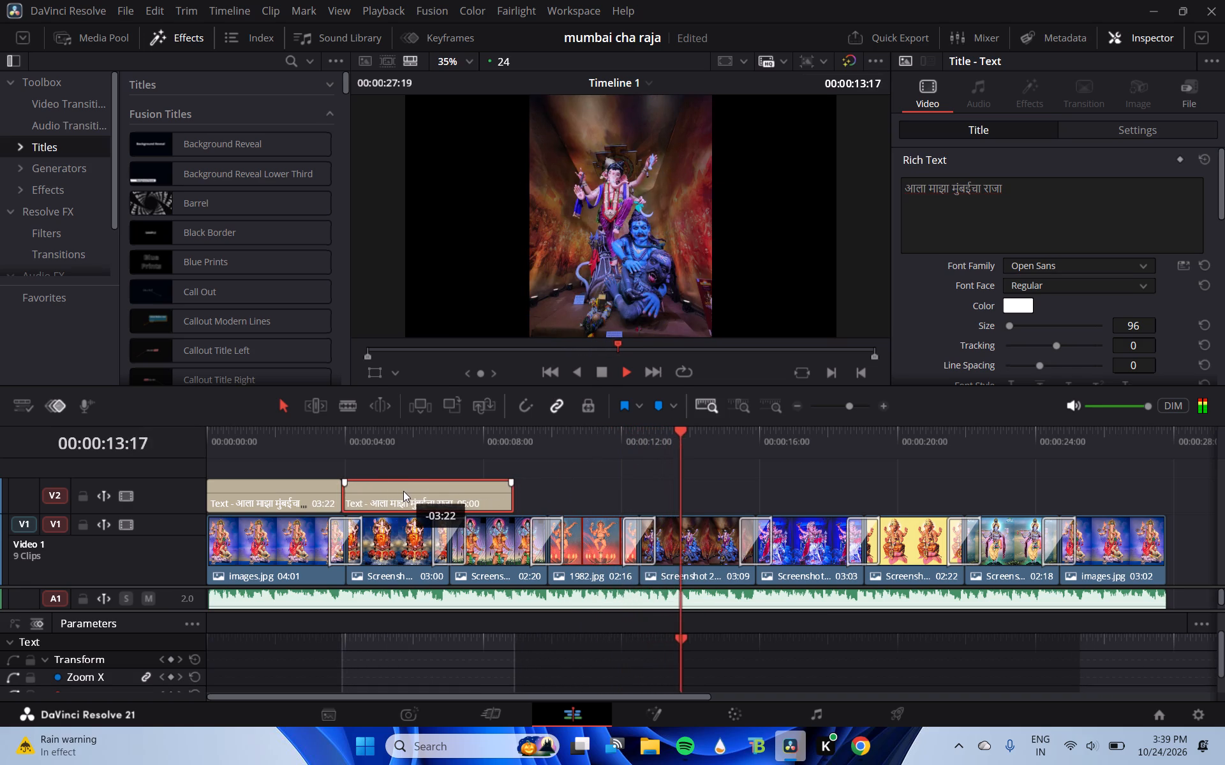
left_click_drag(403, 491, 403, 493)
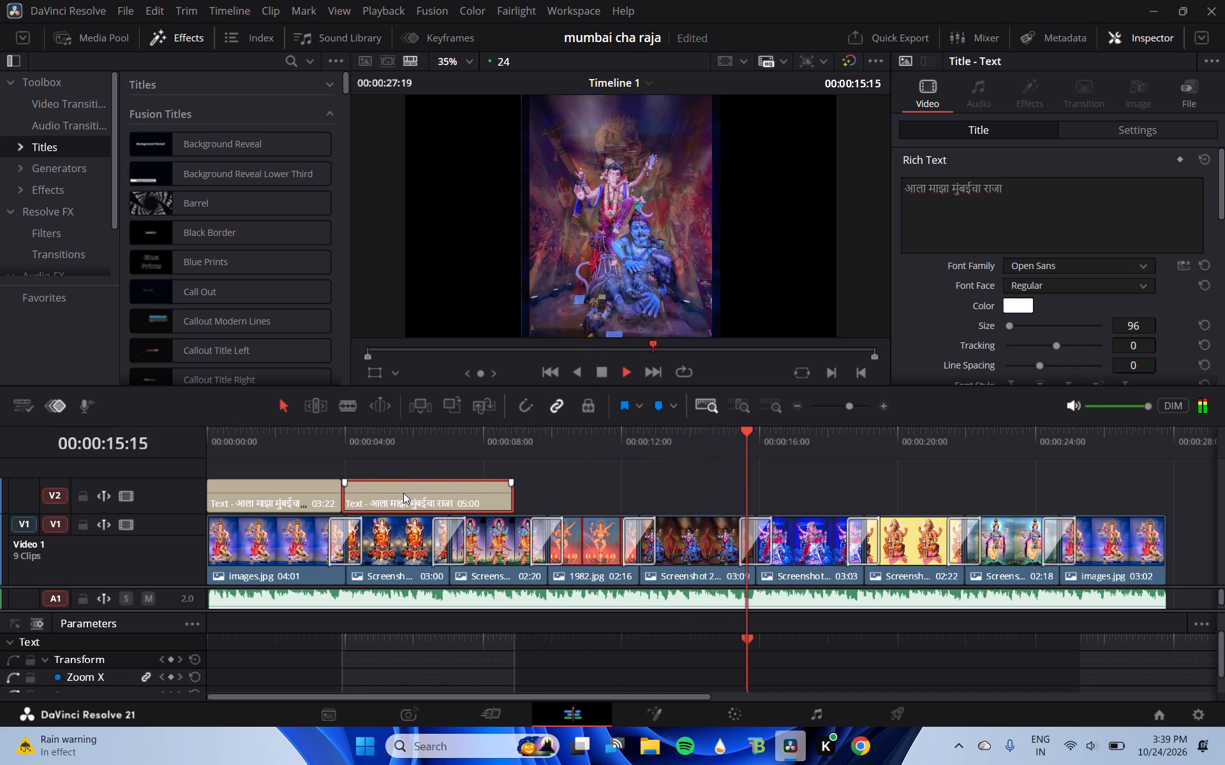
left_click(586, 483)
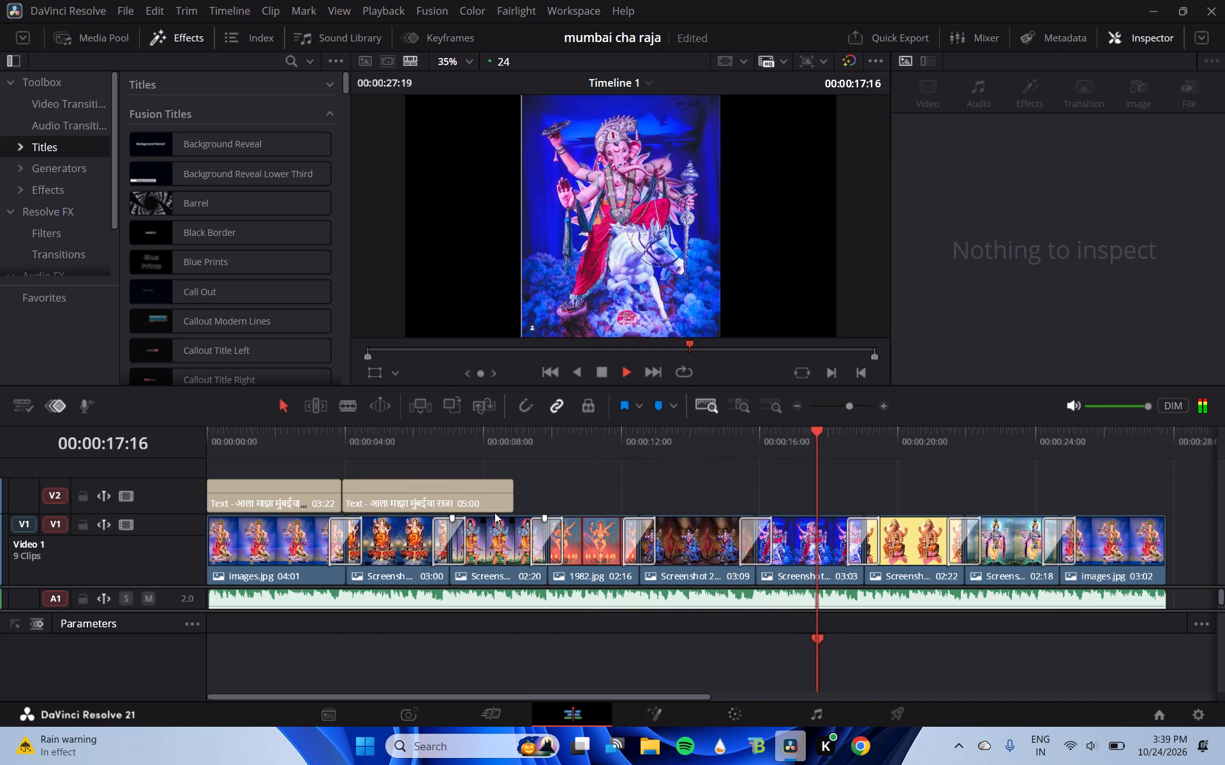
Trim the end of the second title clip to a duration of 03:04.
left_click_drag(513, 499, 450, 503)
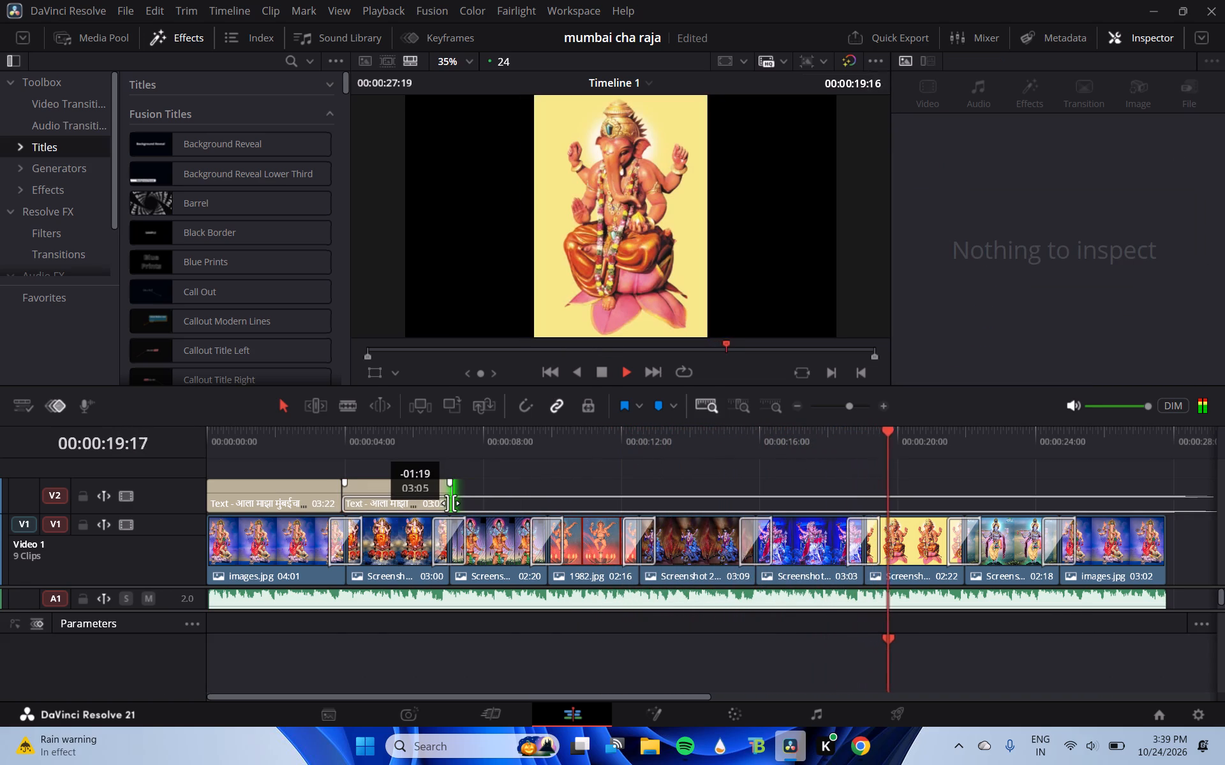
left_click_drag(450, 503, 448, 504)
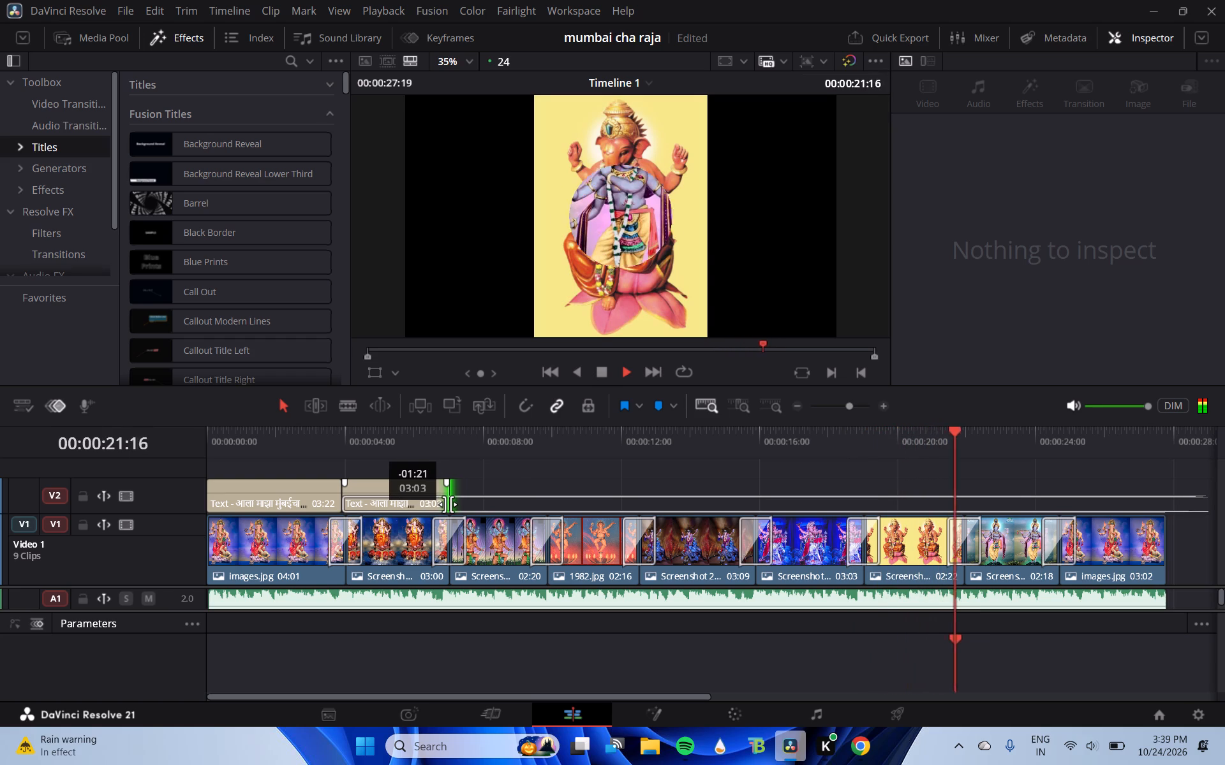
left_click_drag(448, 504, 449, 504)
left_click(573, 501)
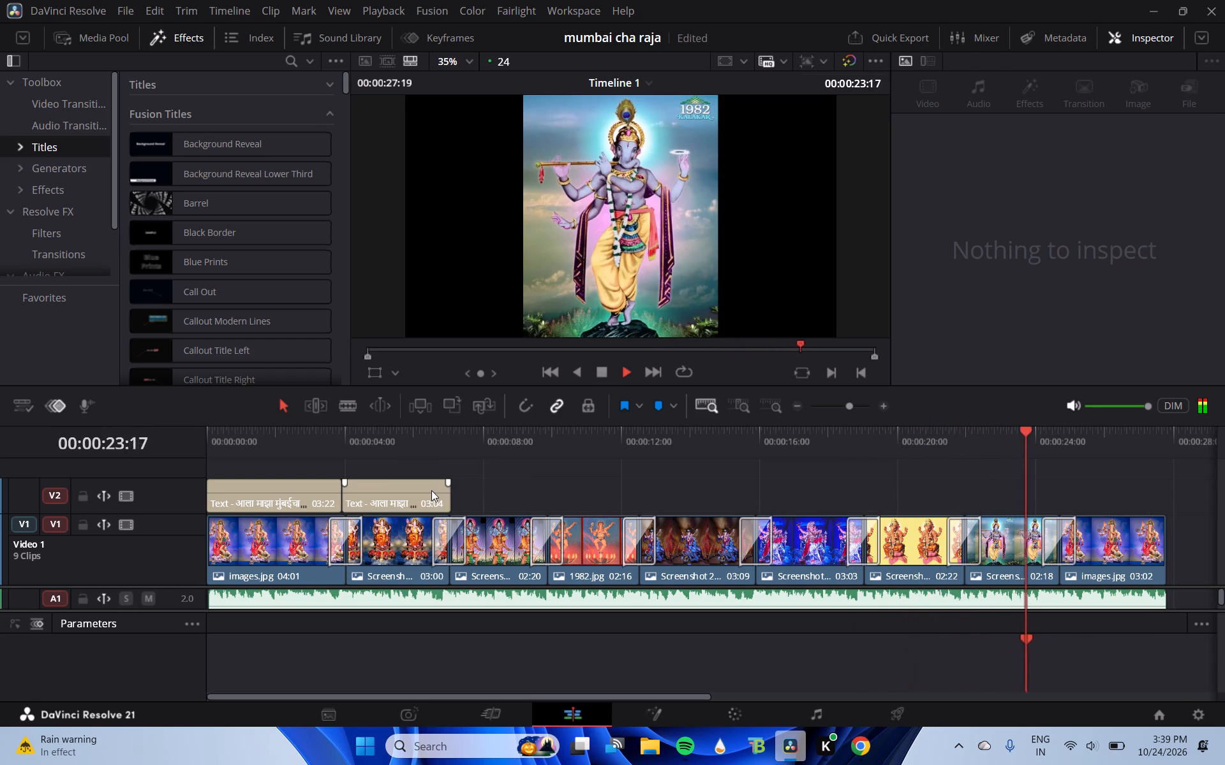
Replace the second title's text "आला माझा मुंबईचा राजा" with the full song lyrics pasted from the clipboard.
left_click(431, 490)
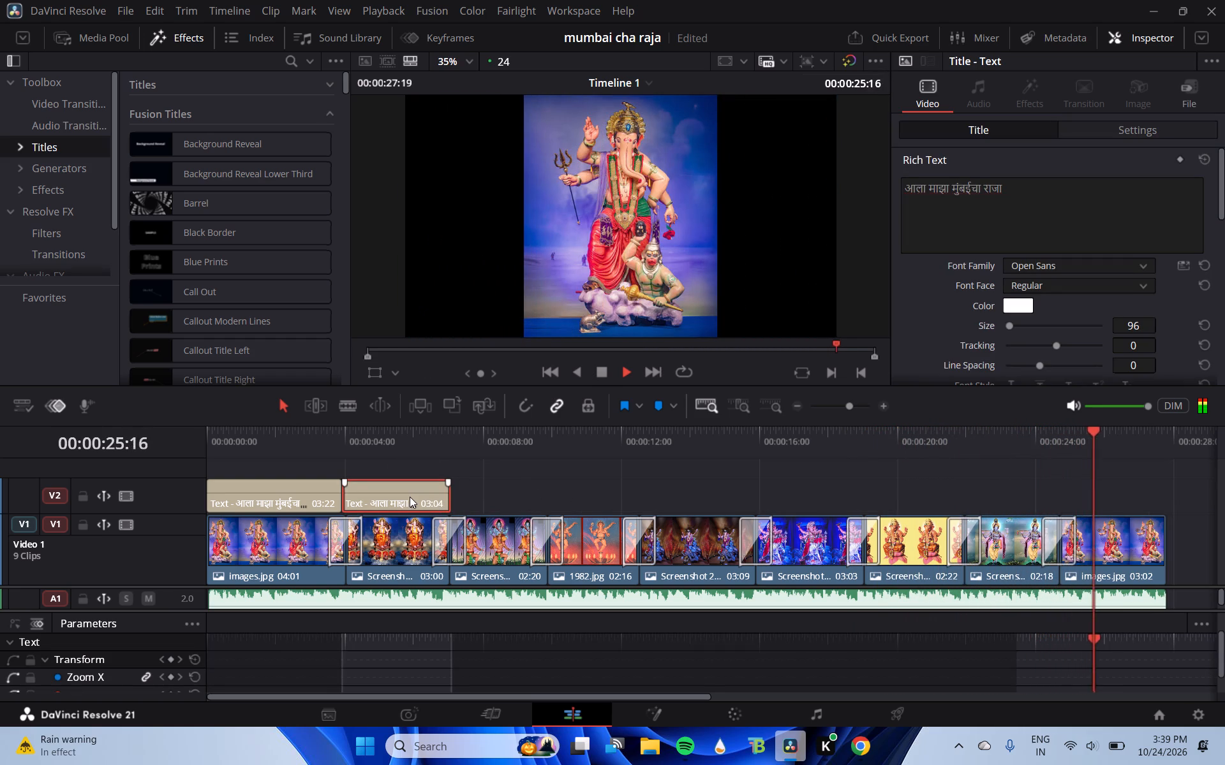
left_click(995, 192)
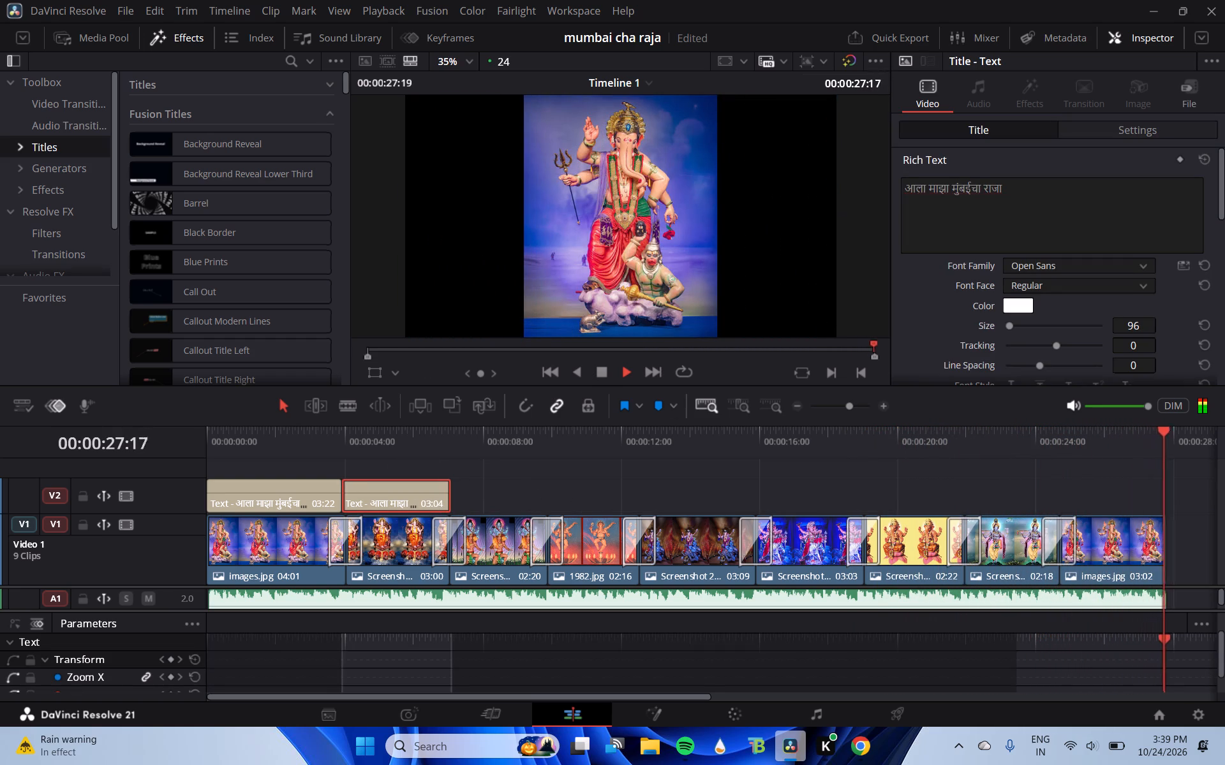
left_click(1033, 185)
key("BackSpace")
key("BackSpace")
key("BackSpace")
key("BackSpace")
key("BackSpace")
key("BackSpace")
key("BackSpace")
key("BackSpace")
key("BackSpace")
key("BackSpace")
key("BackSpace")
key("BackSpace")
key("BackSpace")
key("BackSpace")
key("BackSpace")
key("BackSpace")
key("BackSpace")
key("BackSpace")
key("BackSpace")
key("BackSpace")
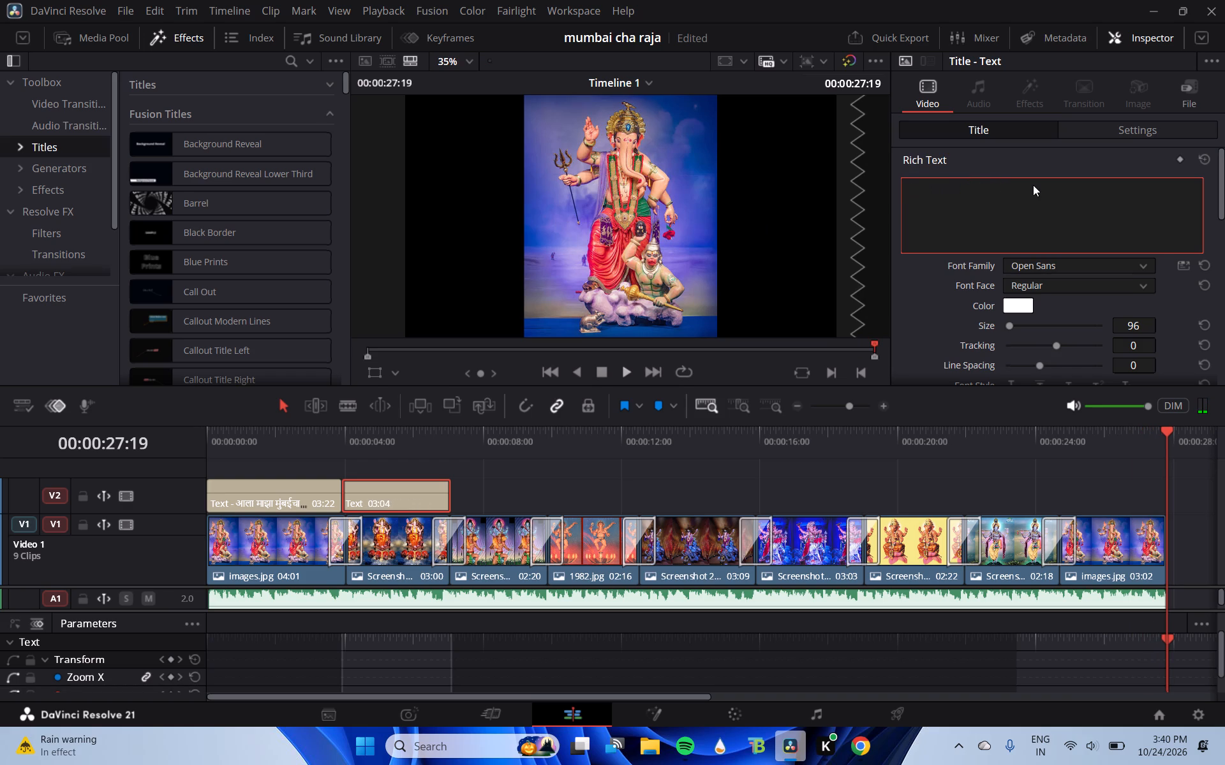
key("ctrl+v")
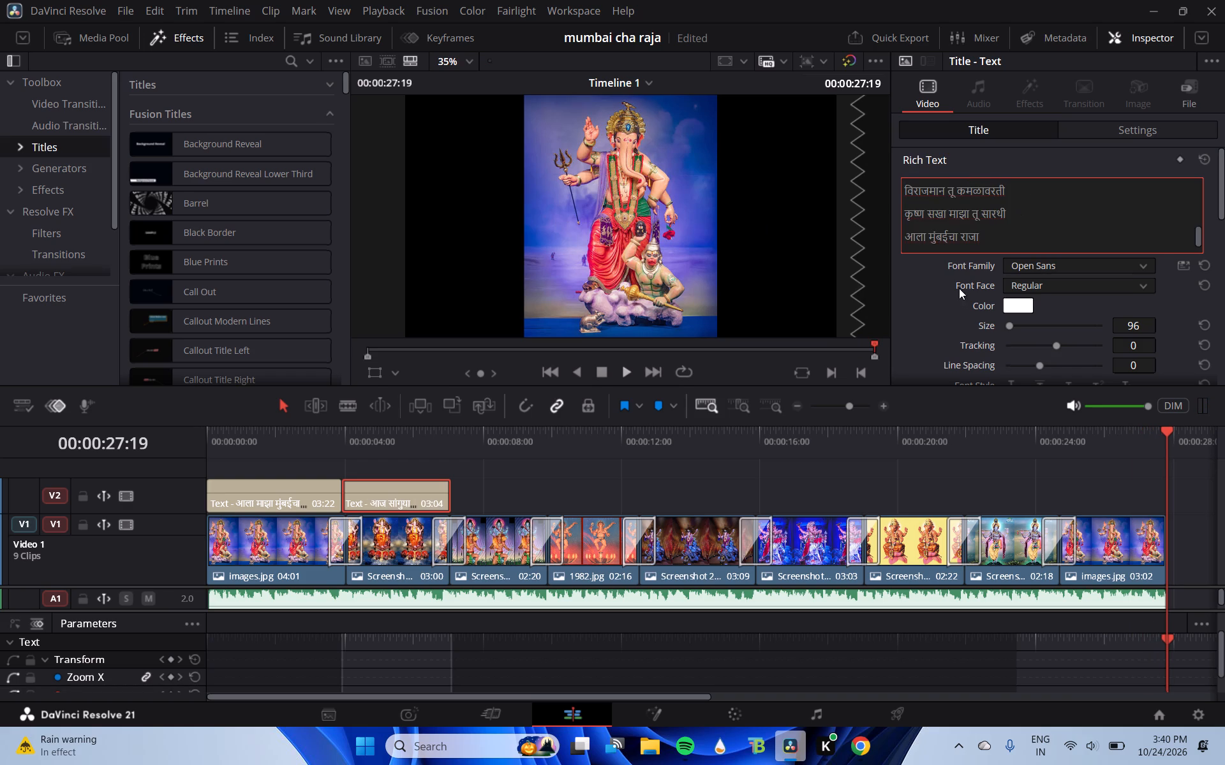
Cut the second title's pasted lyrics down to the single line "स्वार होऊनी मूषक रथावर", deleting all lines before and after it.
scroll(969, 192, "up", 3)
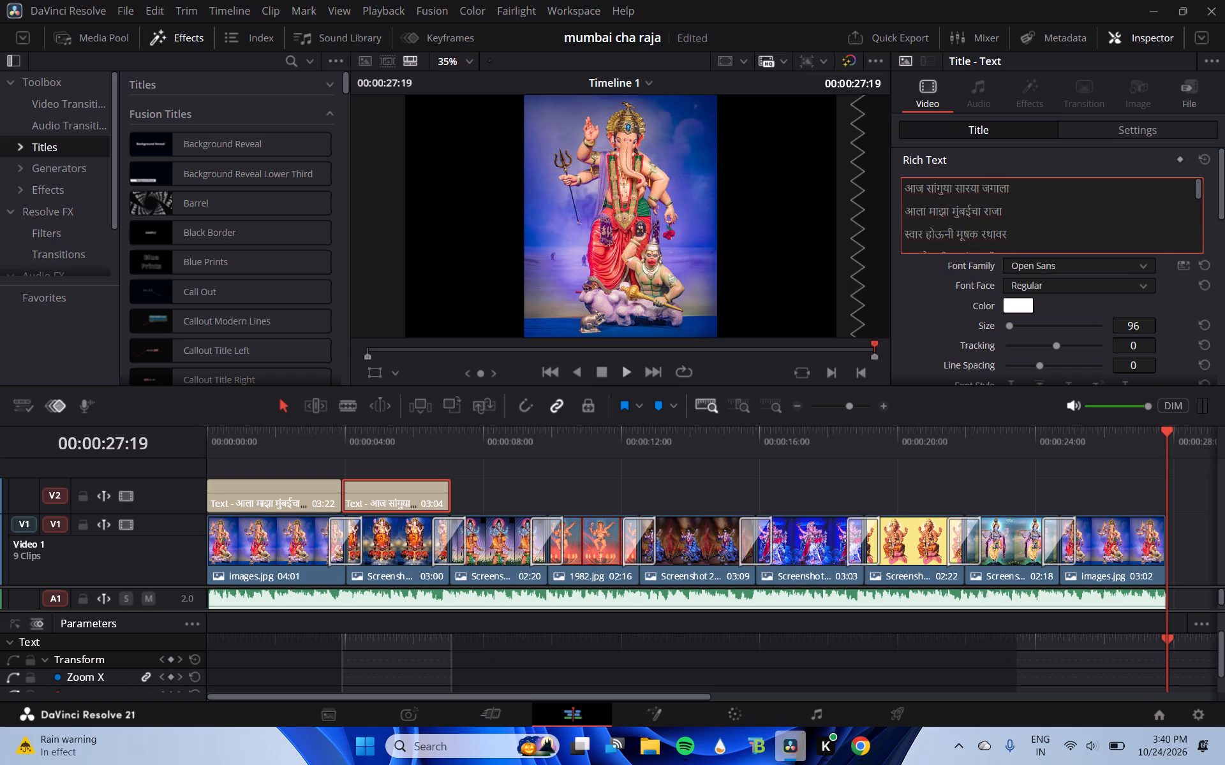
left_click_drag(1025, 210, 900, 178)
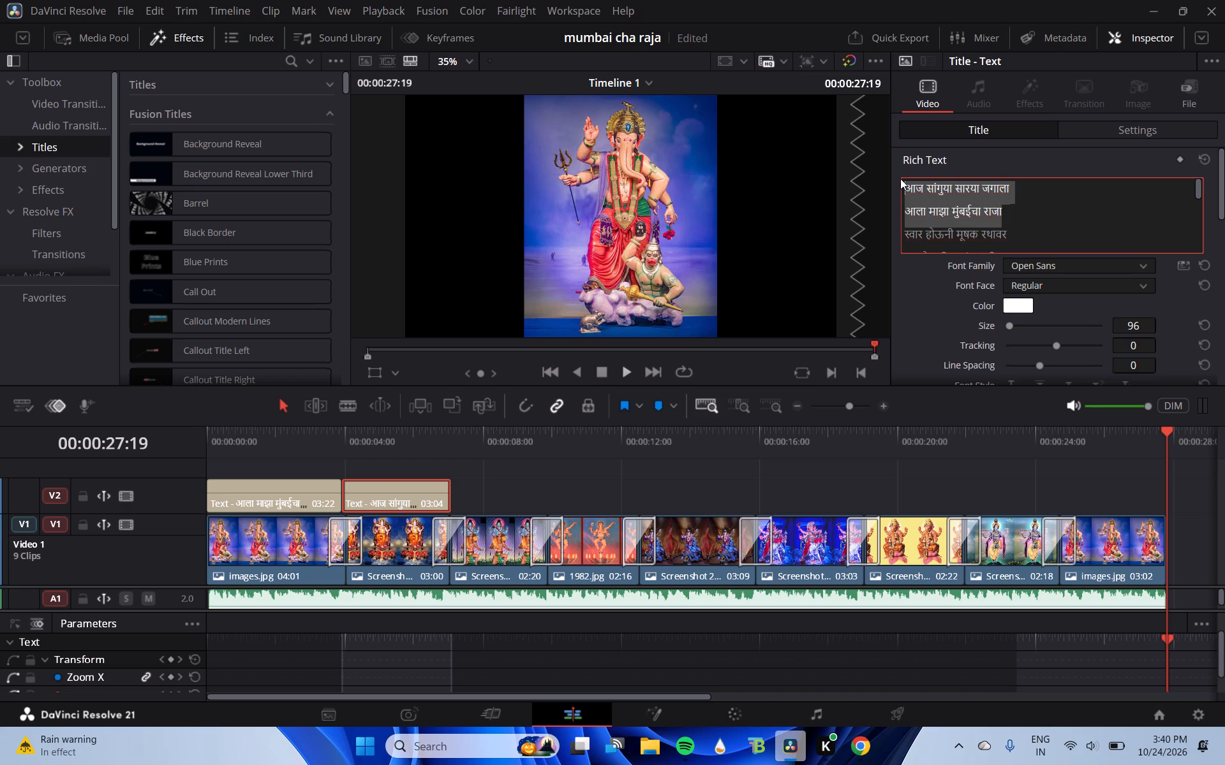
key("BackSpace")
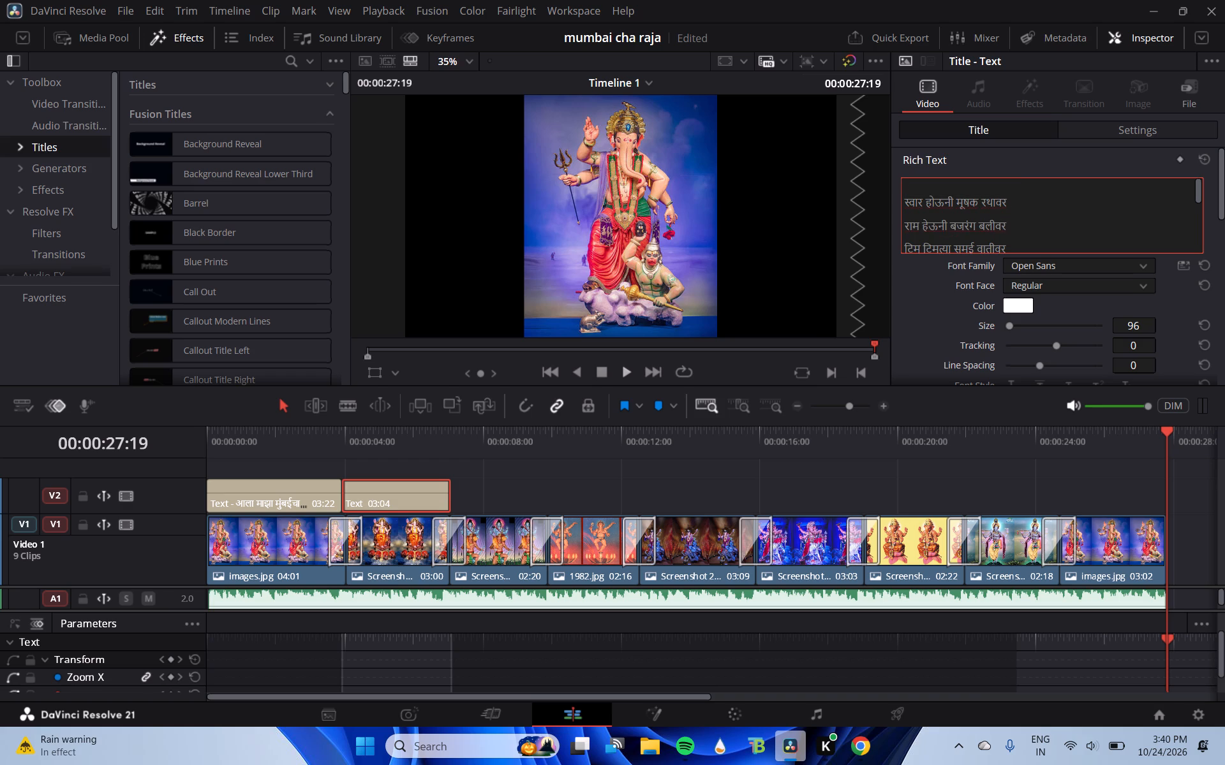
key("Down")
key("BackSpace")
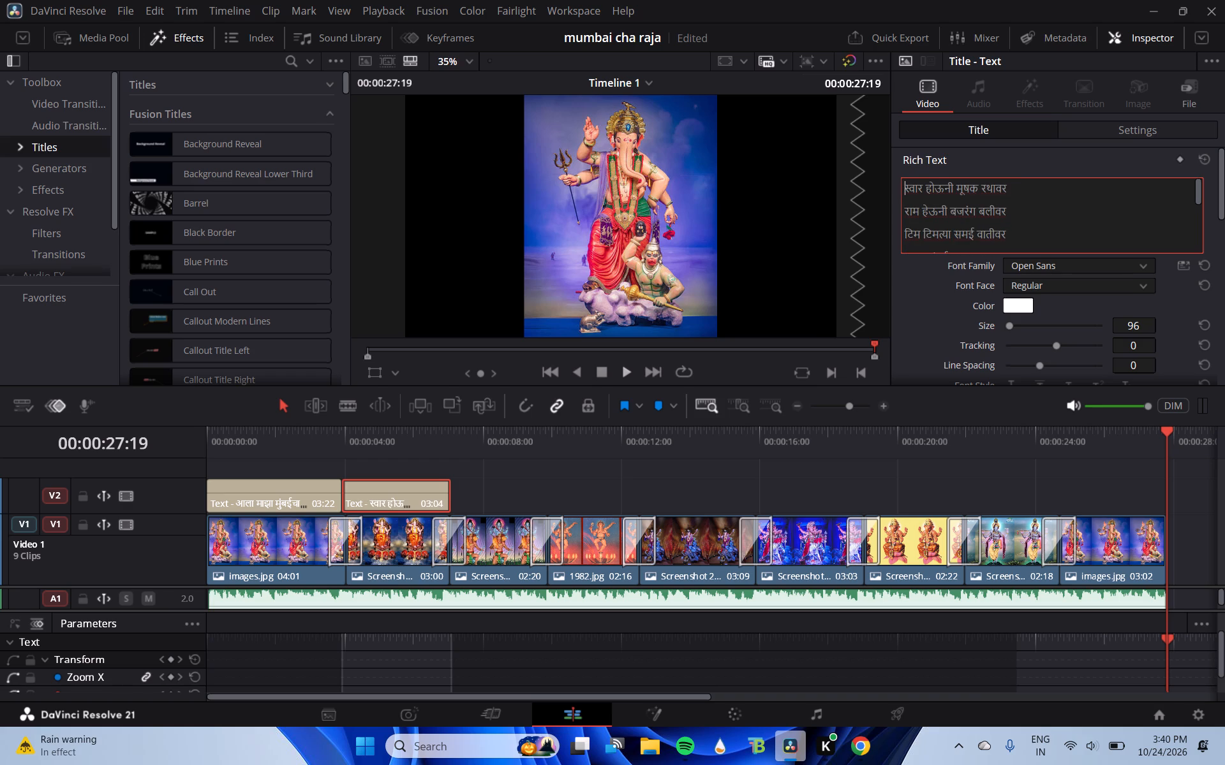
scroll(1022, 232, "down", 1)
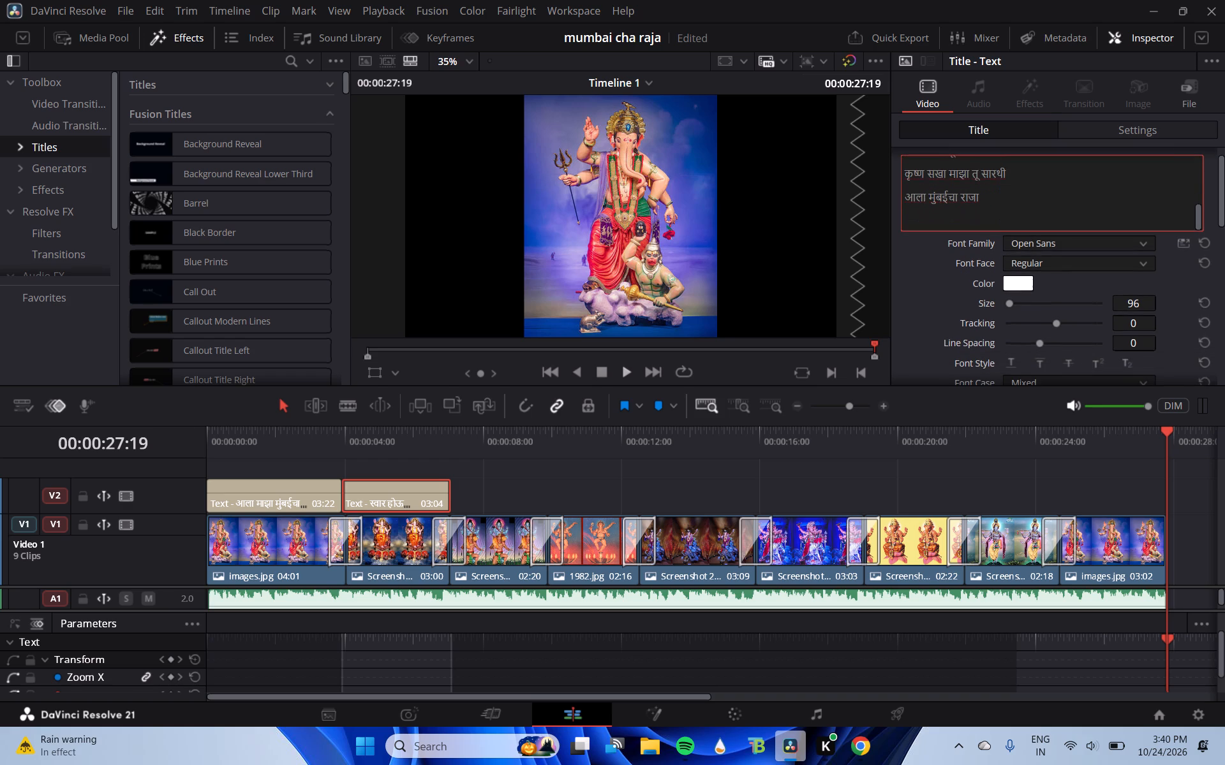
left_click_drag(1000, 194, 897, 163)
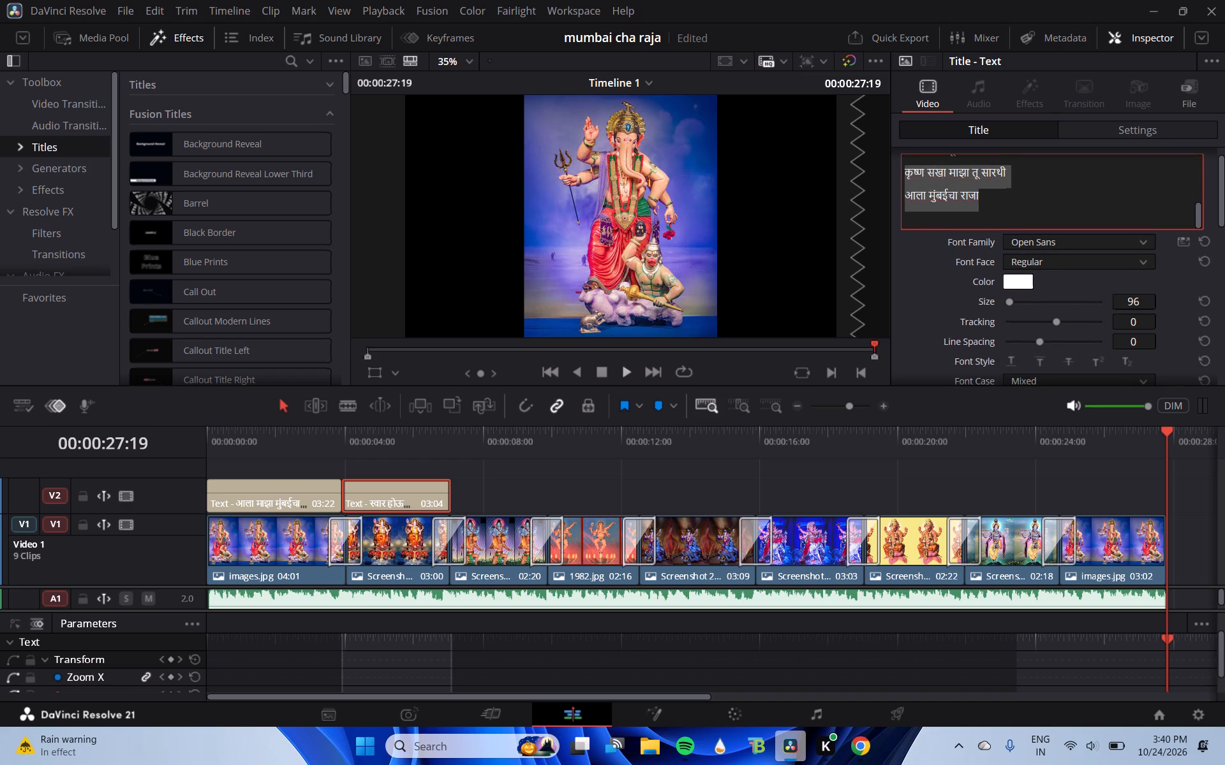
left_click_drag(897, 163, 884, 187)
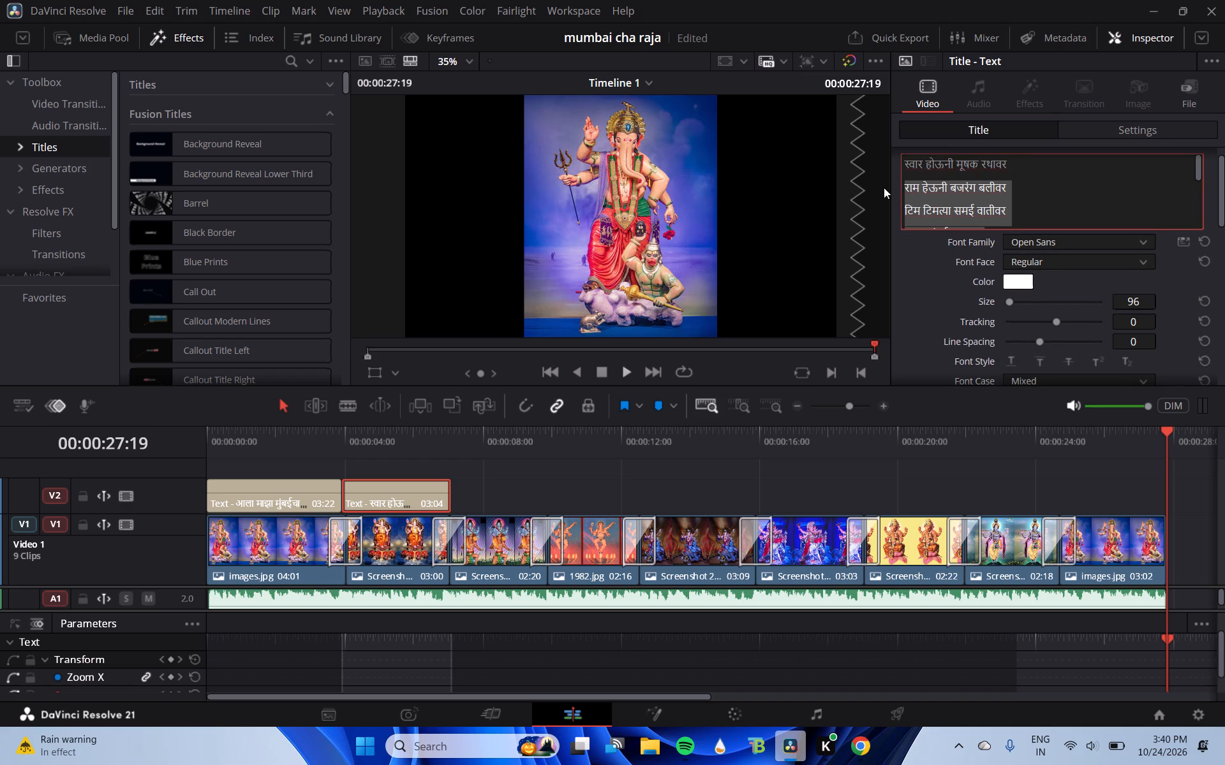
key("BackSpace")
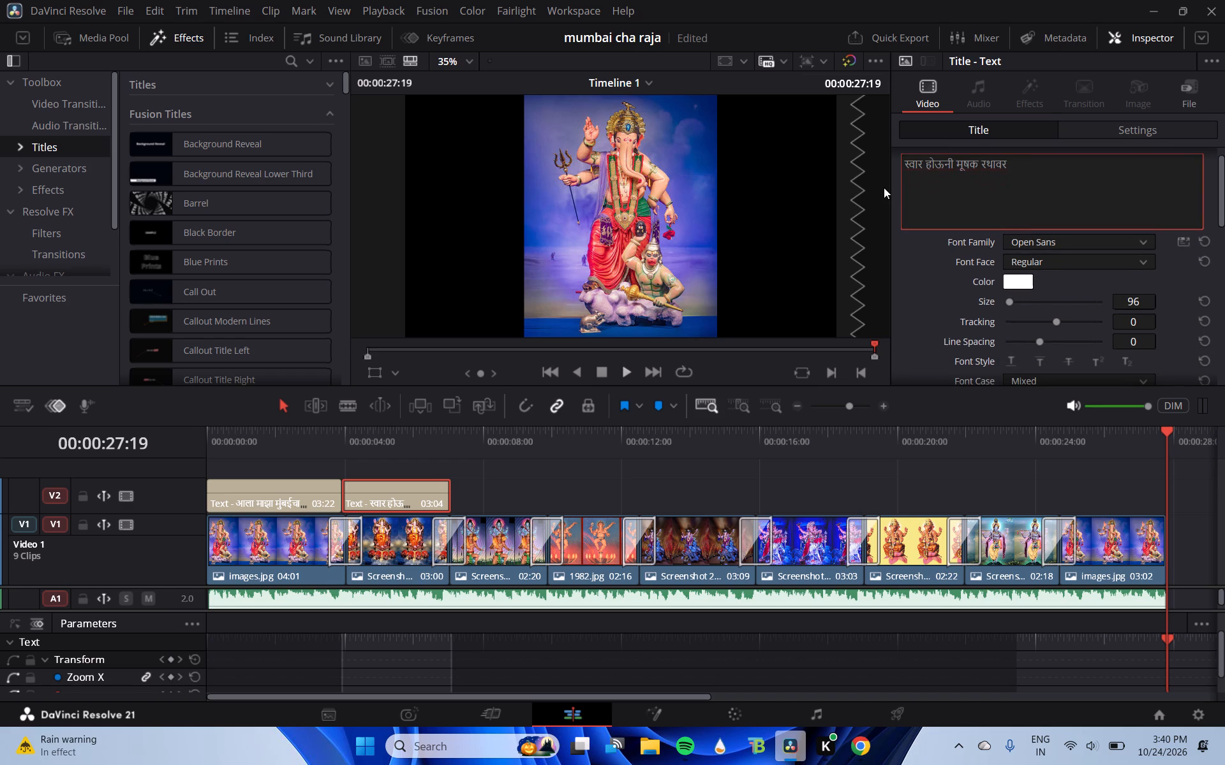
key("BackSpace")
Show the second title at about 04:13 and move its text lower over the Ganesha image, to about X 967.
left_click_drag(270, 435, 365, 439)
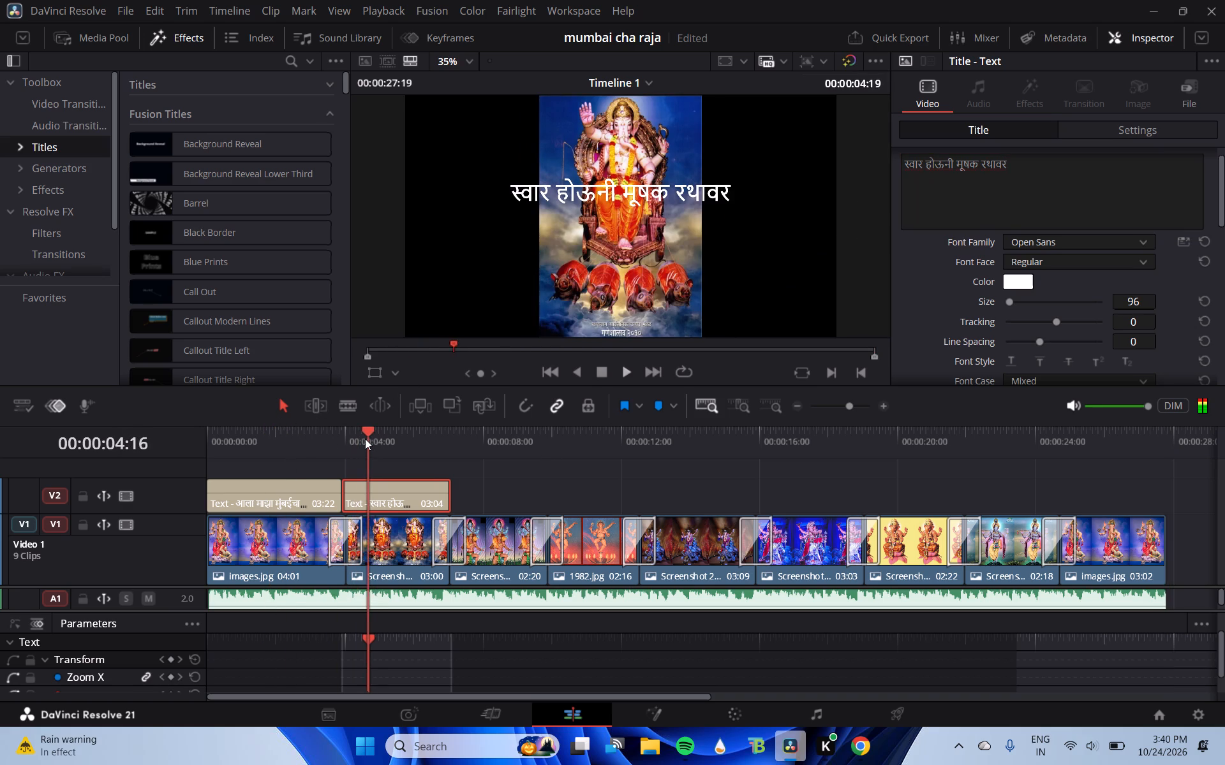
left_click_drag(365, 439, 364, 439)
left_click(652, 189)
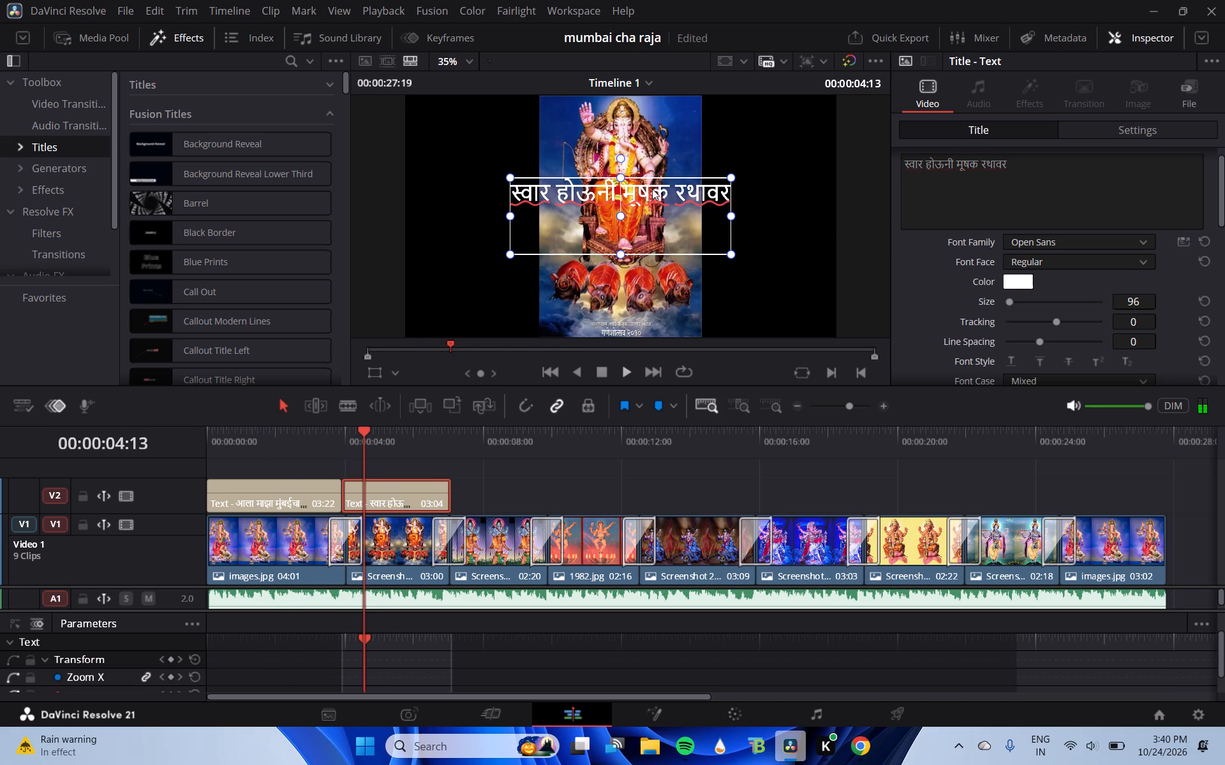
left_click_drag(676, 189, 678, 222)
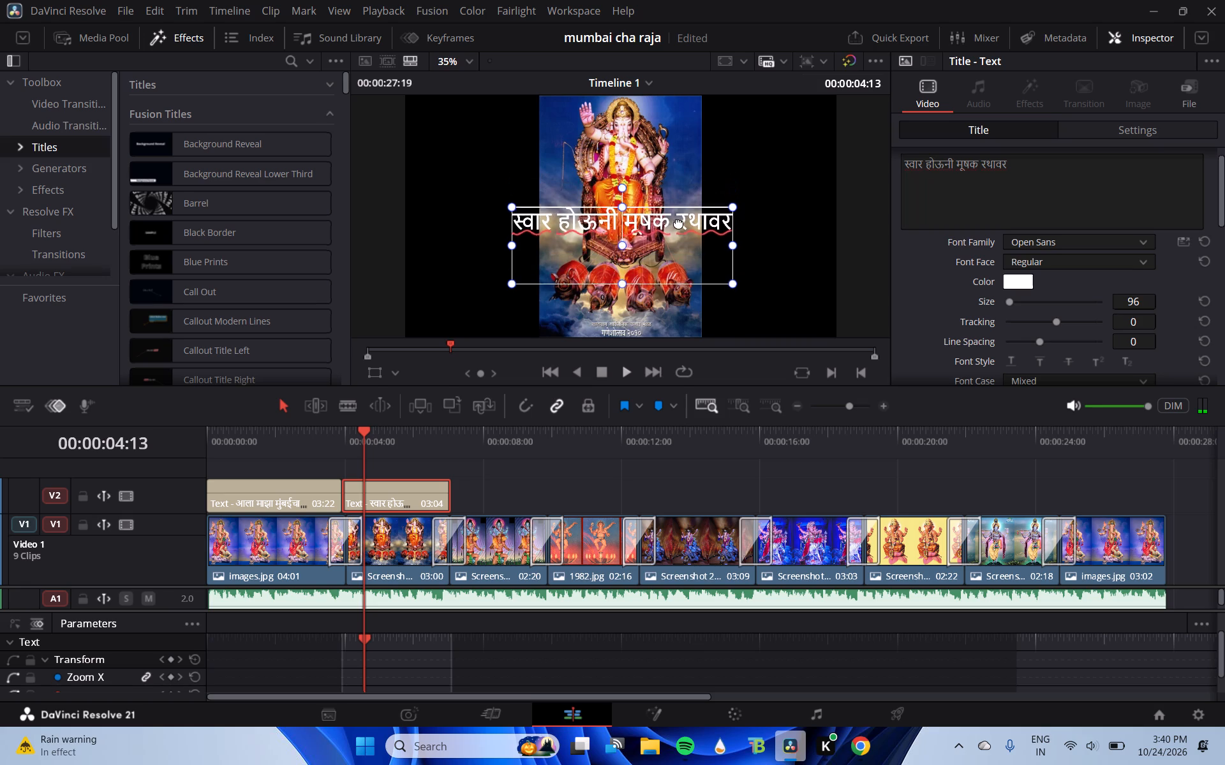
left_click_drag(678, 222, 678, 223)
Remove the trailing blank line from the second title's text.
left_click(925, 191)
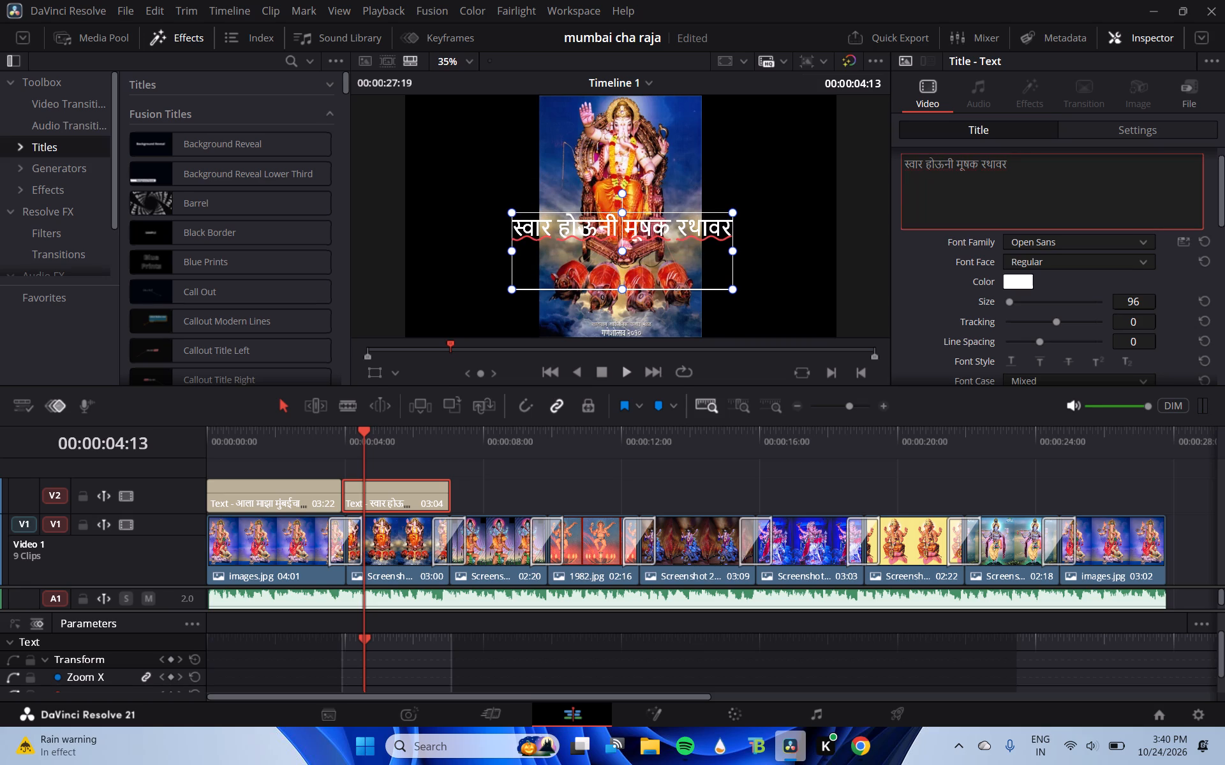
key("BackSpace")
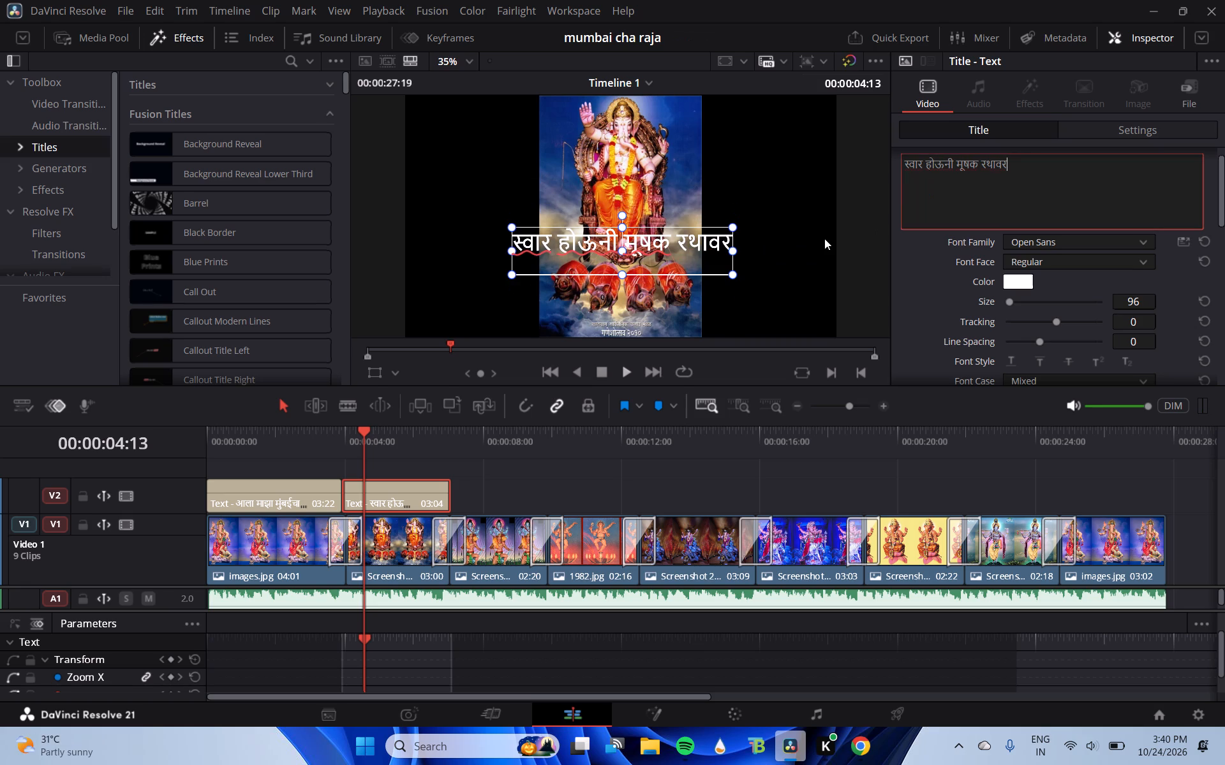
left_click(824, 238)
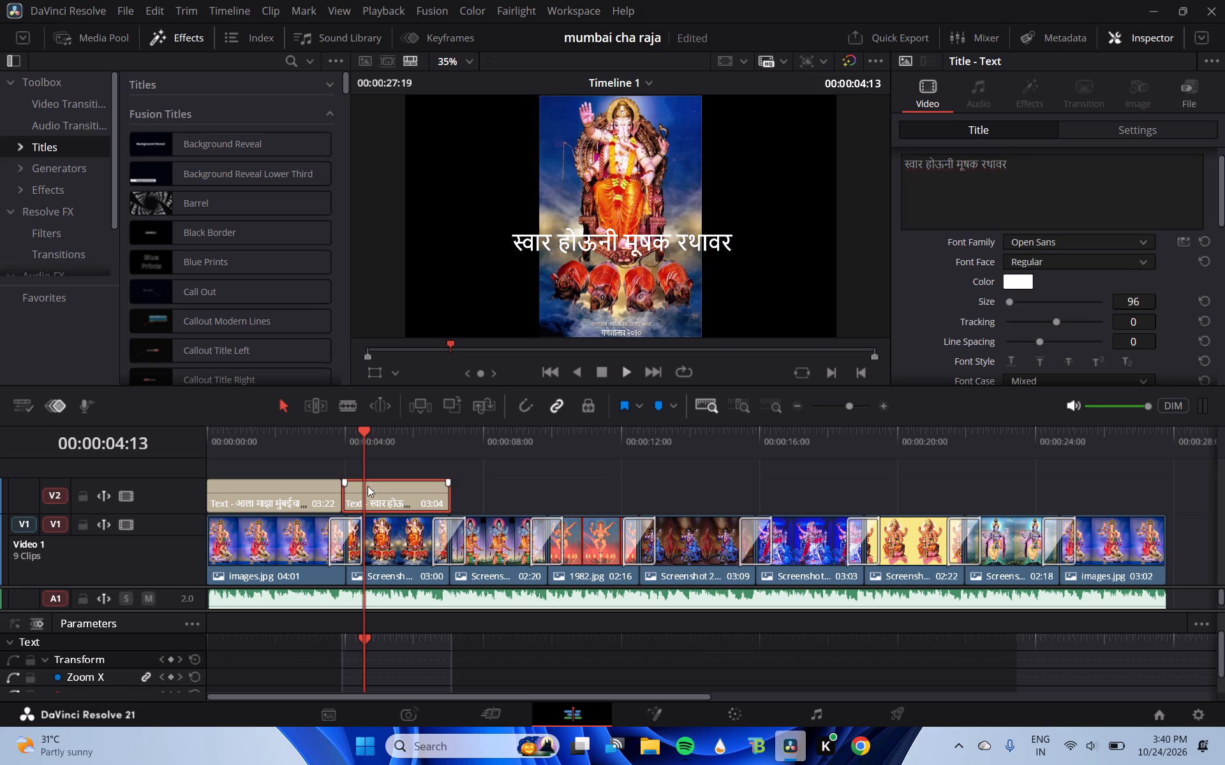
Duplicate the second title clip on Video 2 and place the copy just after 07:17.
left_click(470, 495)
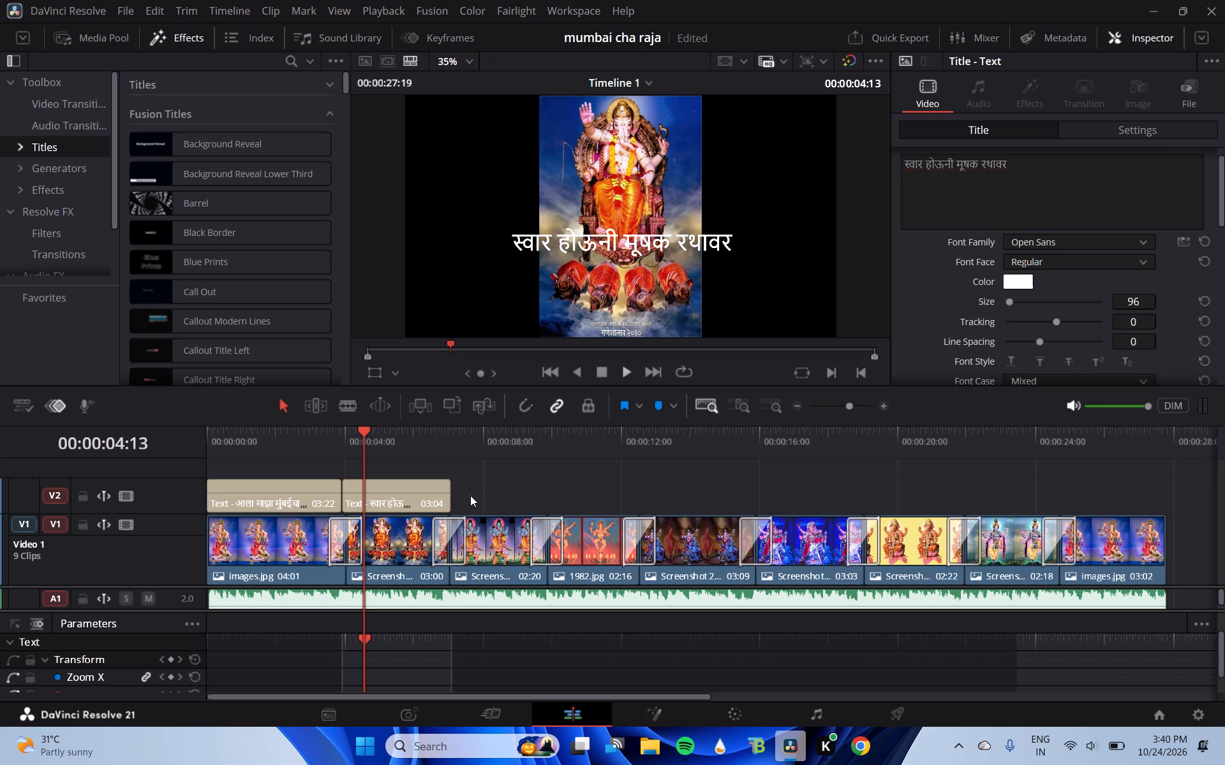
left_click(430, 493)
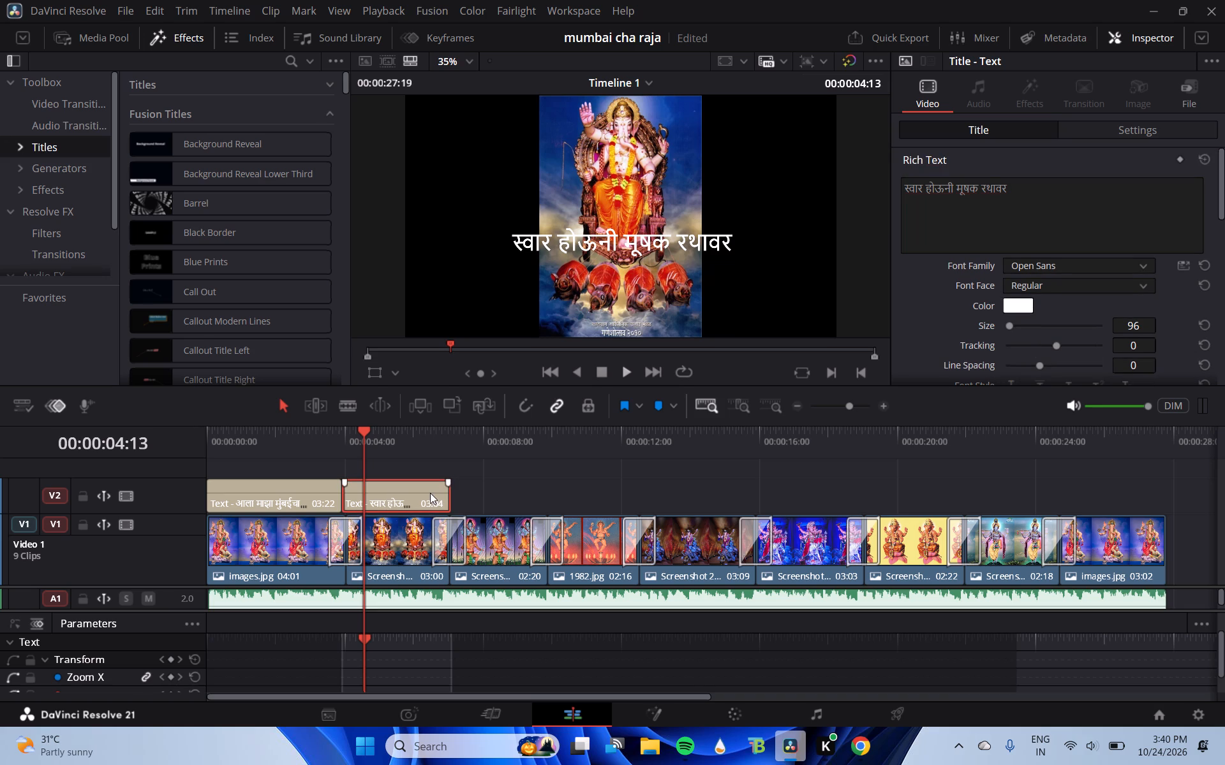
key("ctrl+c")
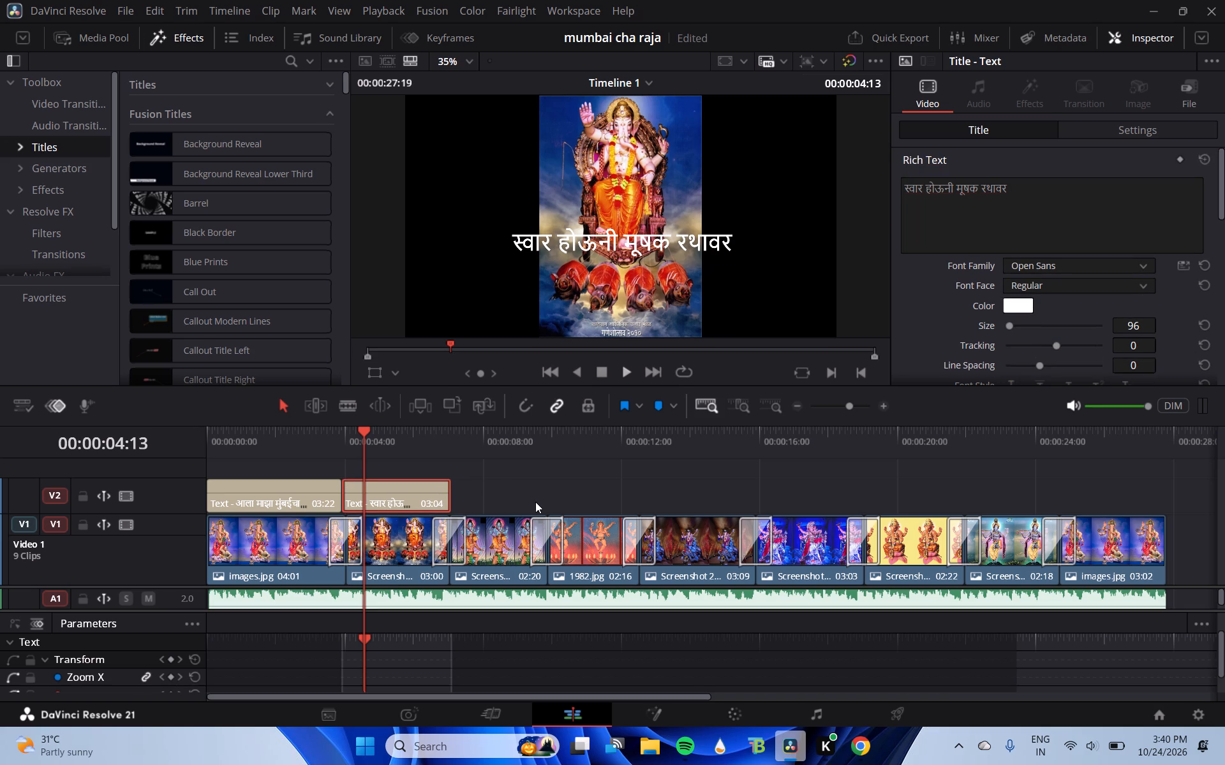
left_click(535, 502)
key("ctrl+v")
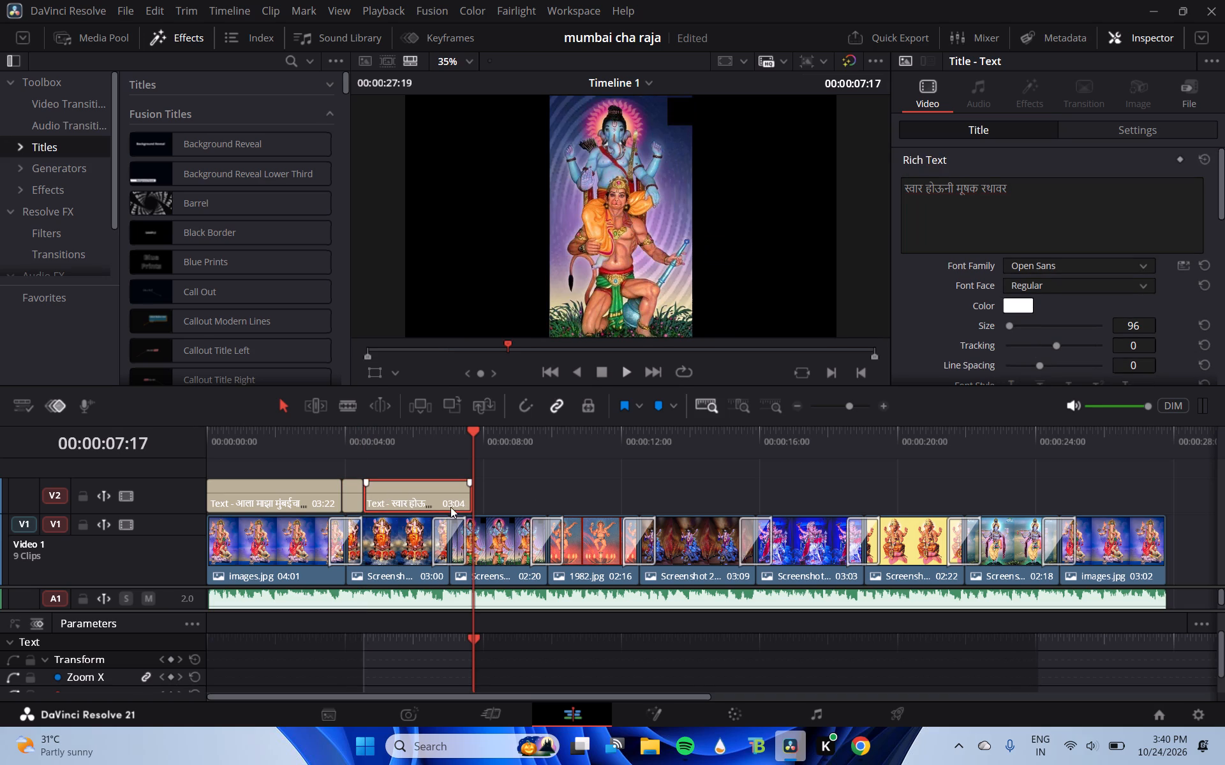
left_click_drag(424, 507, 538, 506)
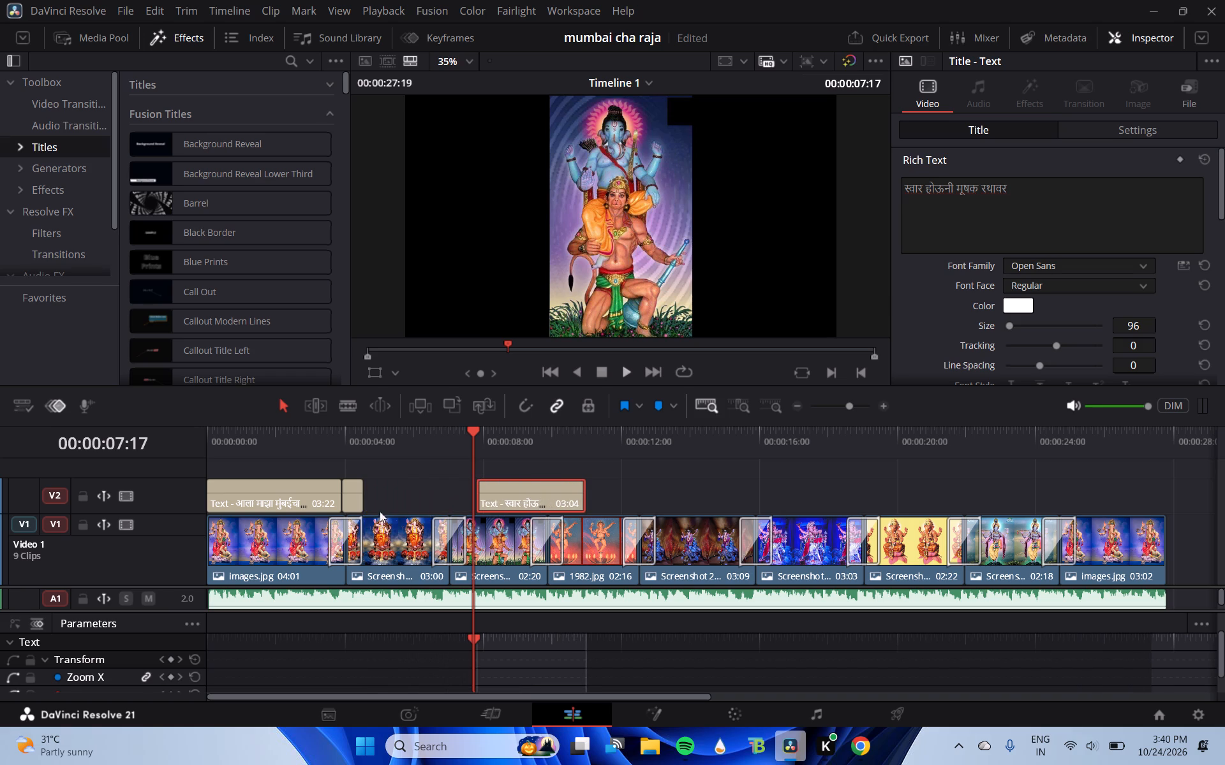
Extend the end of the shortened second title clip to a duration of 03:05.
left_click(350, 499)
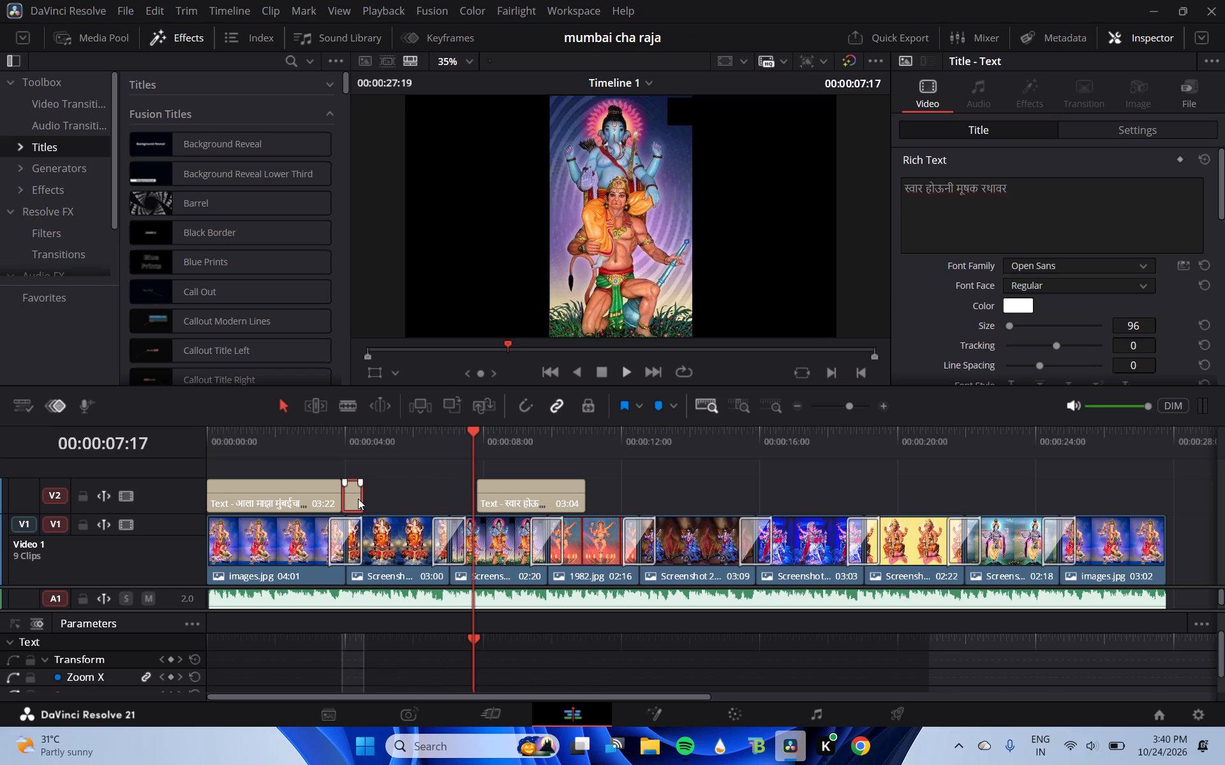
left_click_drag(364, 500, 463, 505)
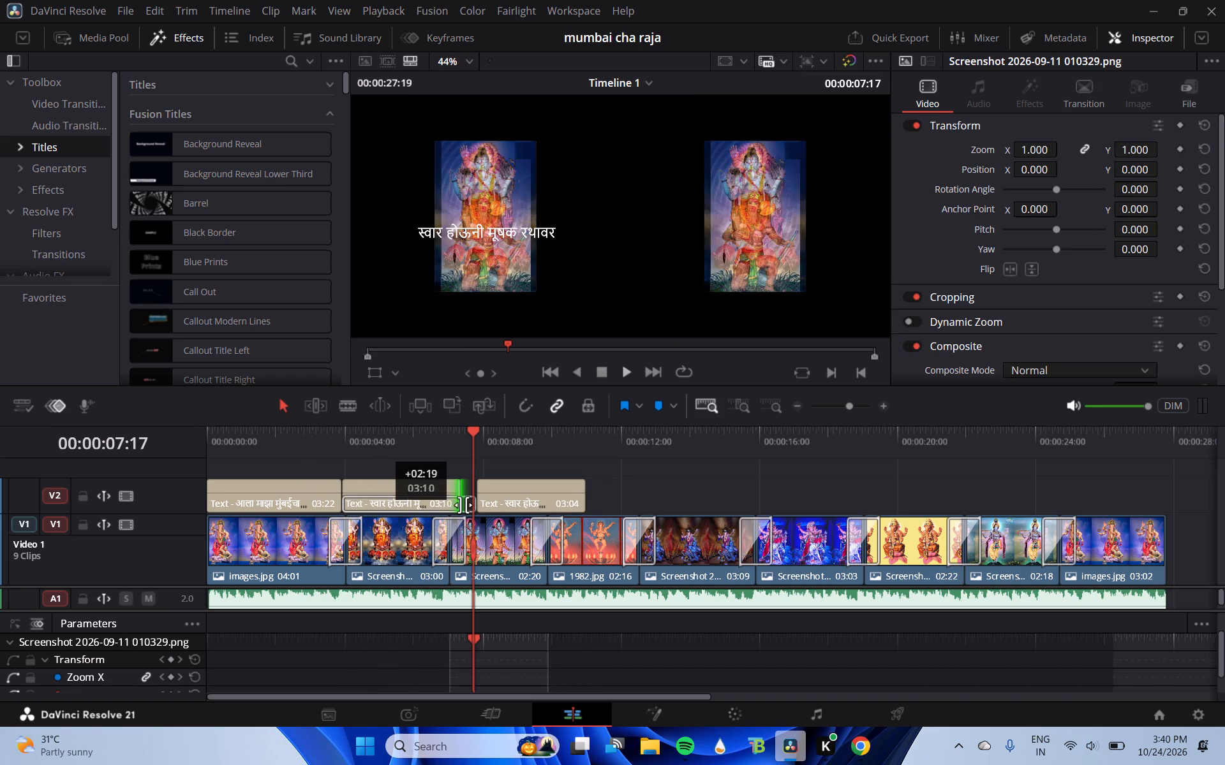
left_click_drag(463, 505, 454, 506)
Move the third title clip earlier on Video 2 so it starts right at the end of the second title.
left_click(628, 497)
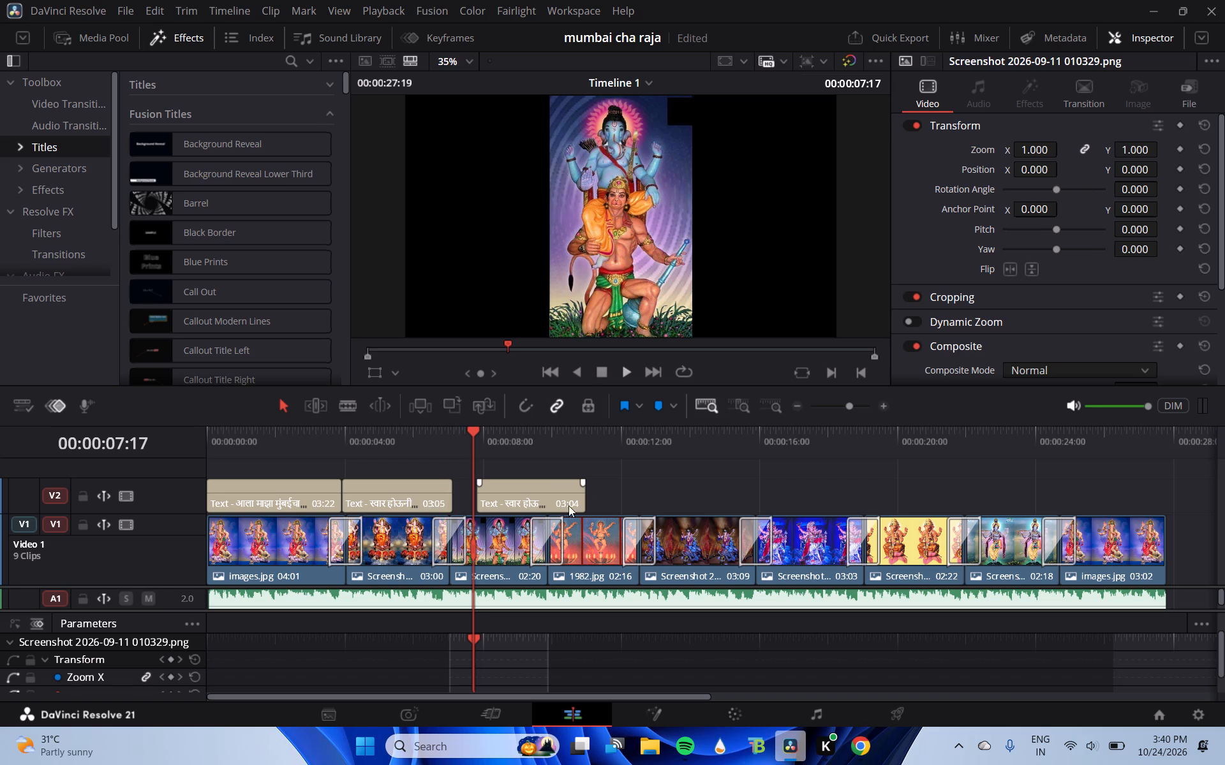
left_click_drag(560, 505, 534, 504)
left_click(640, 491)
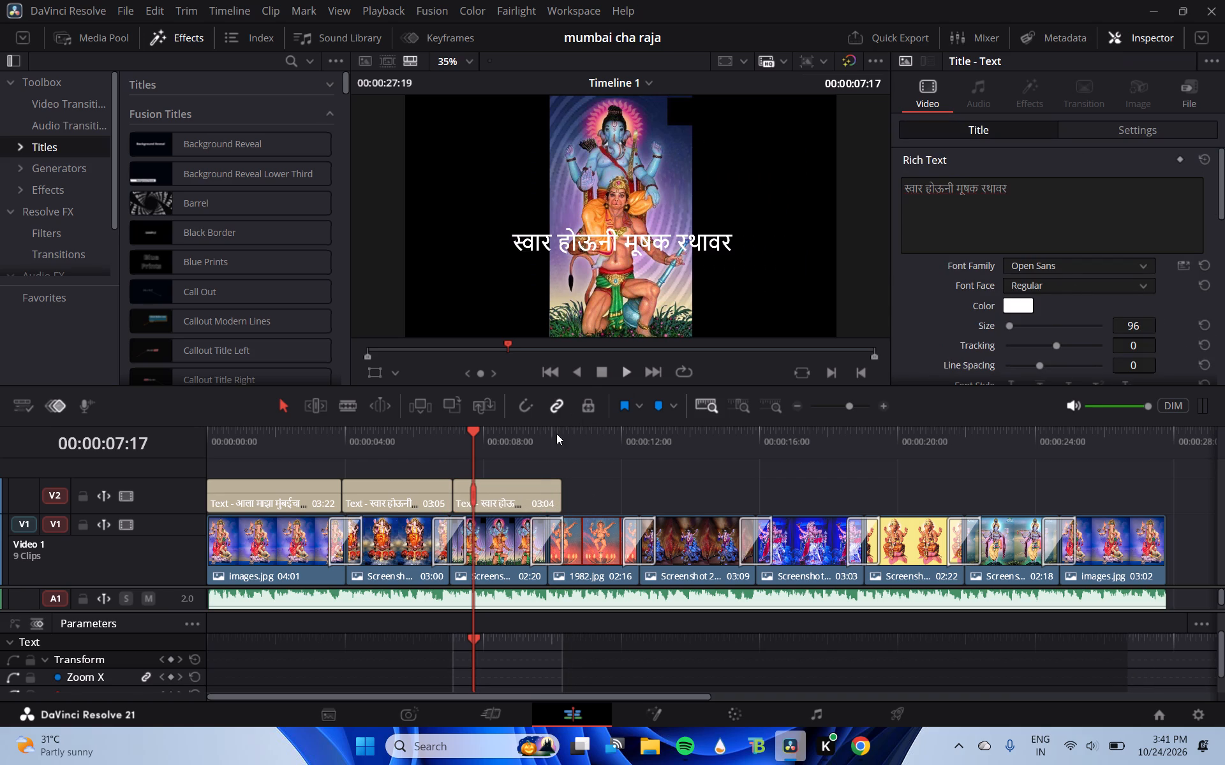
Replace the third title's text "स्वार होऊनी मूषक रथावर" with the full song lyrics from the clipboard.
left_click(534, 500)
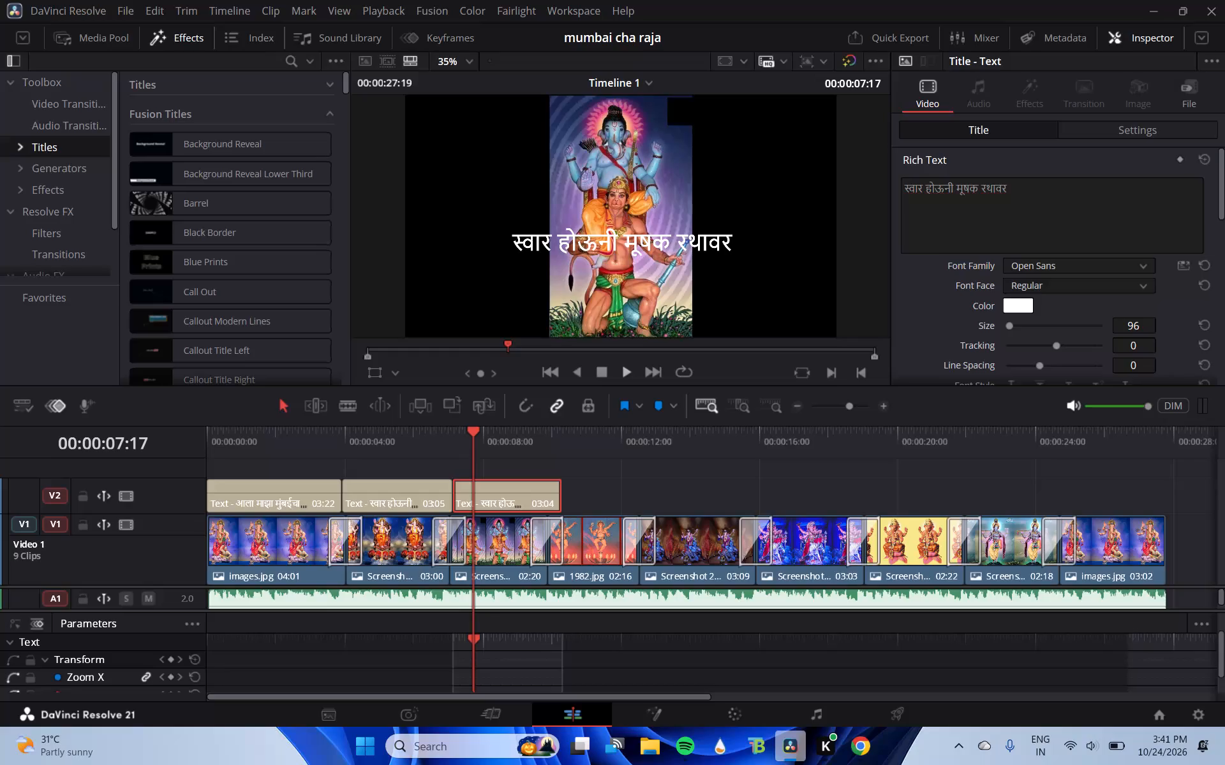
left_click(1032, 198)
key("BackSpace")
key("BackSpace")
key("BackSpace")
key("BackSpace")
key("BackSpace")
key("BackSpace")
key("BackSpace")
key("BackSpace")
key("BackSpace")
key("BackSpace")
key("BackSpace")
key("BackSpace")
key("BackSpace")
key("BackSpace")
key("BackSpace")
key("BackSpace")
key("BackSpace")
key("BackSpace")
key("BackSpace")
key("BackSpace")
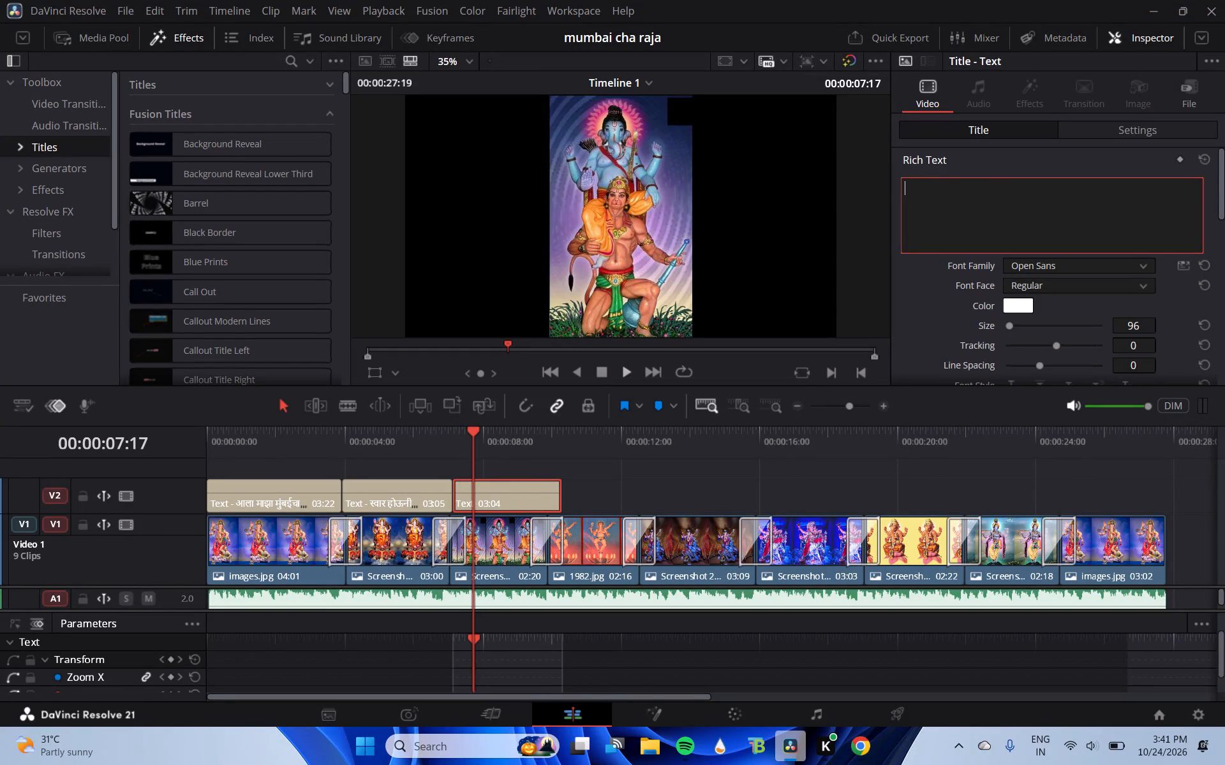
key("ctrl+v")
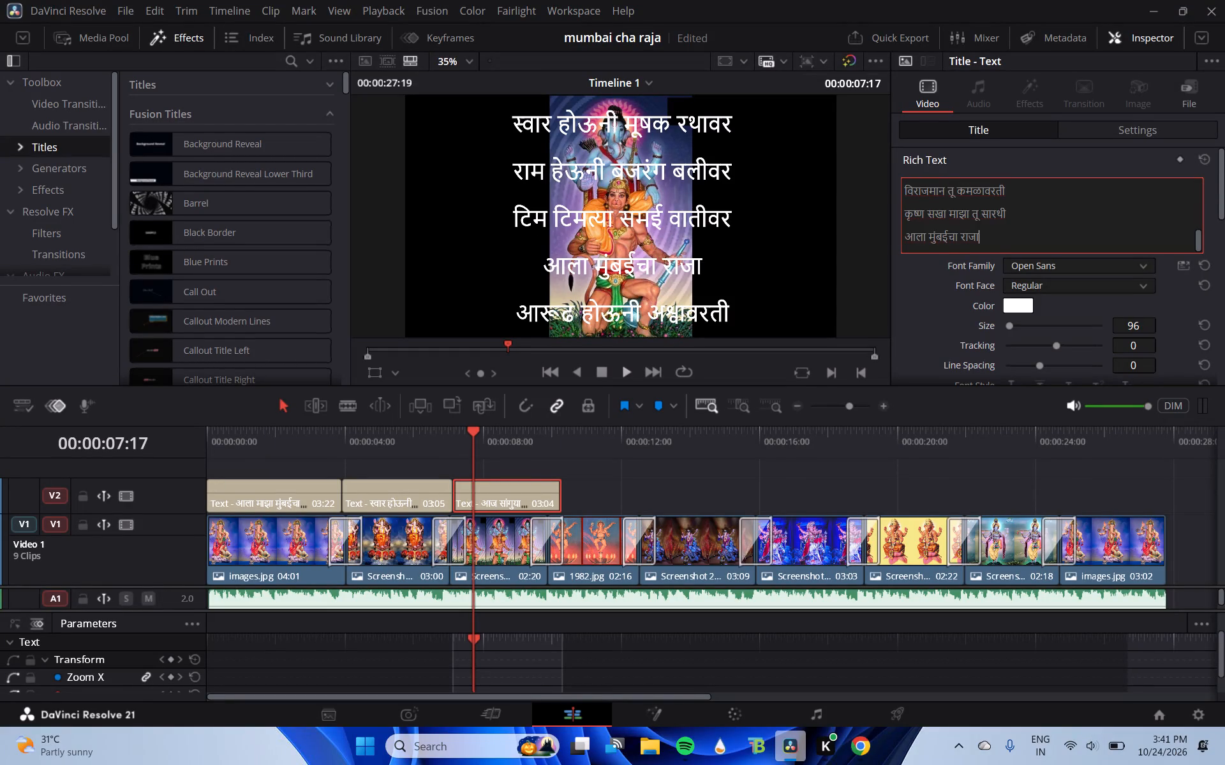
Delete the lyric lines above "राम हेऊनी बजरंग बलीवर" from the third title's text, including the leftover blank line.
scroll(1014, 226, "up", 3)
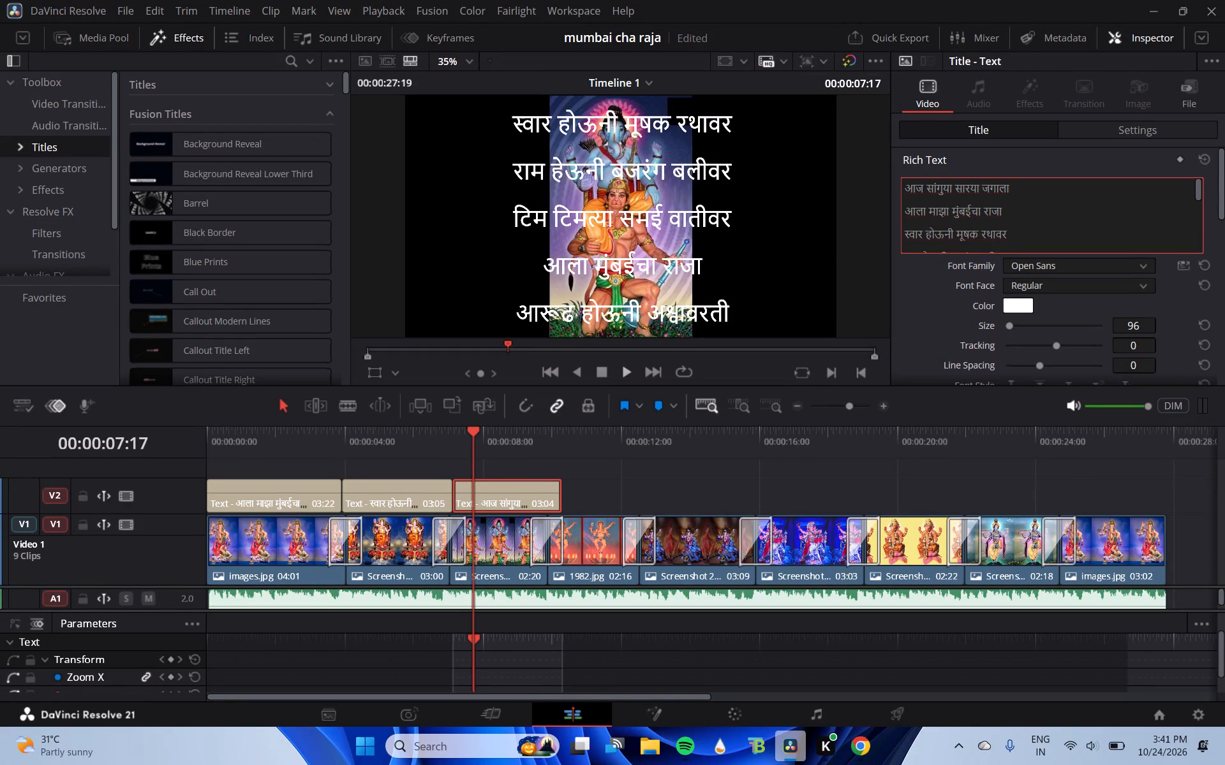
left_click_drag(1010, 238, 894, 184)
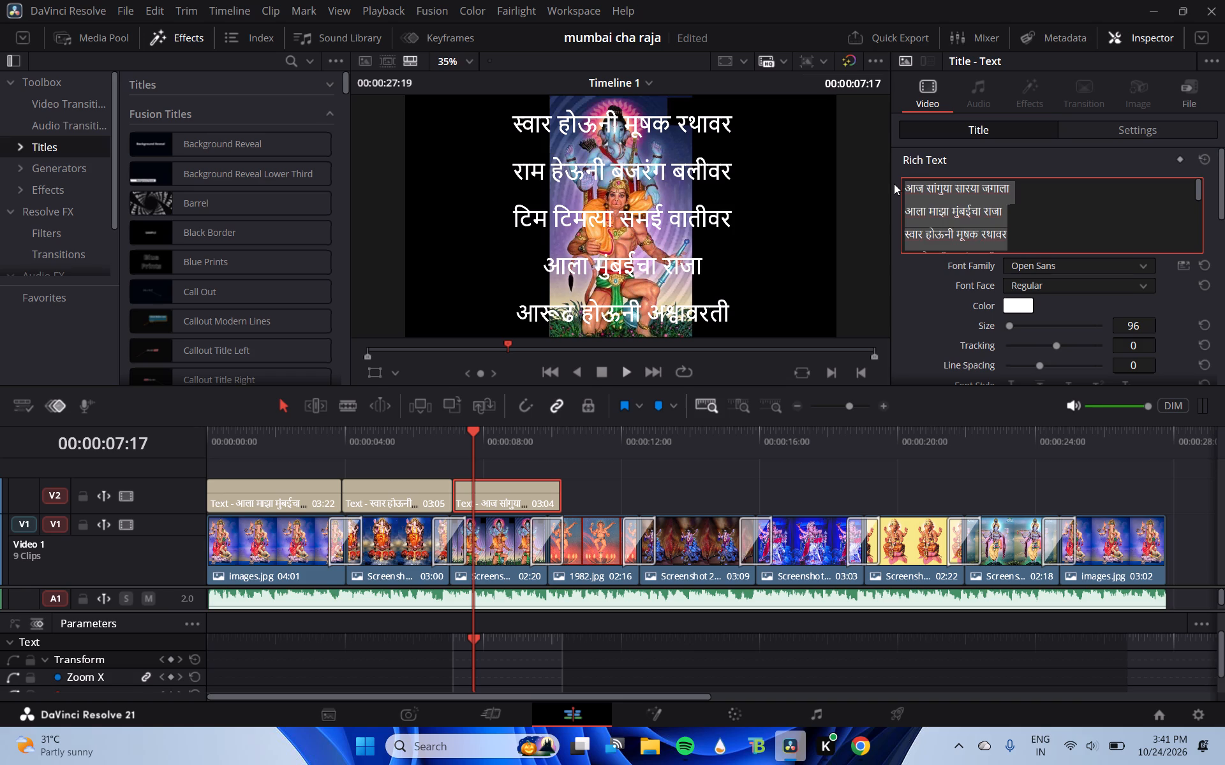
key("BackSpace")
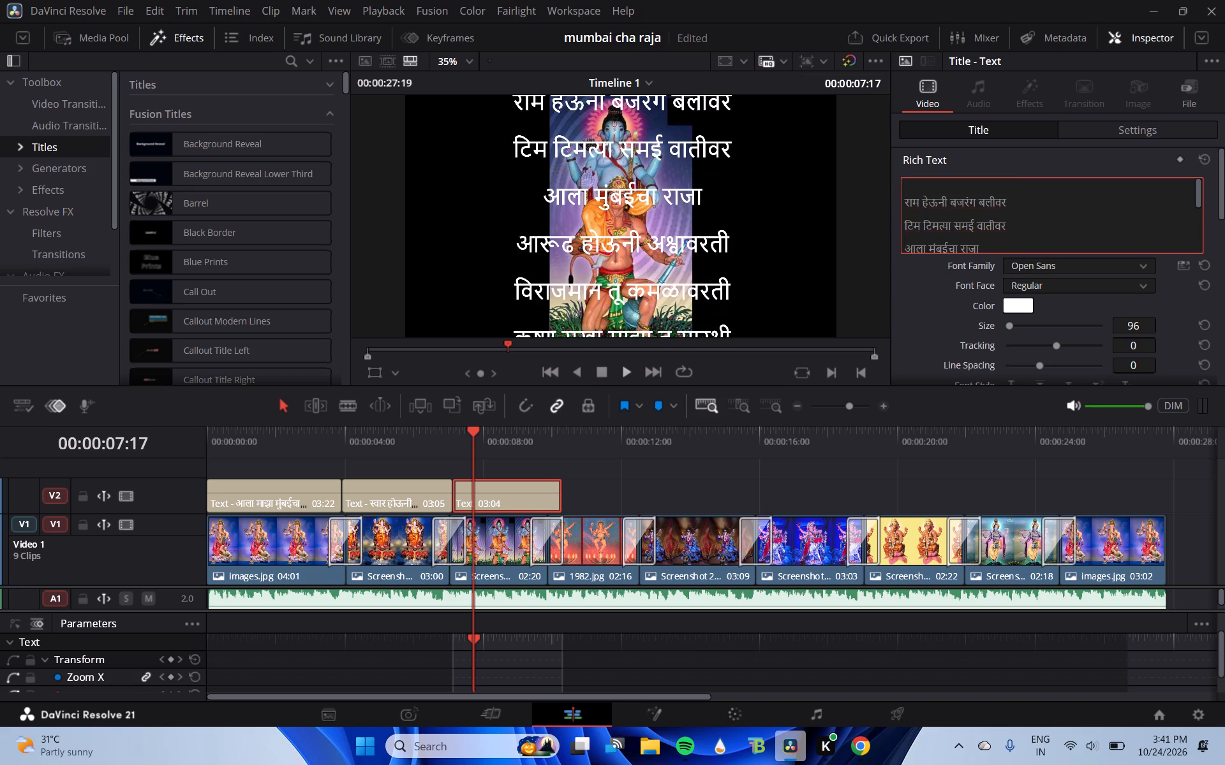
key("Down")
key("BackSpace")
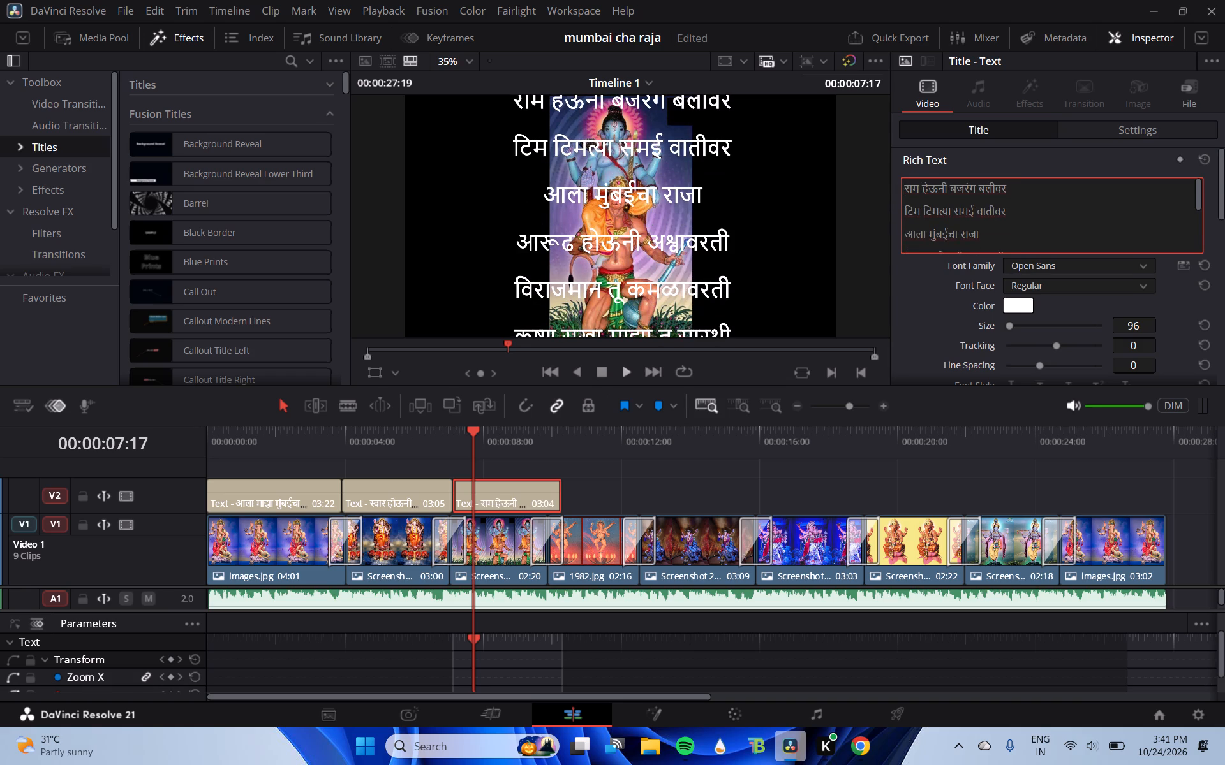
Delete all lyric lines below "राम हेऊनी बजरंग बलीवर" so the third title holds only that line.
scroll(1020, 231, "down", 1)
scroll(926, 251, "up", 1)
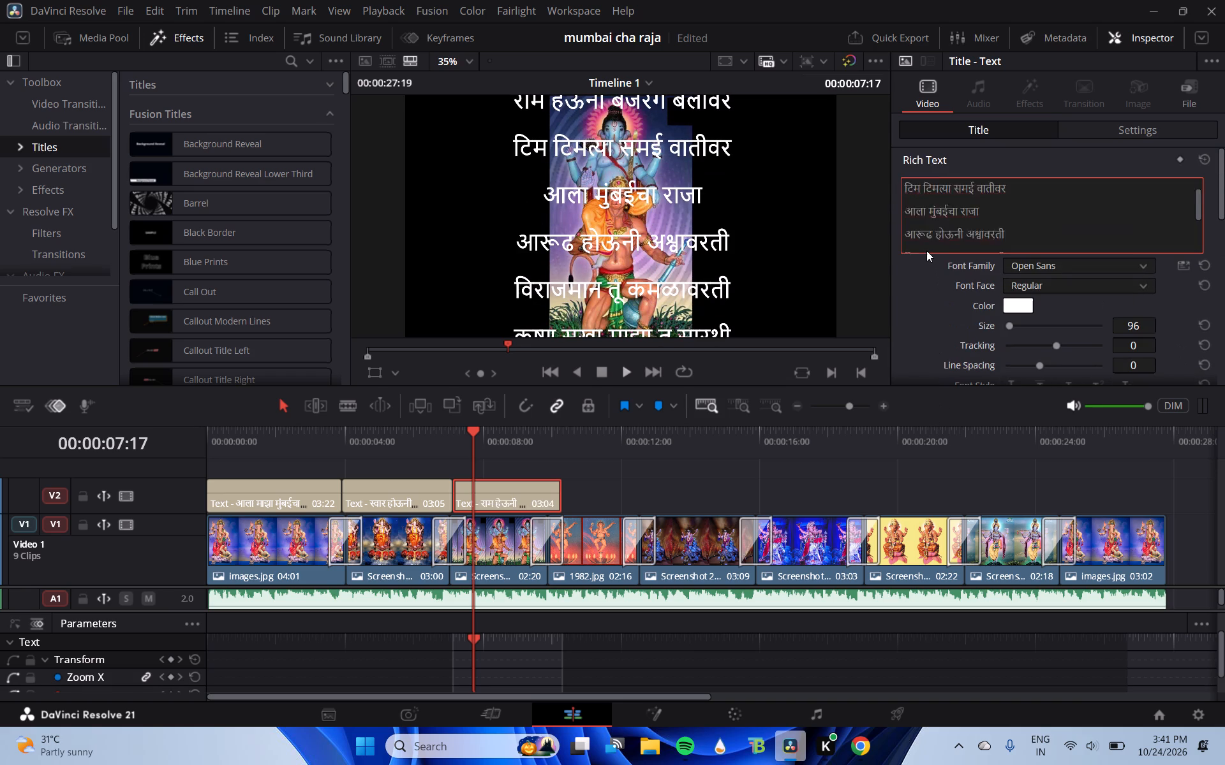
scroll(952, 235, "down", 1)
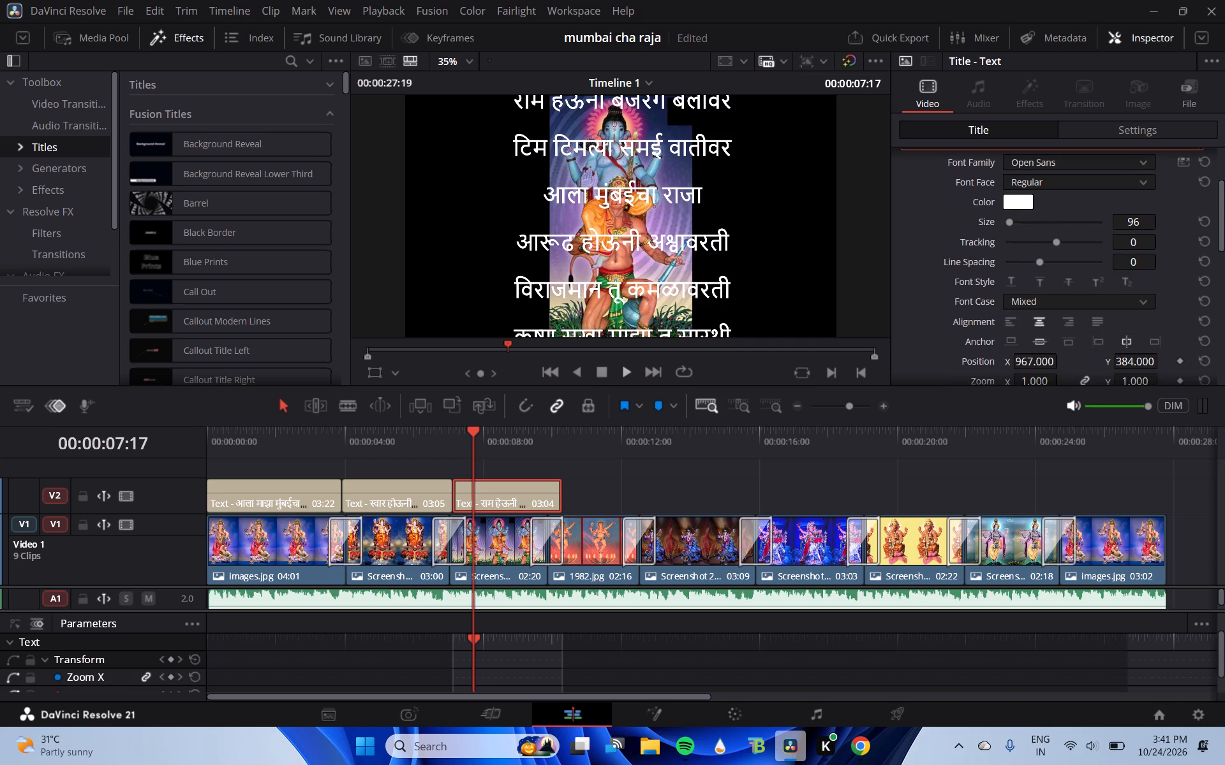
scroll(952, 235, "up", 3)
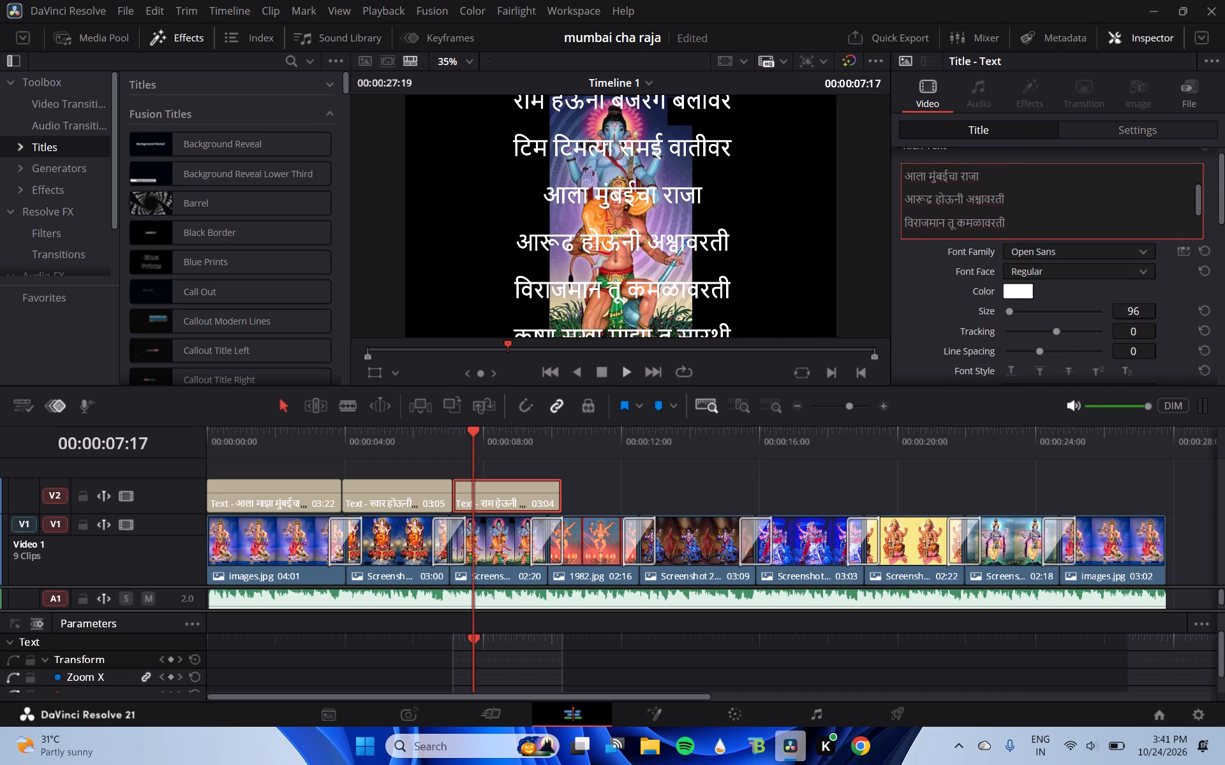
scroll(952, 235, "down", 1)
scroll(902, 232, "up", 3)
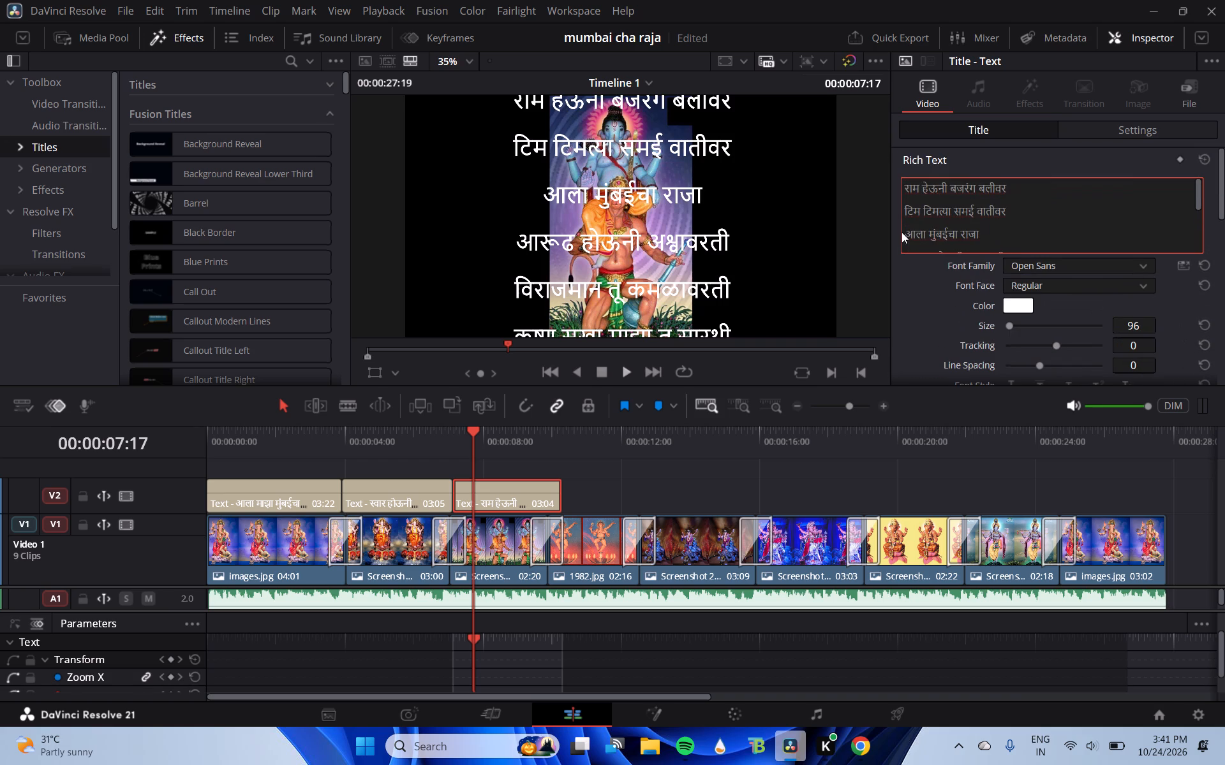
left_click_drag(1198, 198, 1194, 227)
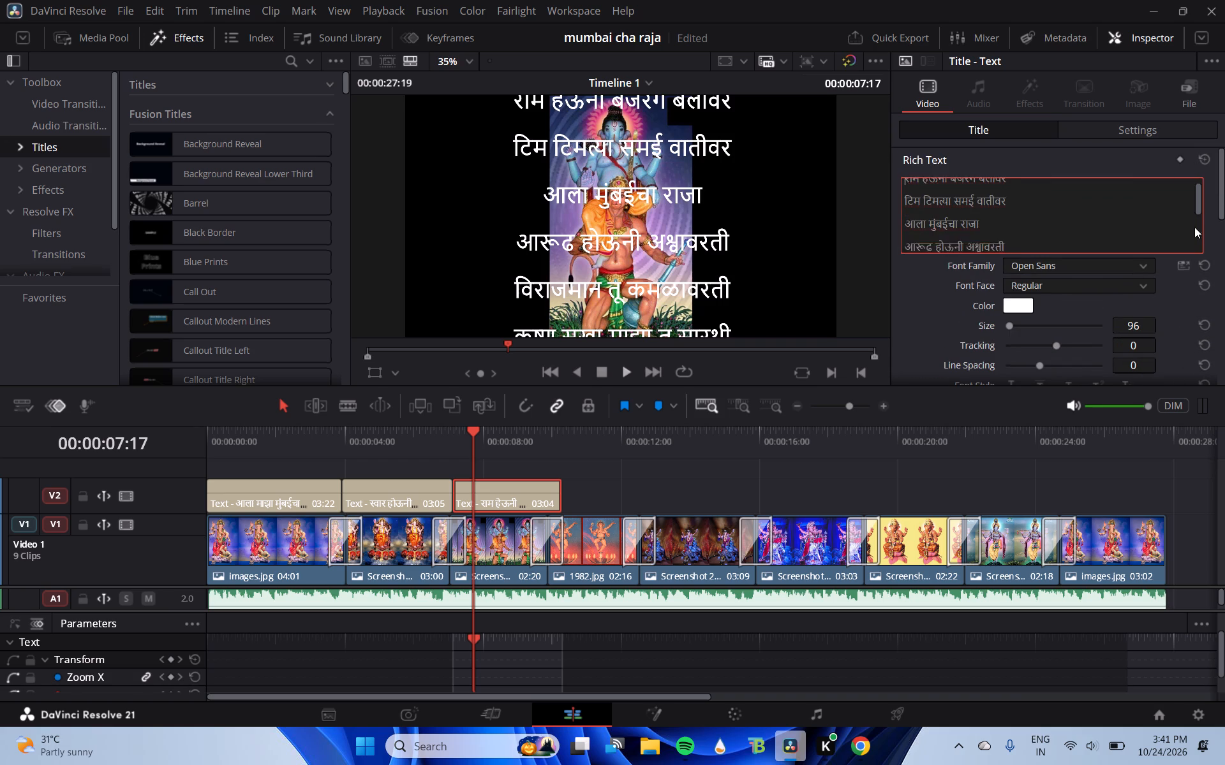
left_click_drag(1194, 227, 1191, 254)
left_click_drag(991, 235, 913, 189)
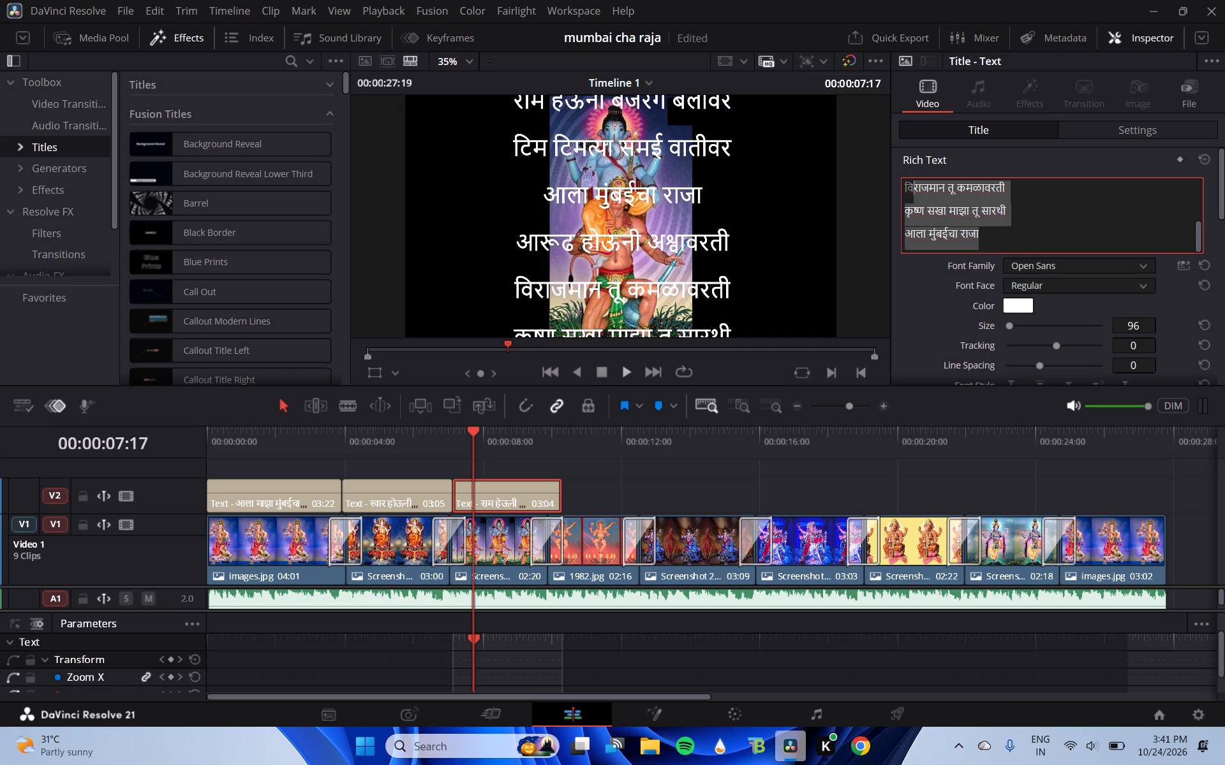
left_click_drag(913, 189, 873, 218)
key("BackSpace")
key("BackSpace")
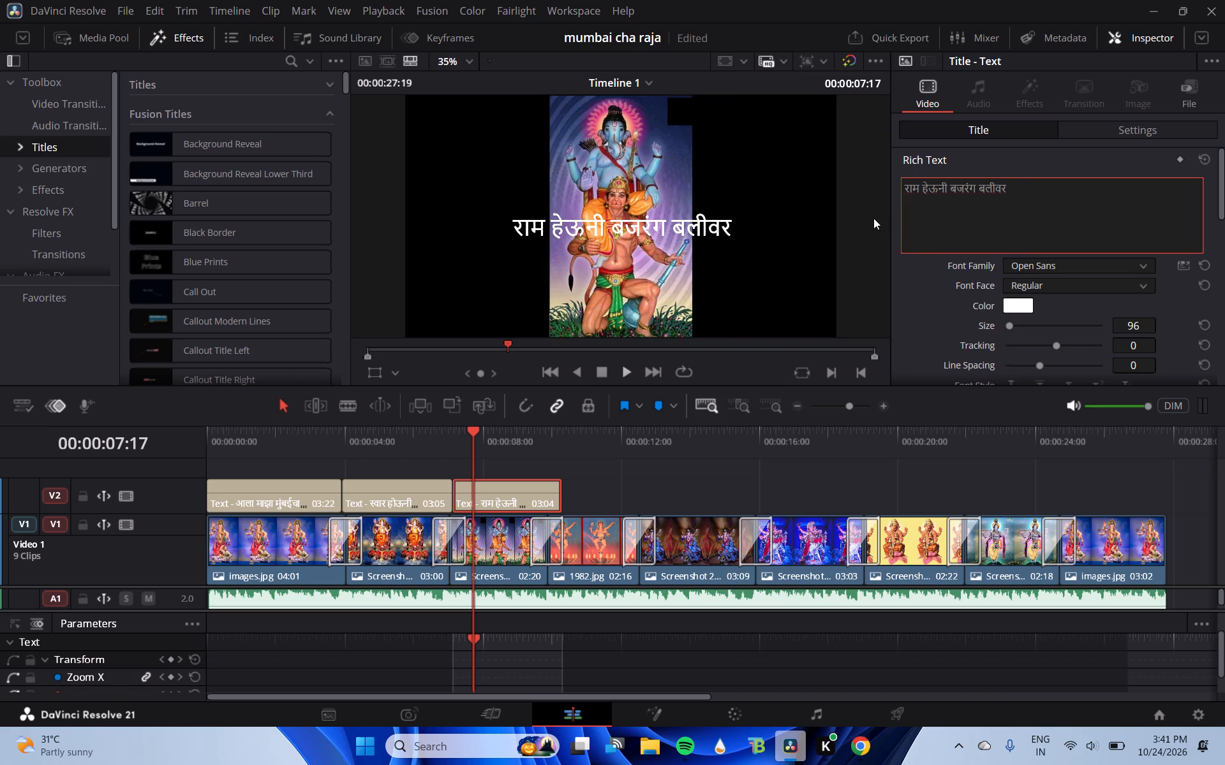
Move the "राम हेऊनी बजरंग बलीवर" title slightly lower over the image.
left_click(702, 244)
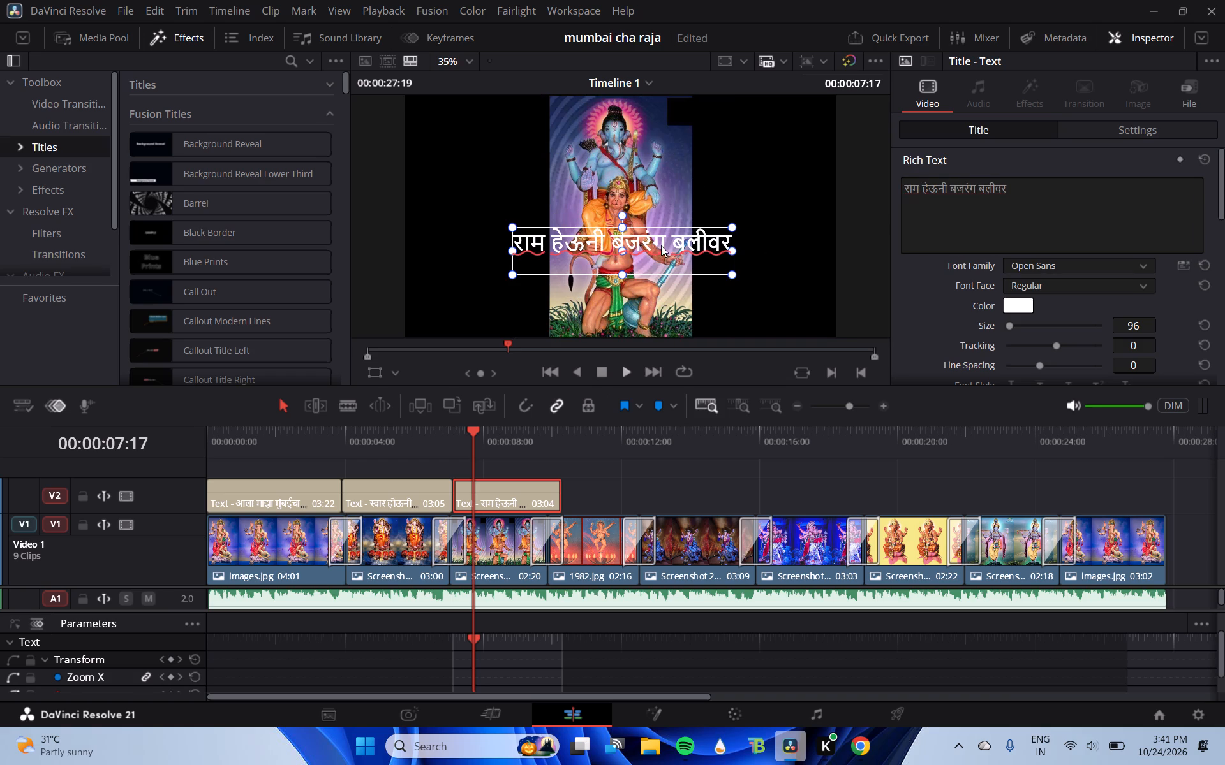
left_click_drag(654, 244, 656, 252)
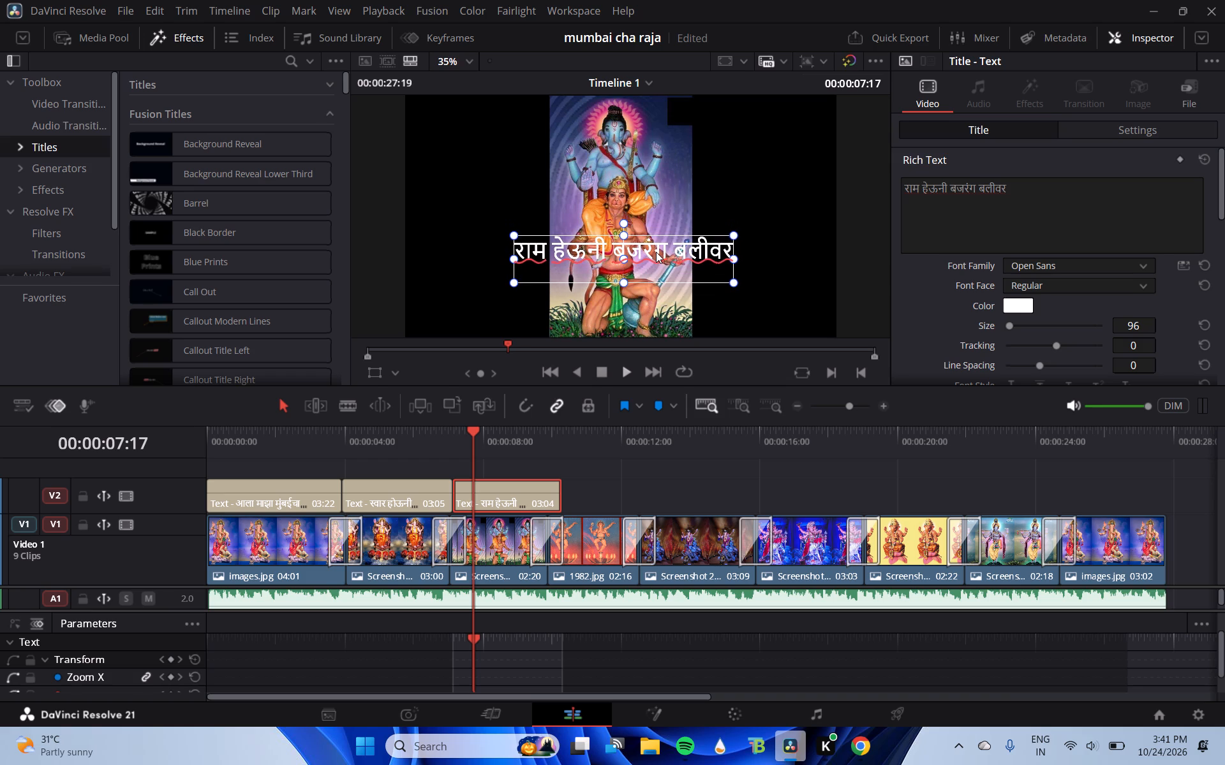
left_click(794, 214)
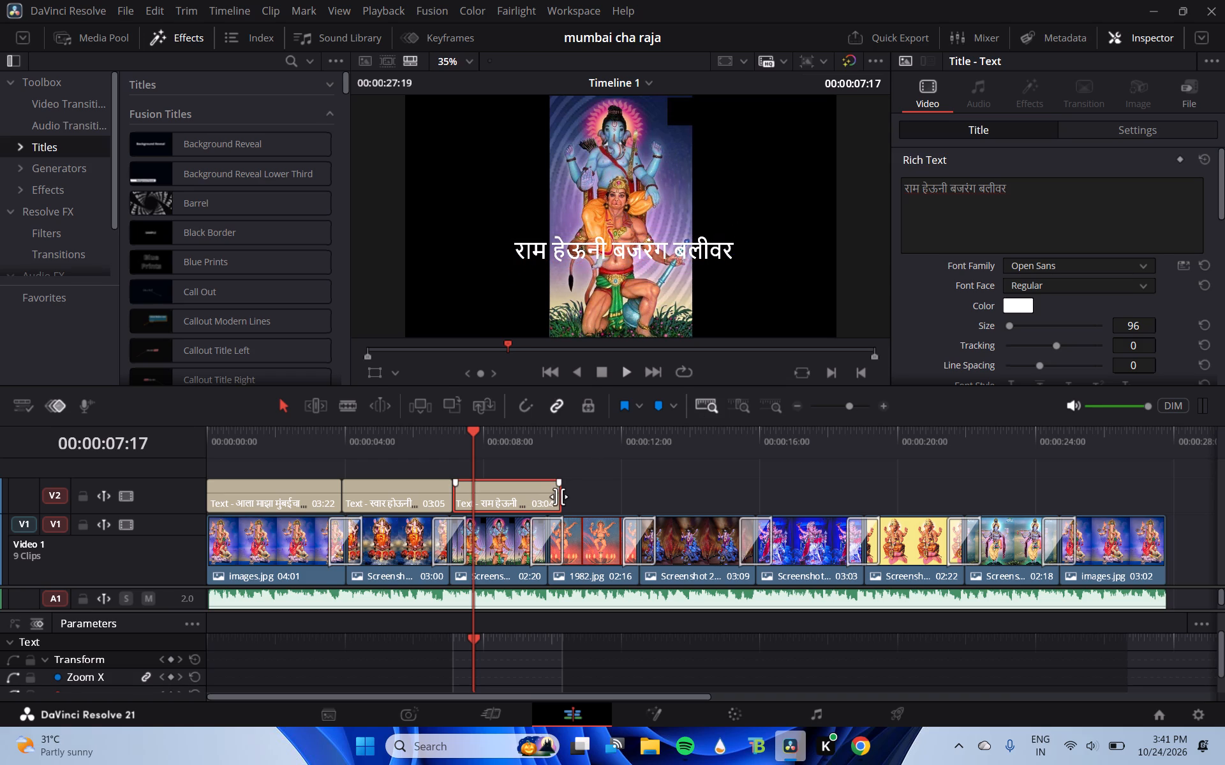
Shorten the end of the third title clip on Video 2 to a duration of 02:09.
left_click_drag(559, 497, 544, 497)
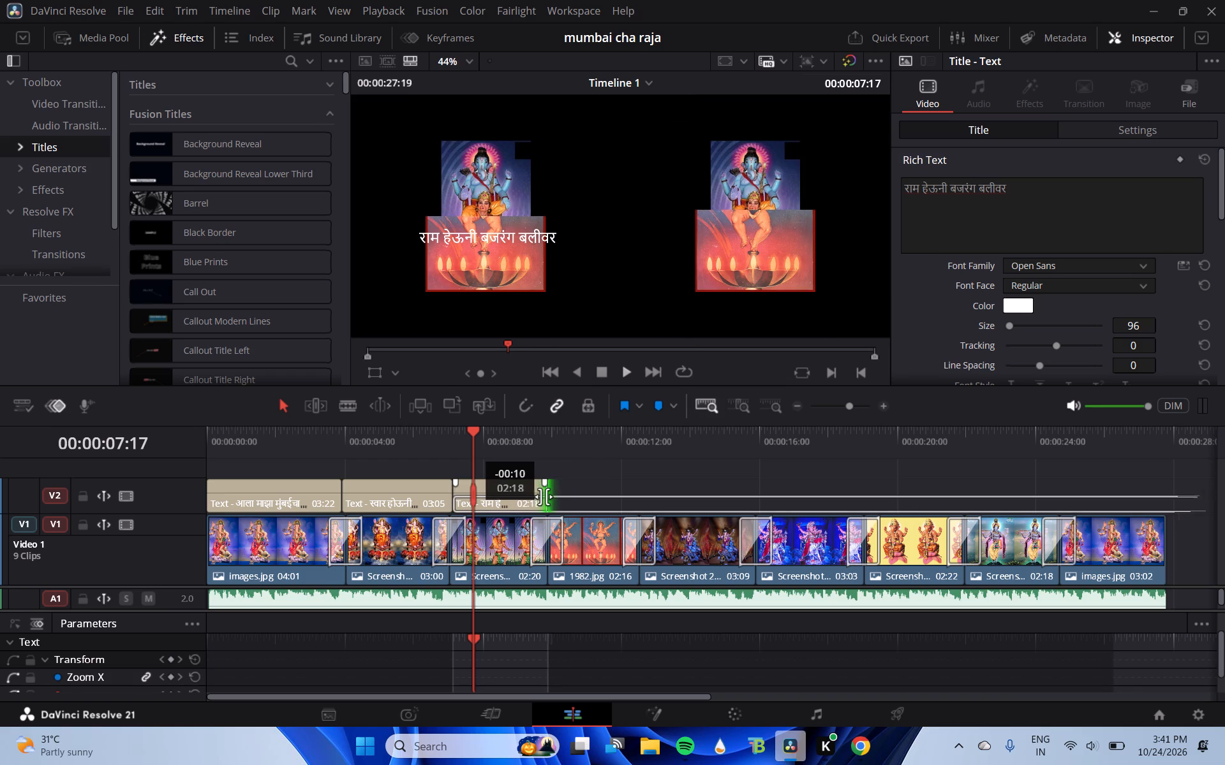
left_click_drag(544, 497, 535, 497)
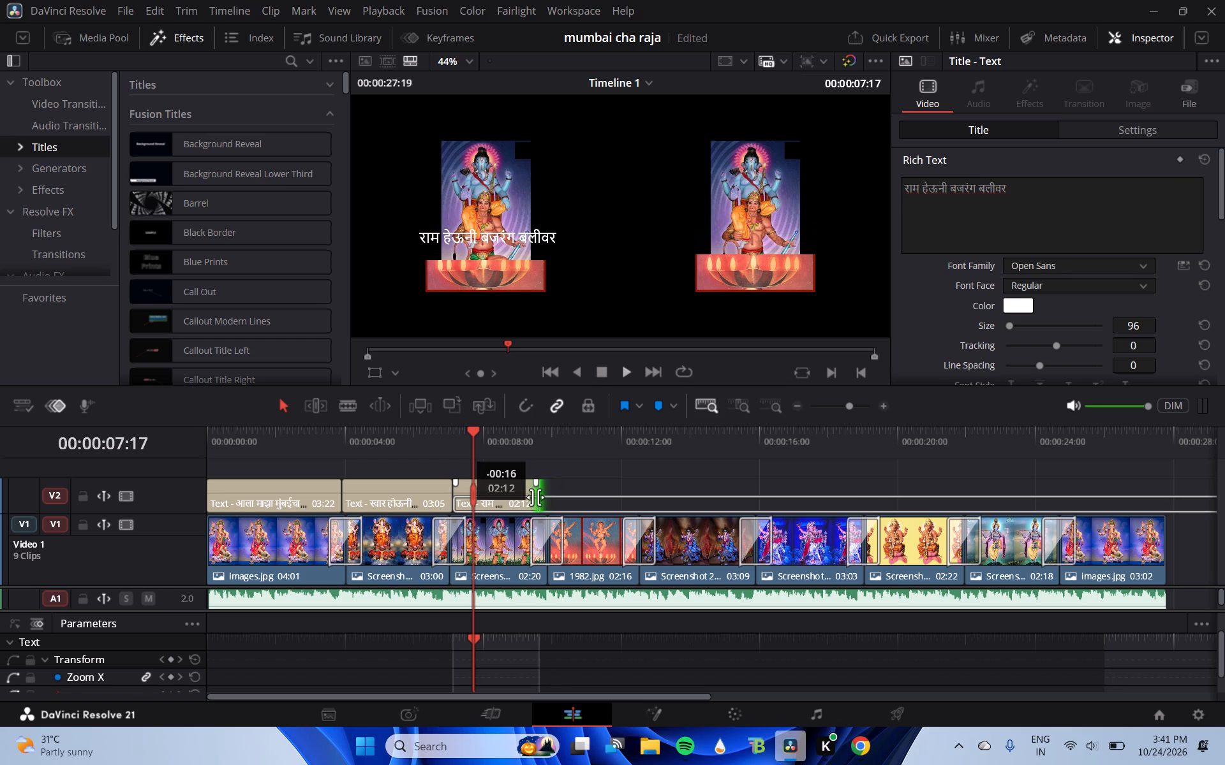
left_click_drag(535, 497, 530, 499)
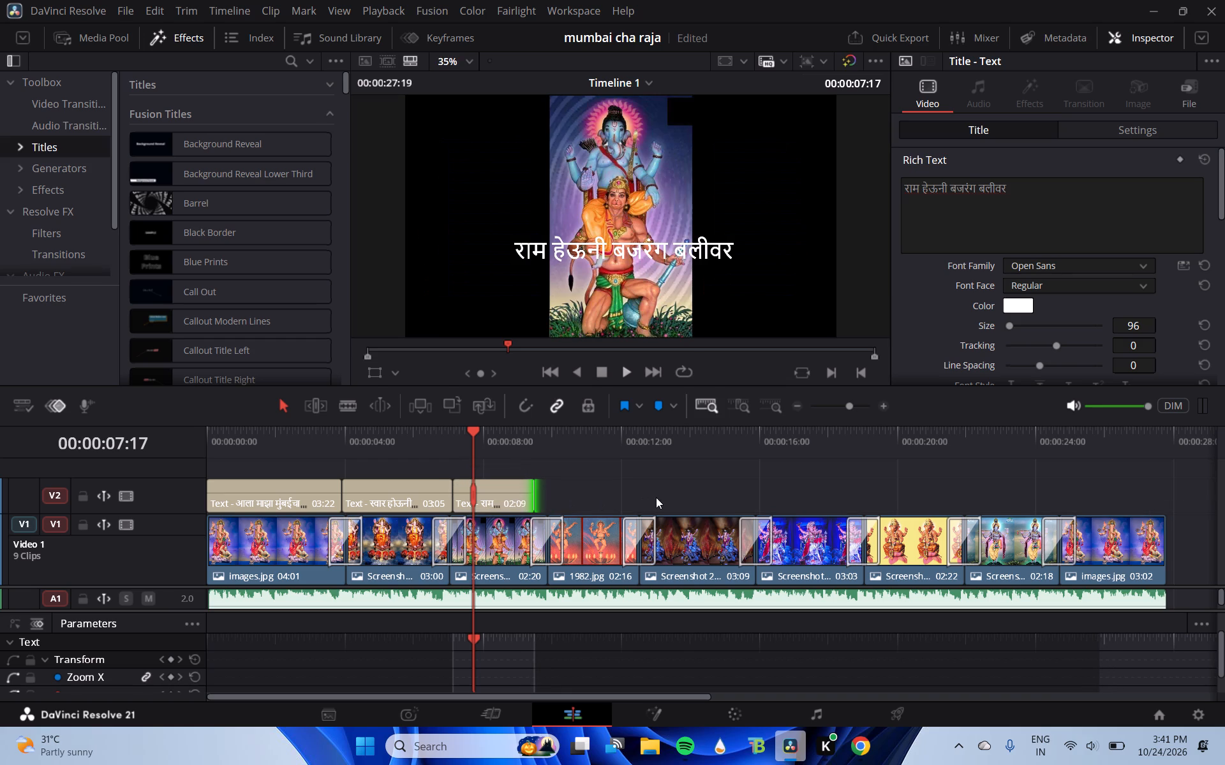
Play the timeline from the start to check the three titles' timing against the song, and return the playhead to the start.
left_click(217, 441)
left_click_drag(217, 441, 189, 441)
left_click_drag(218, 428, 202, 430)
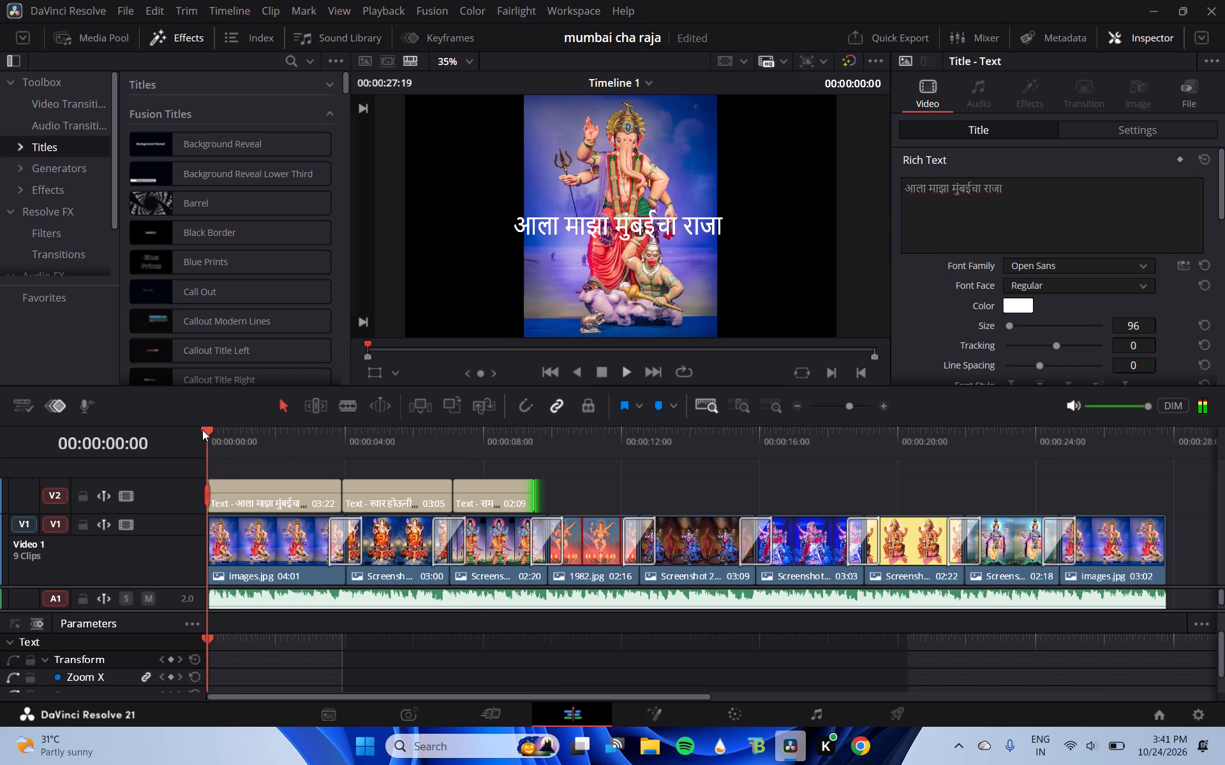
left_click_drag(202, 430, 202, 430)
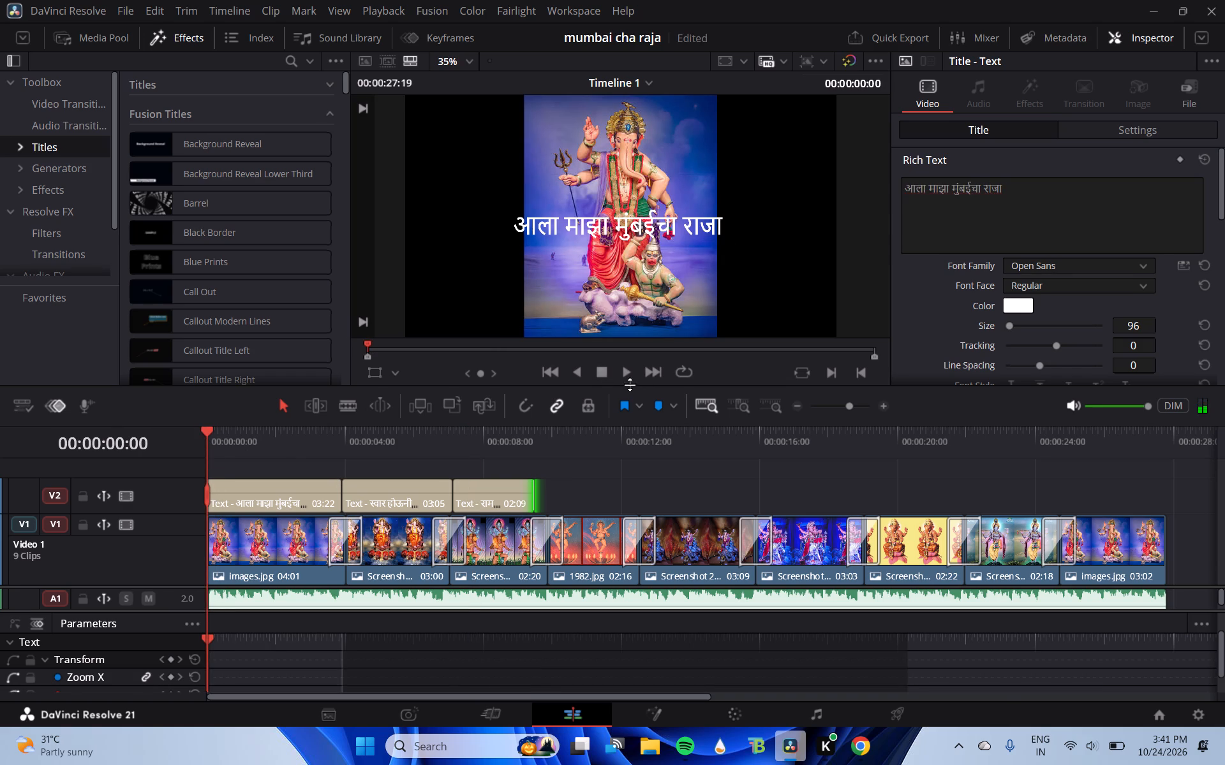
left_click(628, 375)
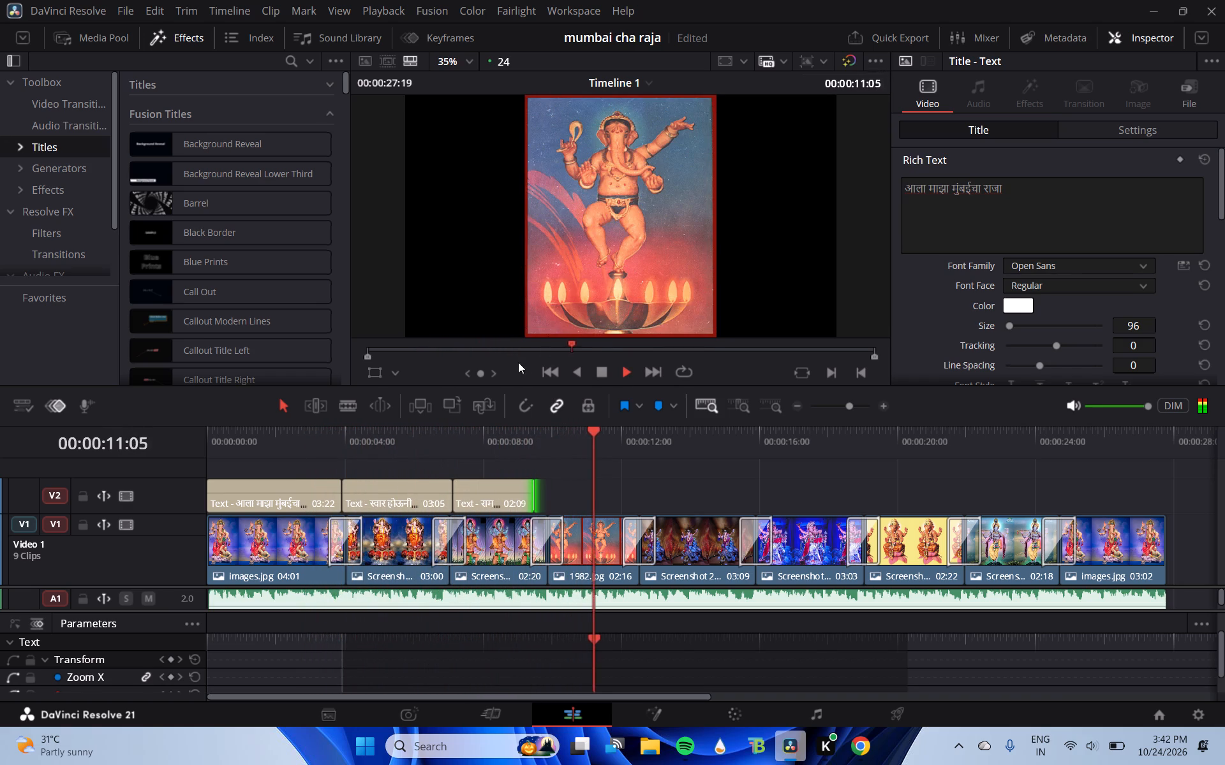
left_click(628, 377)
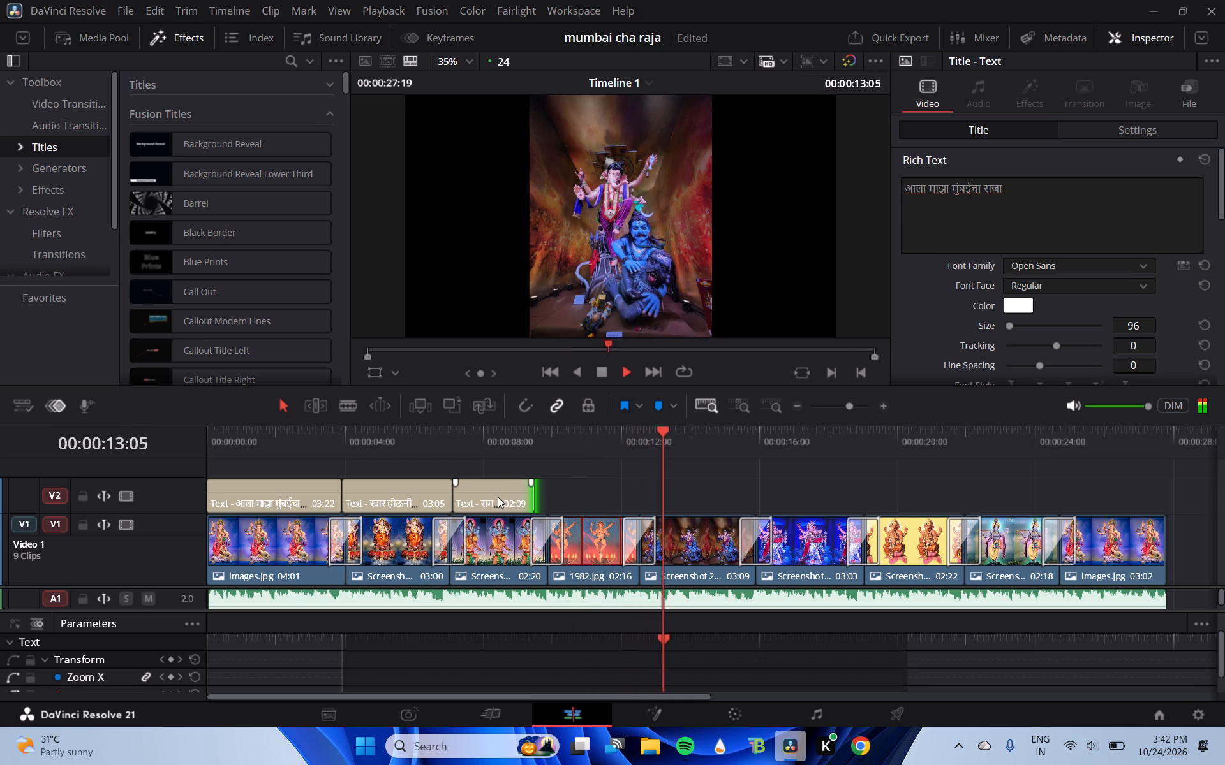
left_click(604, 372)
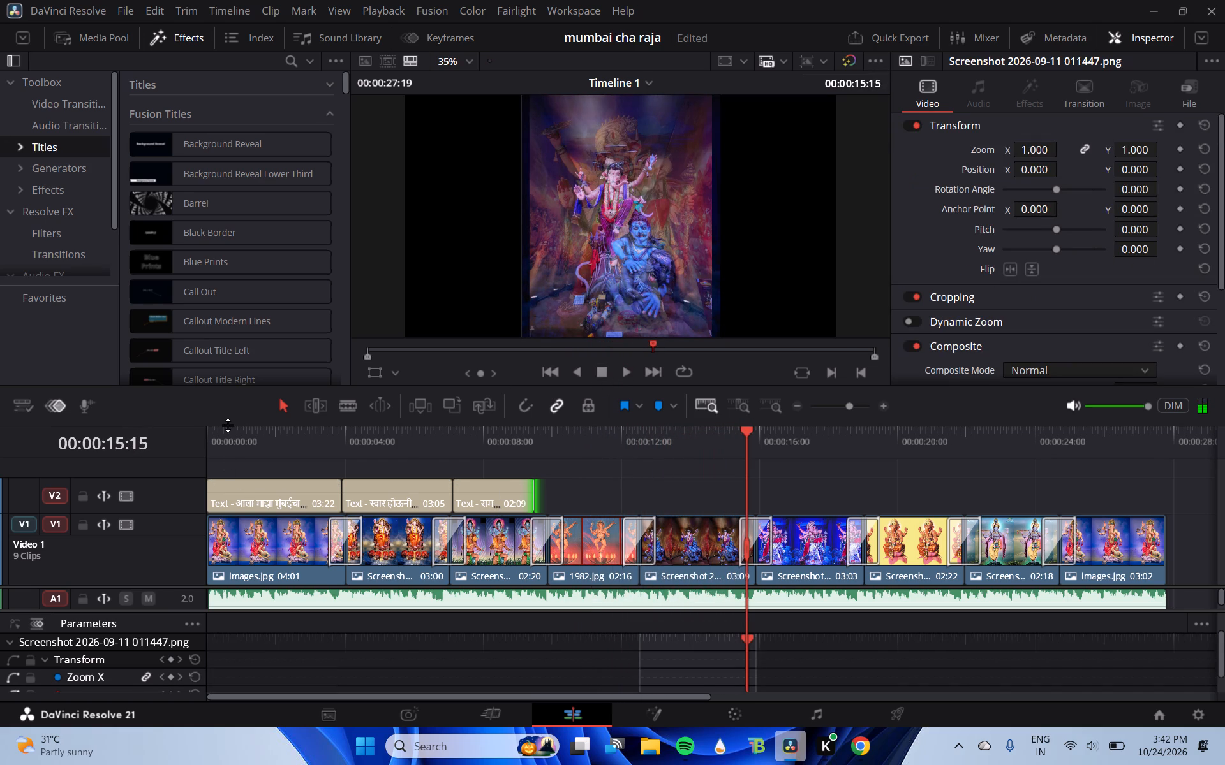
double_click(228, 425)
left_click_drag(226, 439, 186, 440)
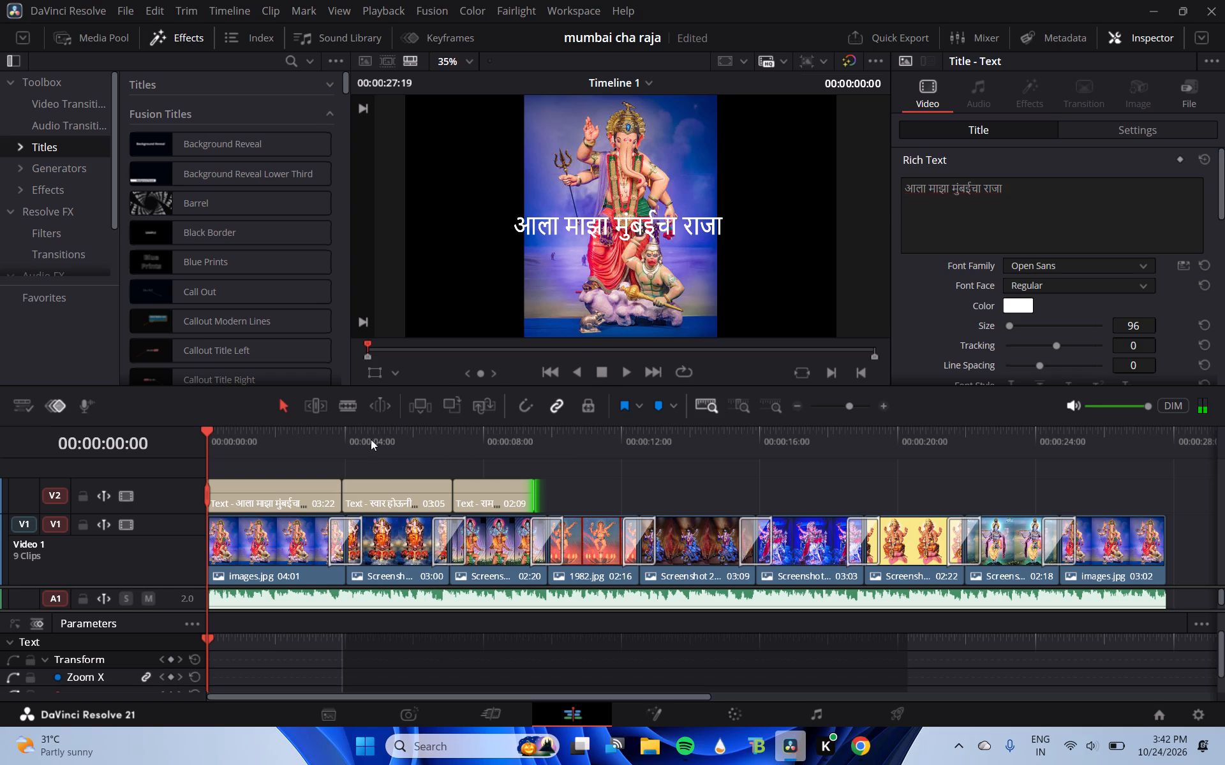
Add a basic Text title to Video 2 and place it directly against the end of the third title.
scroll(181, 182, "up", 5)
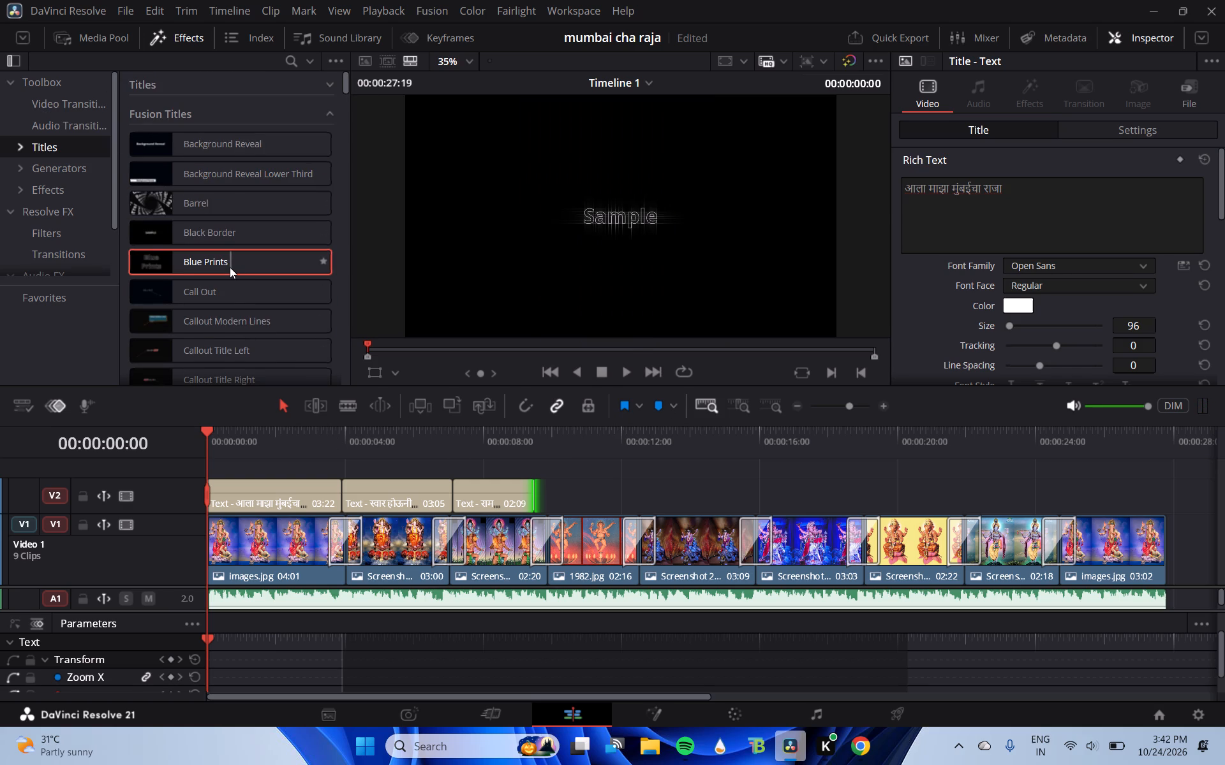
scroll(230, 267, "down", 1)
scroll(230, 267, "up", 2)
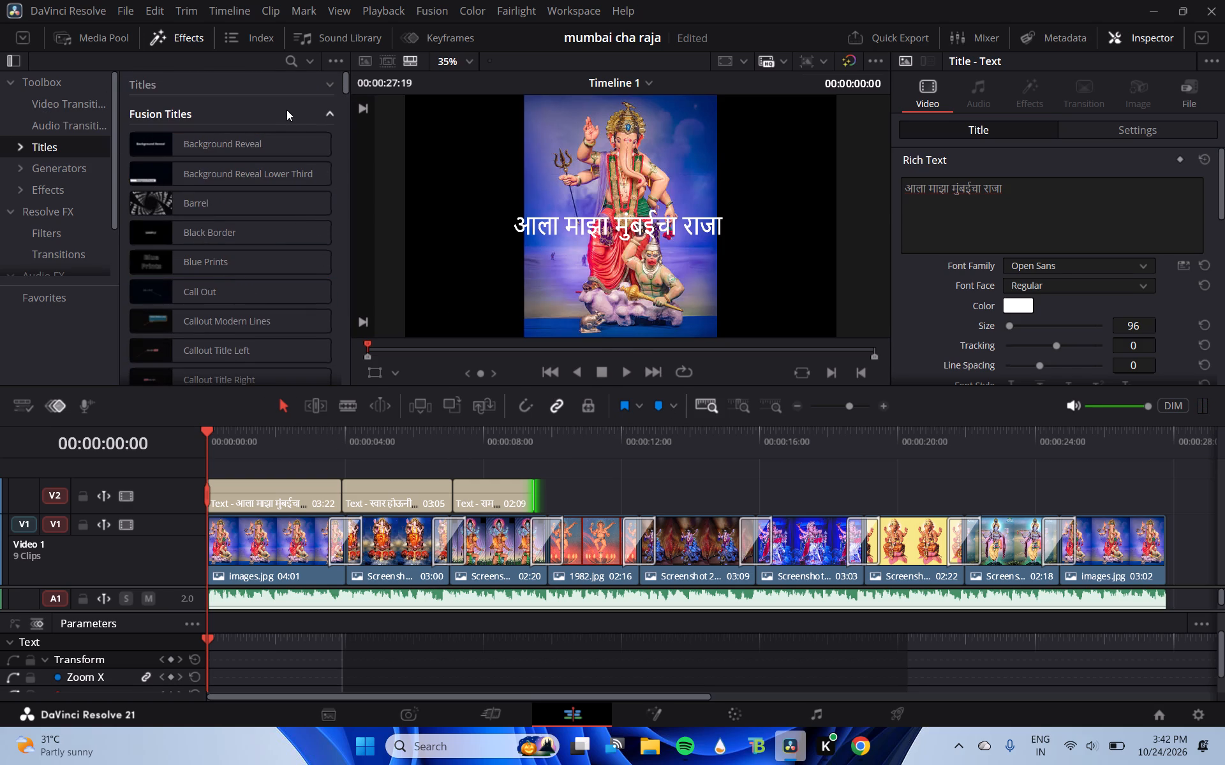
left_click(327, 85)
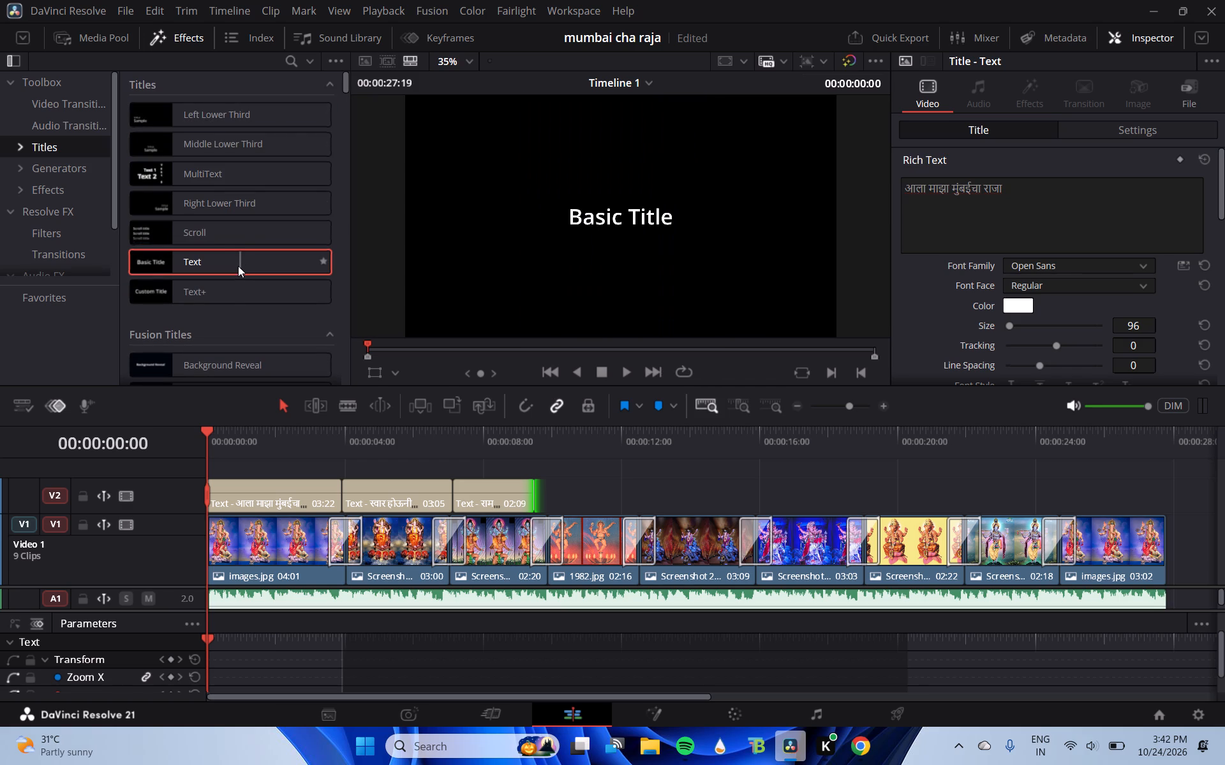
left_click_drag(195, 261, 230, 268)
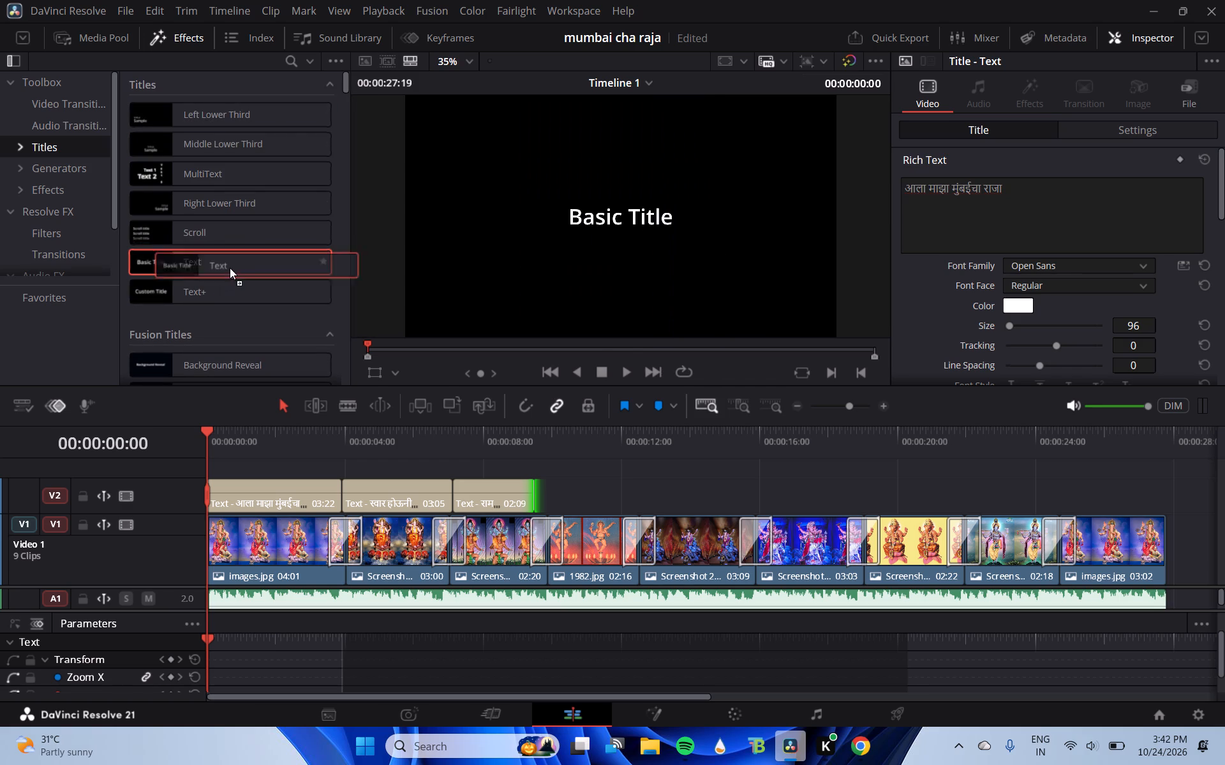
left_click_drag(230, 268, 582, 504)
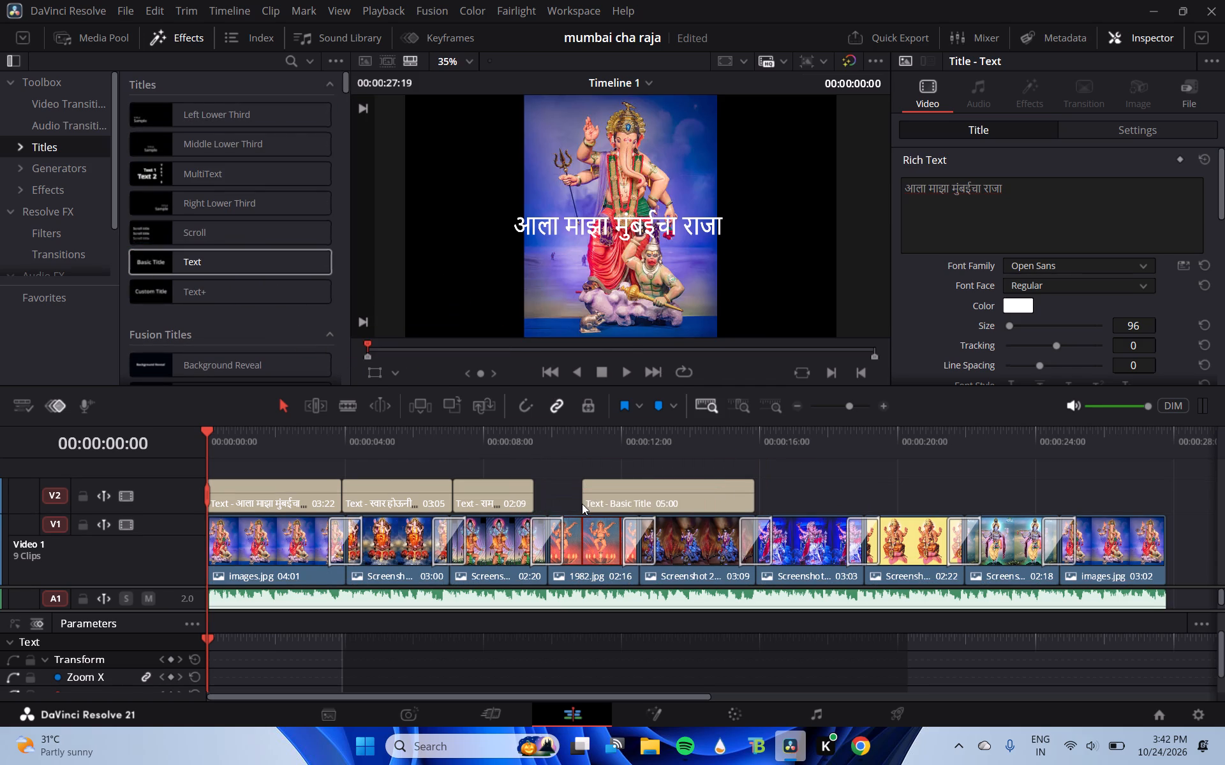
left_click_drag(617, 506, 580, 506)
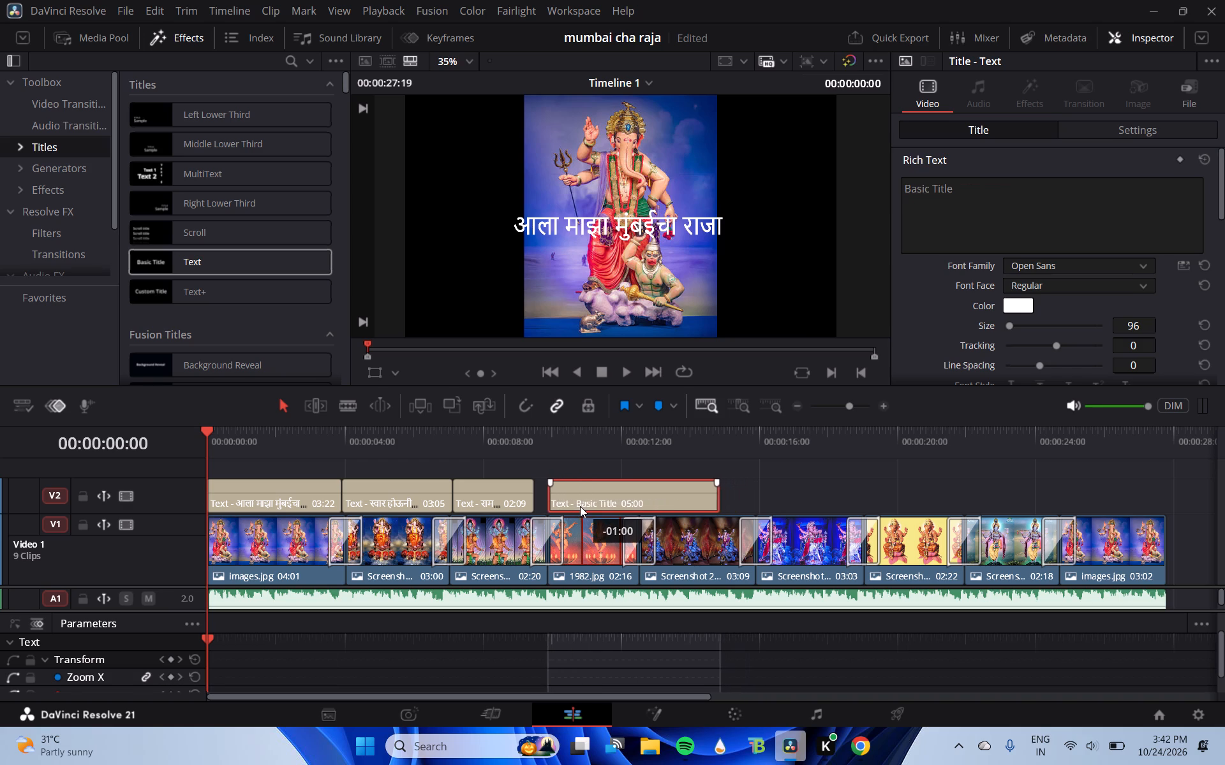
left_click_drag(580, 506, 567, 508)
left_click(567, 508)
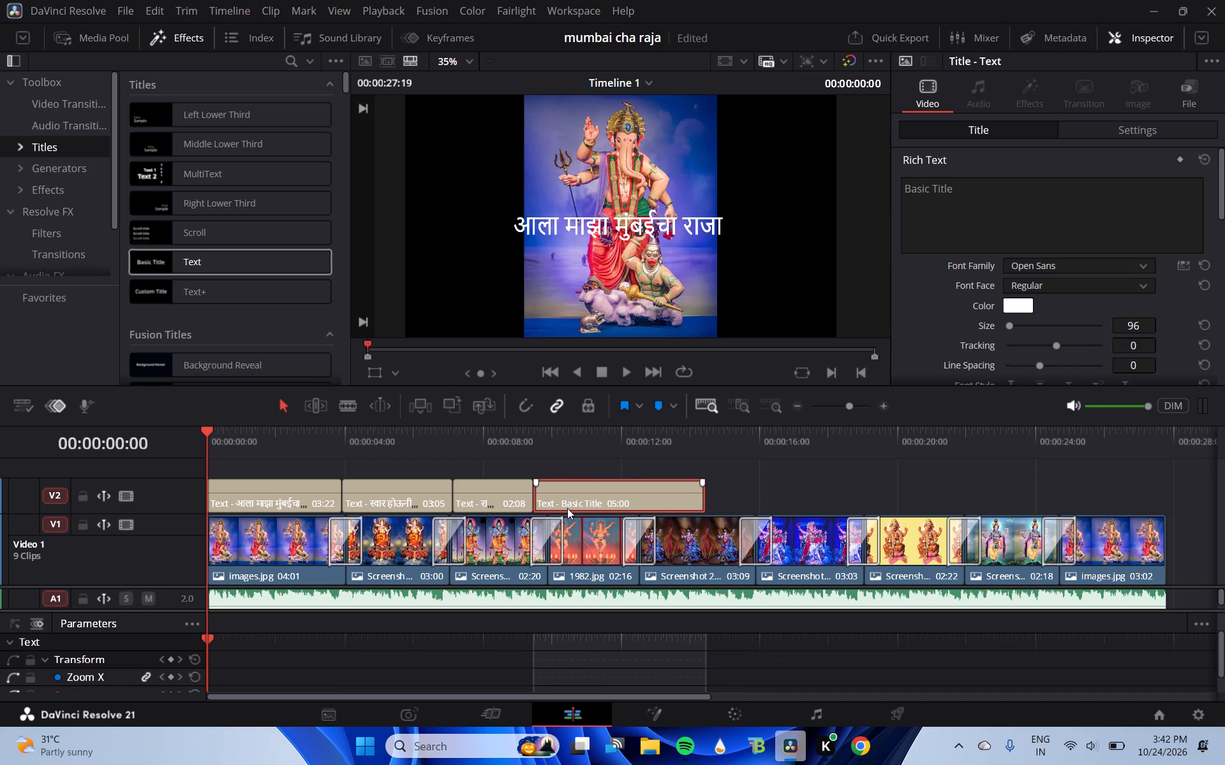
Paste the copied song lyrics into the fourth title's text and delete the last line, "आला मुंबईचा राजाBasic Title".
left_click(953, 178)
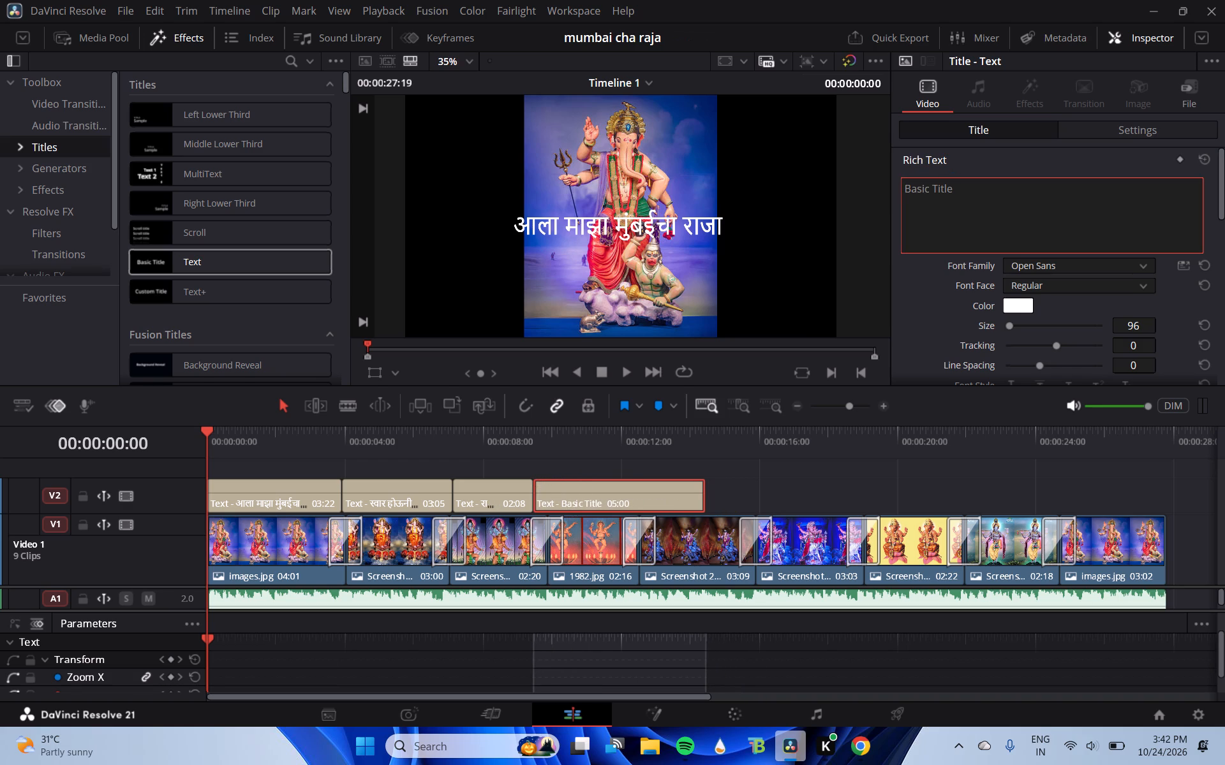
key("ctrl+v")
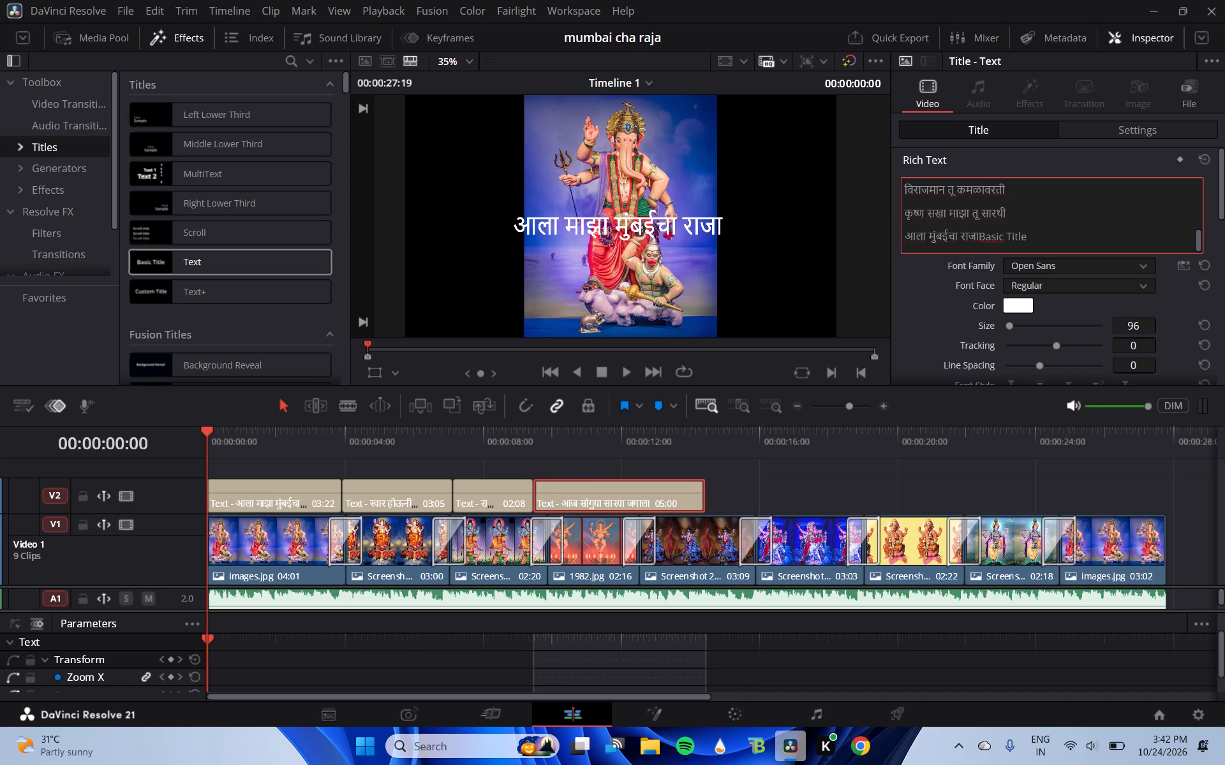
scroll(1031, 232, "down", 1)
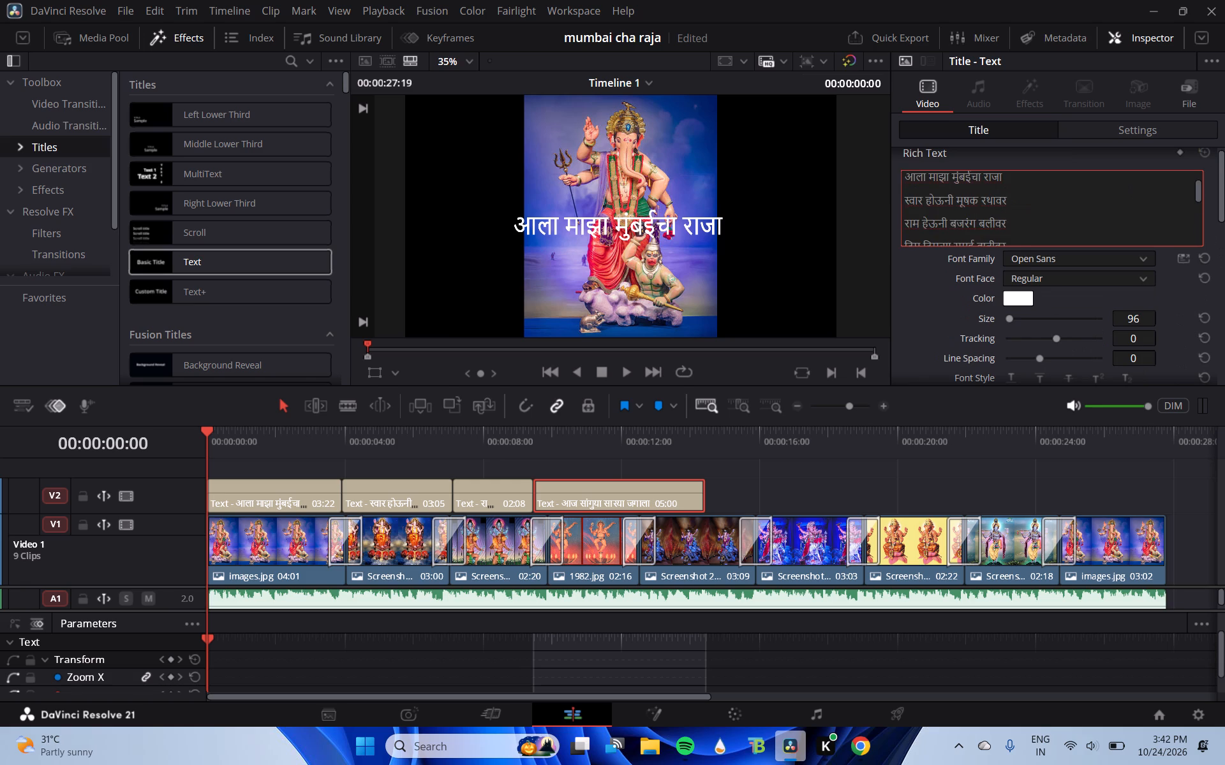
scroll(1031, 232, "down", 3)
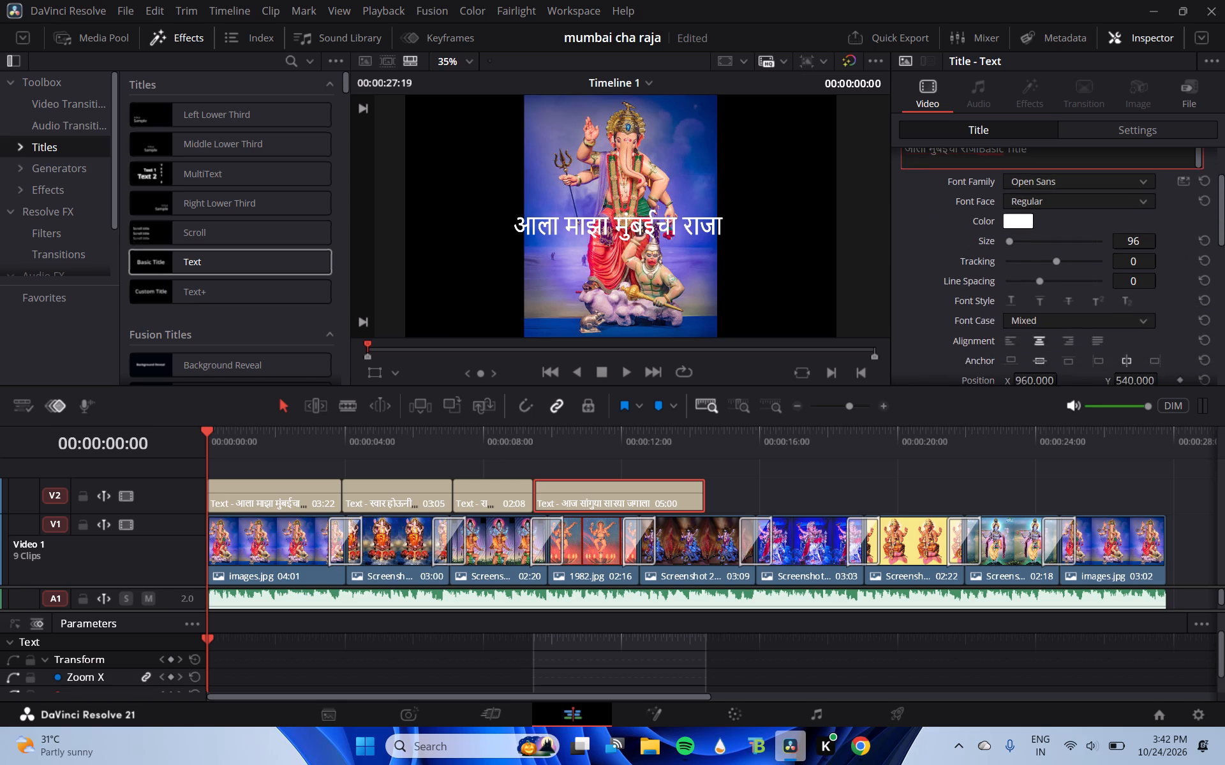
scroll(1031, 232, "down", 1)
left_click_drag(1056, 163, 1005, 178)
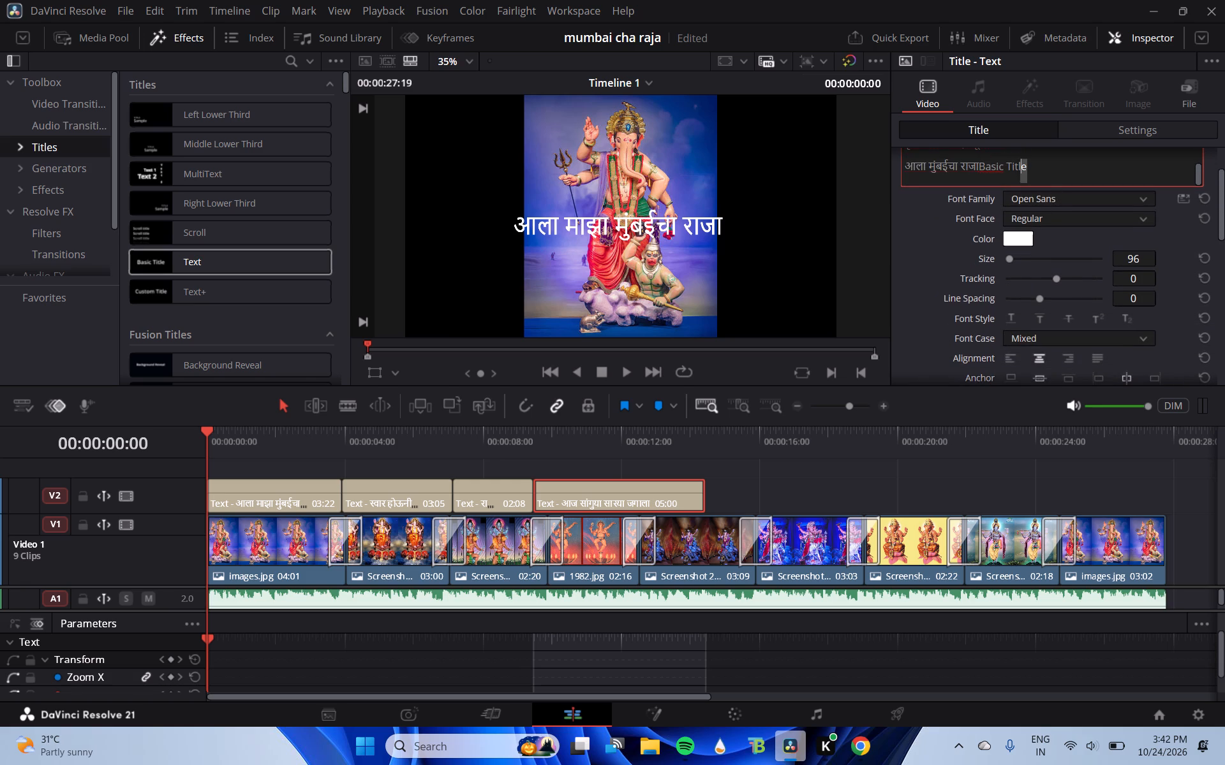
left_click_drag(1005, 178, 893, 173)
key("BackSpace")
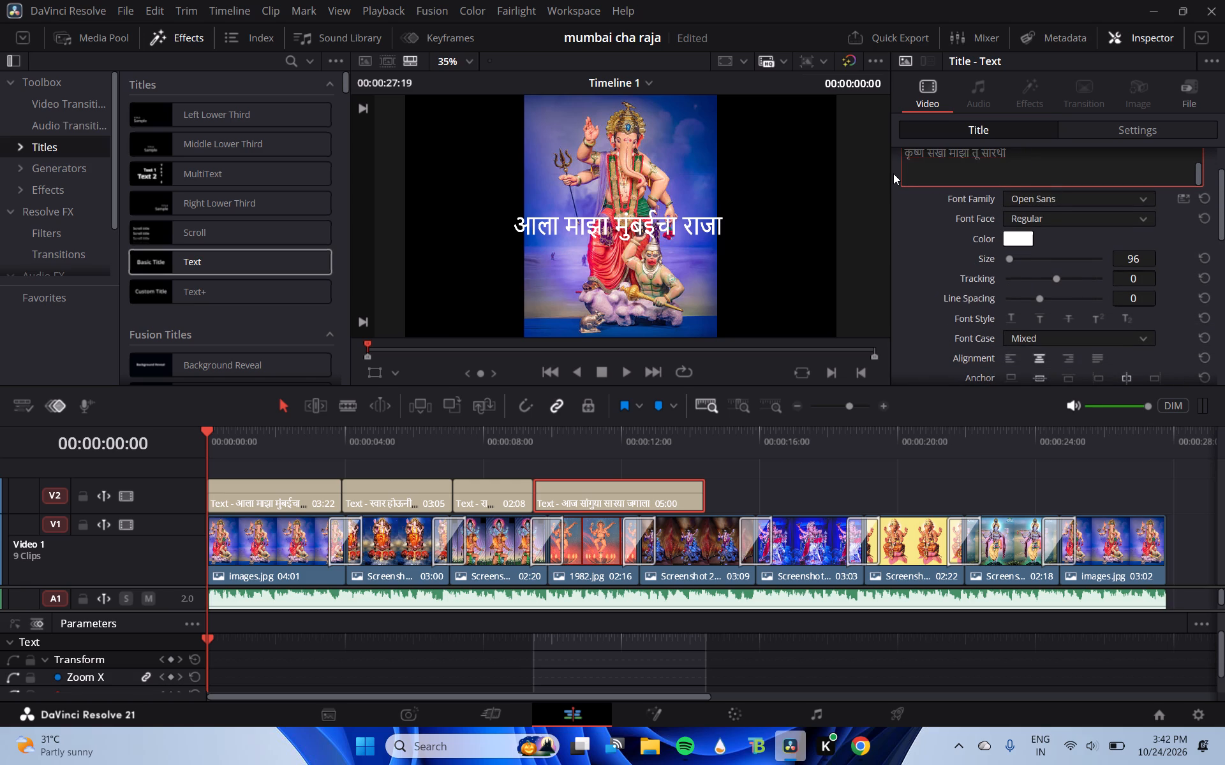
Delete all lyric lines and blank lines above "टिम टिमत्या समई वातीवर" in the fourth title's text.
scroll(893, 173, "up", 1)
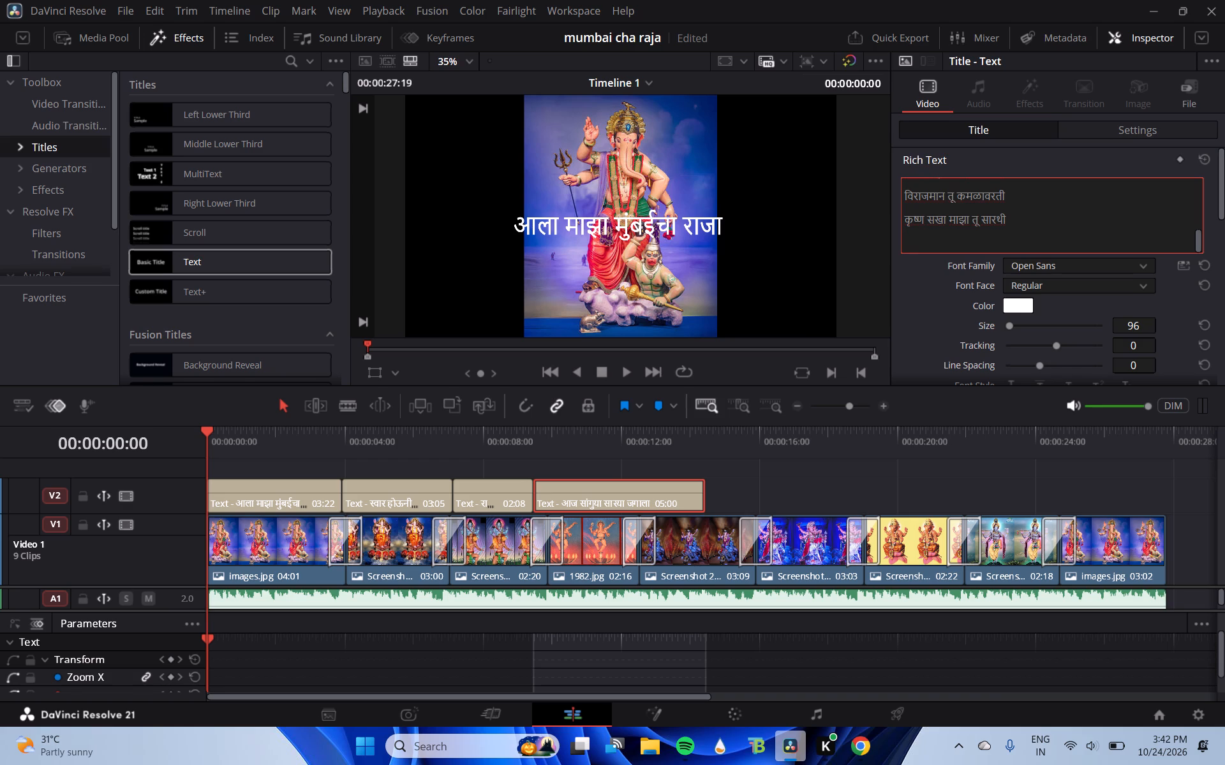
left_click_drag(1198, 244, 1206, 174)
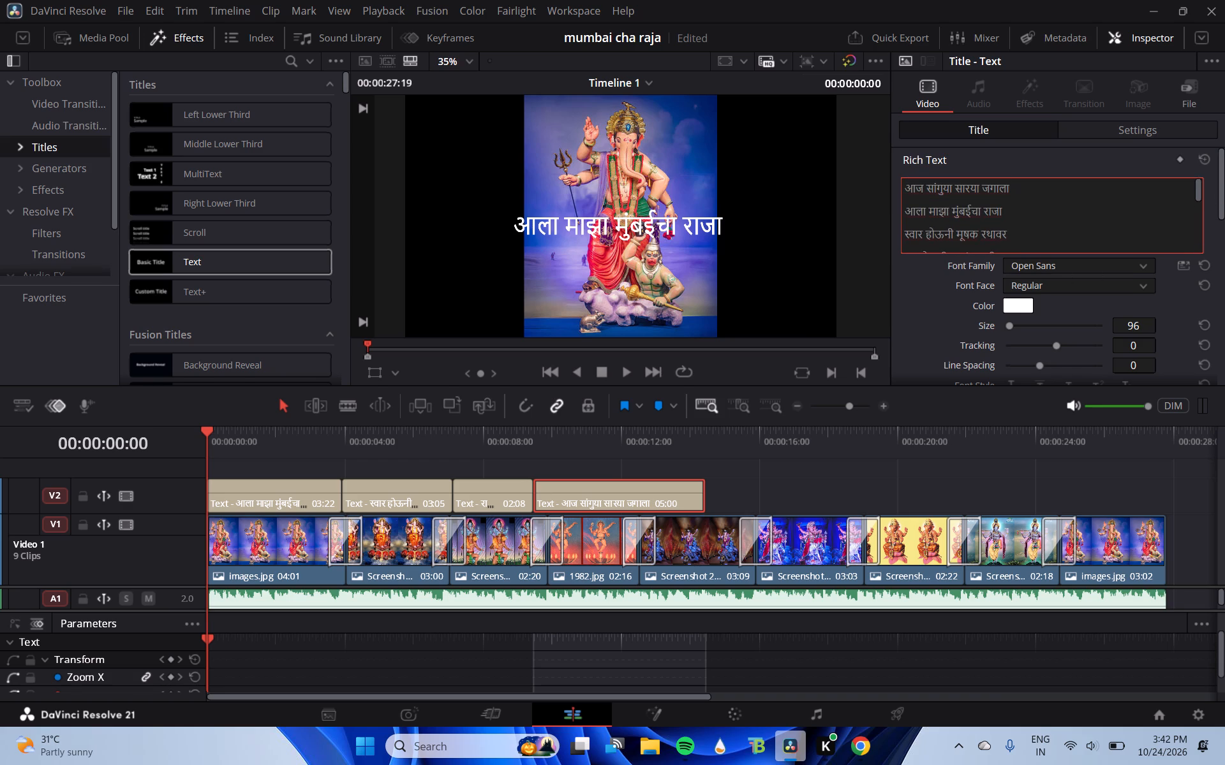
left_click_drag(1031, 231, 895, 185)
key("BackSpace")
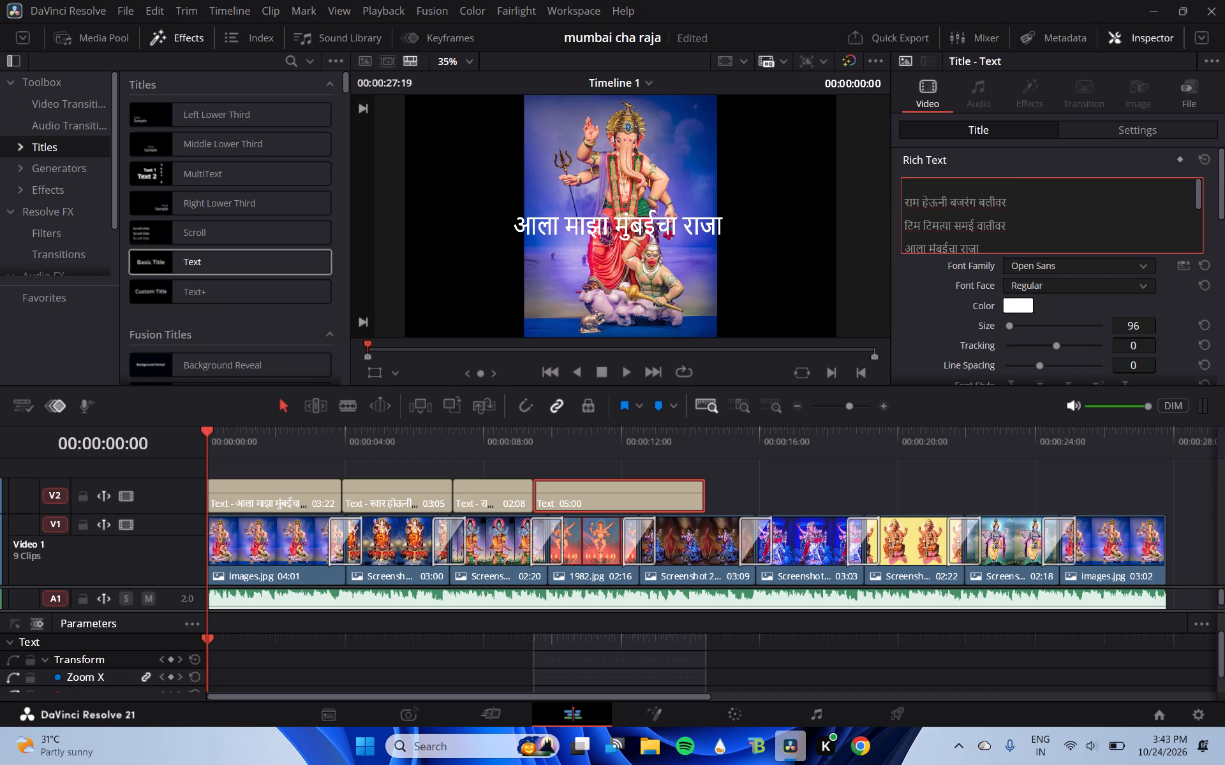
left_click_drag(1014, 203, 868, 207)
key("BackSpace")
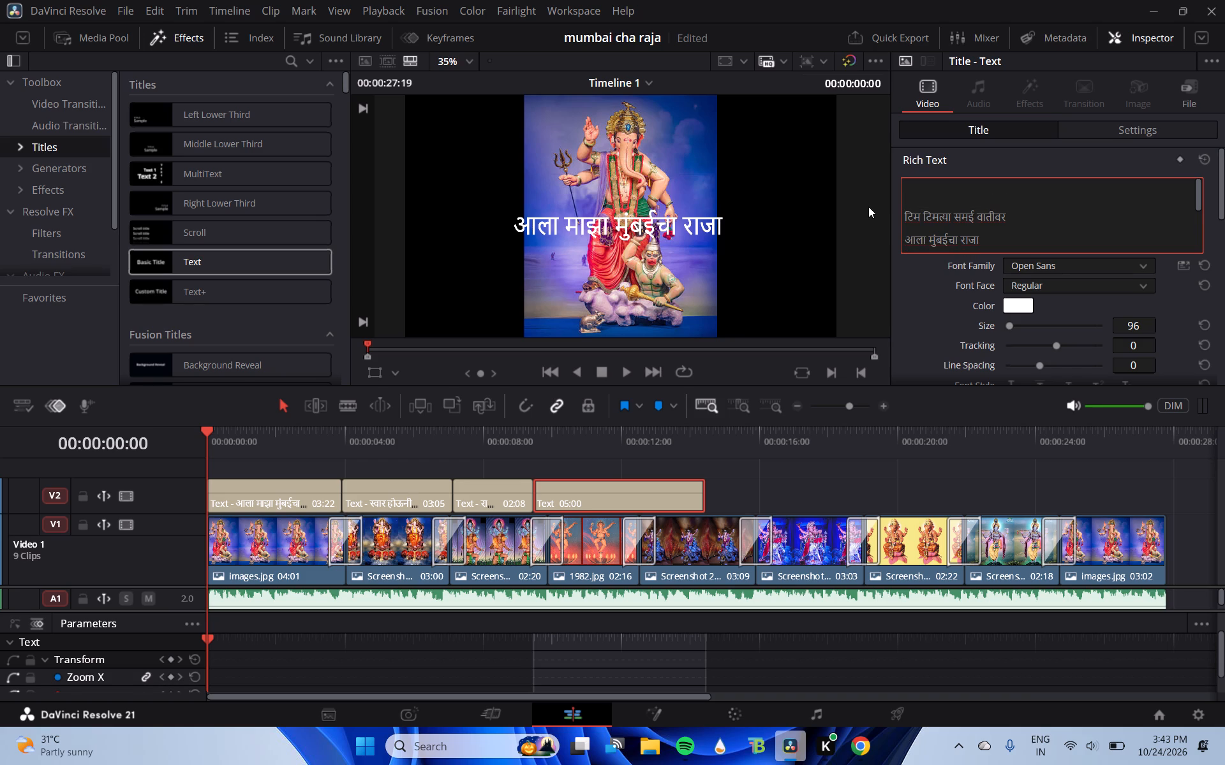
key("BackSpace")
key("BackSpace")
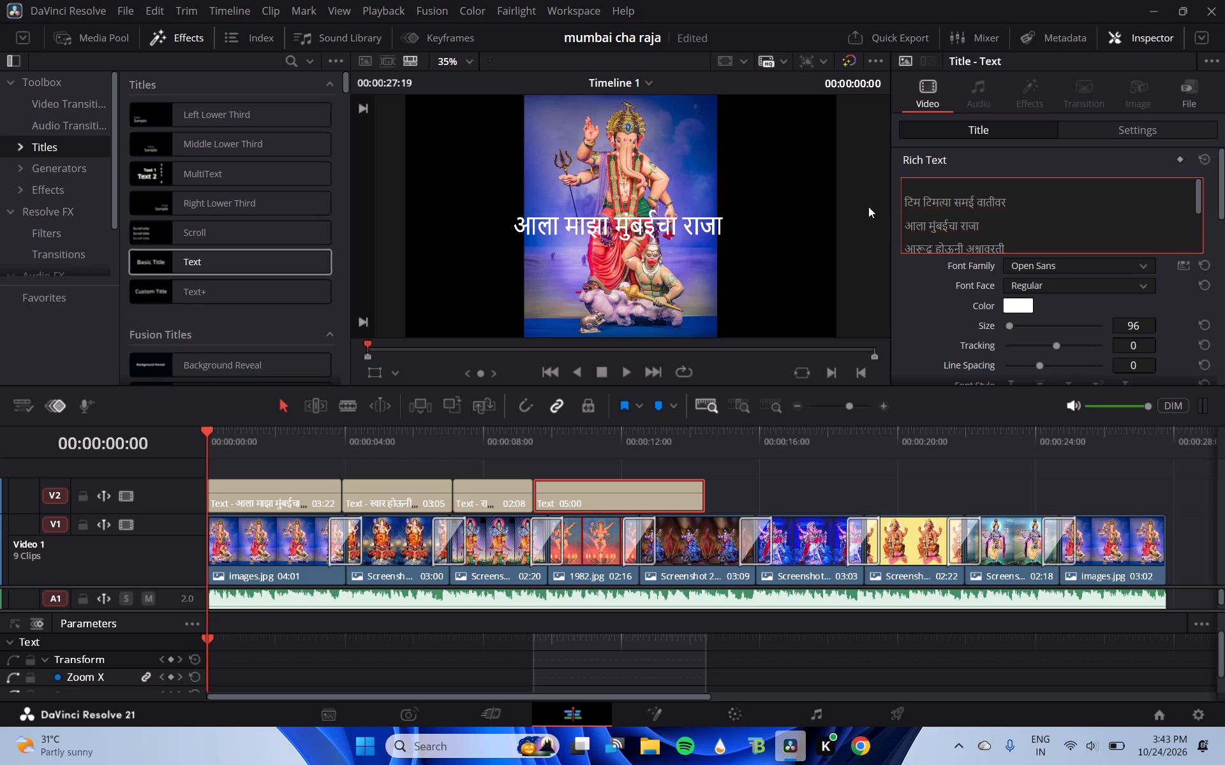
key("Down")
key("BackSpace")
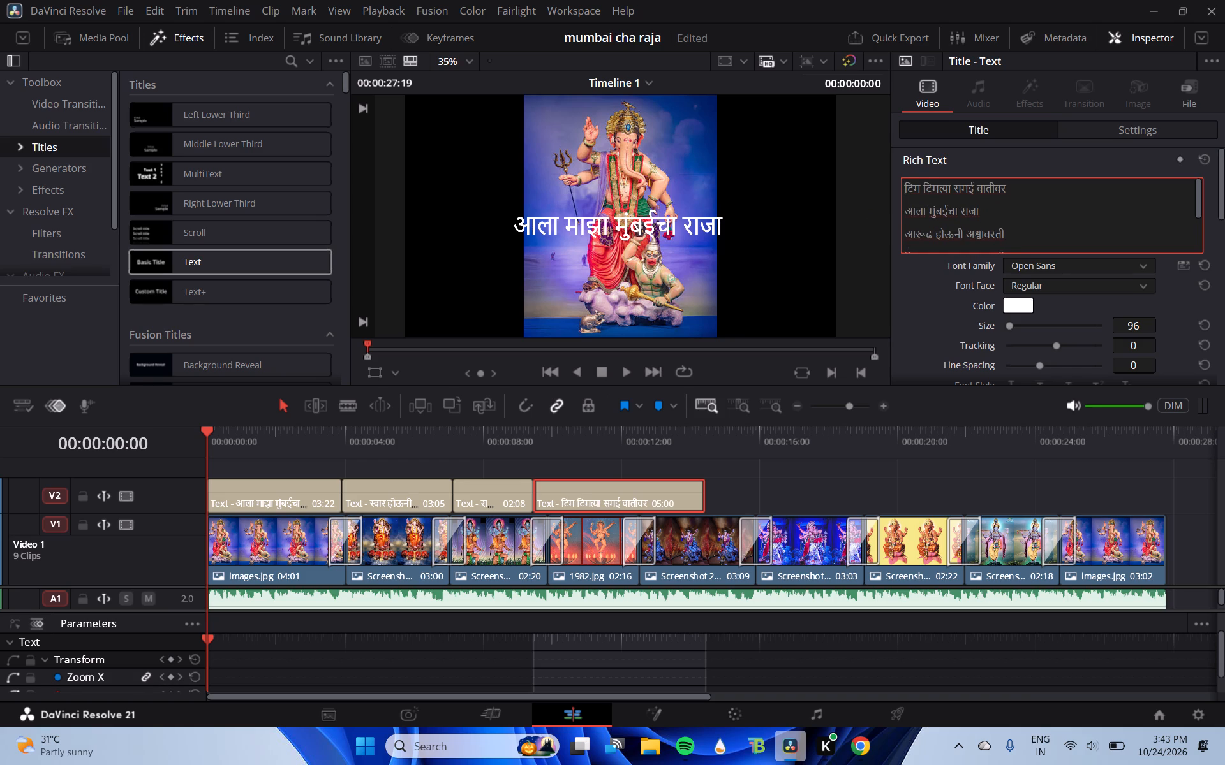
Delete all lyric lines and blank lines below "टिम टिमत्या समई वातीवर", leaving only that line in the fourth title.
left_click_drag(1013, 237, 895, 207)
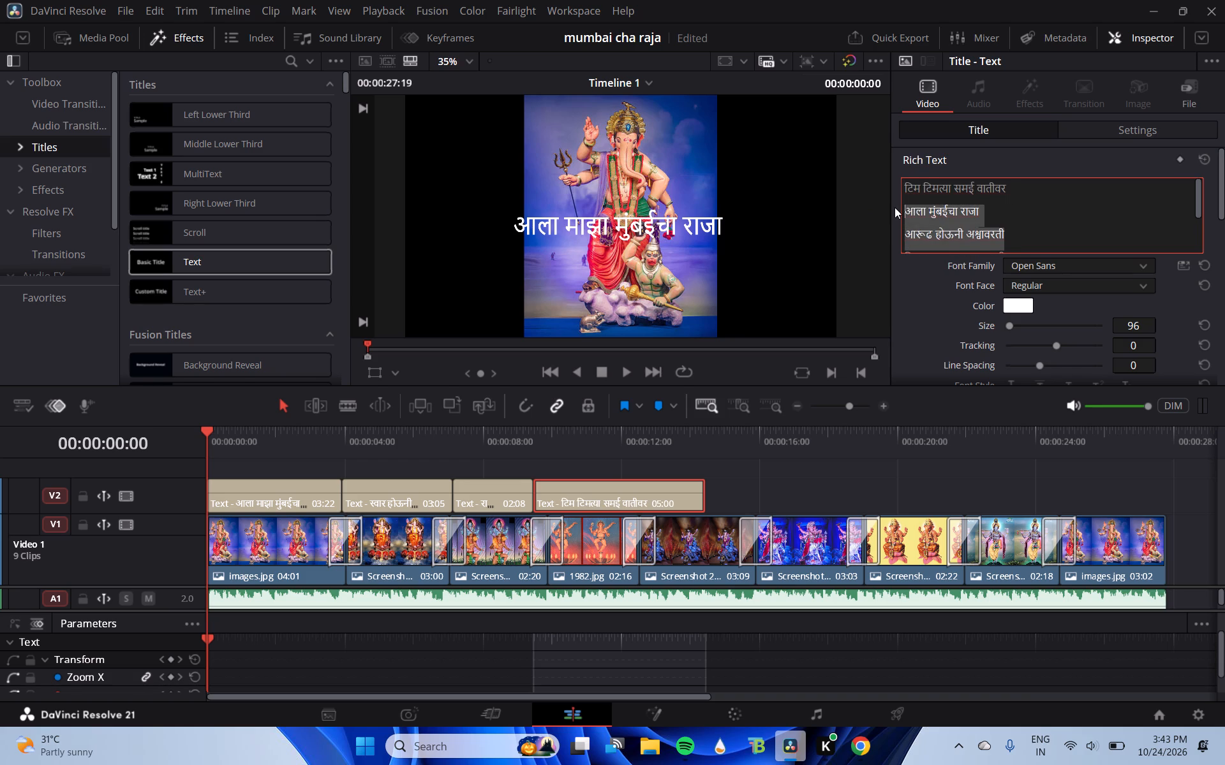
key("BackSpace")
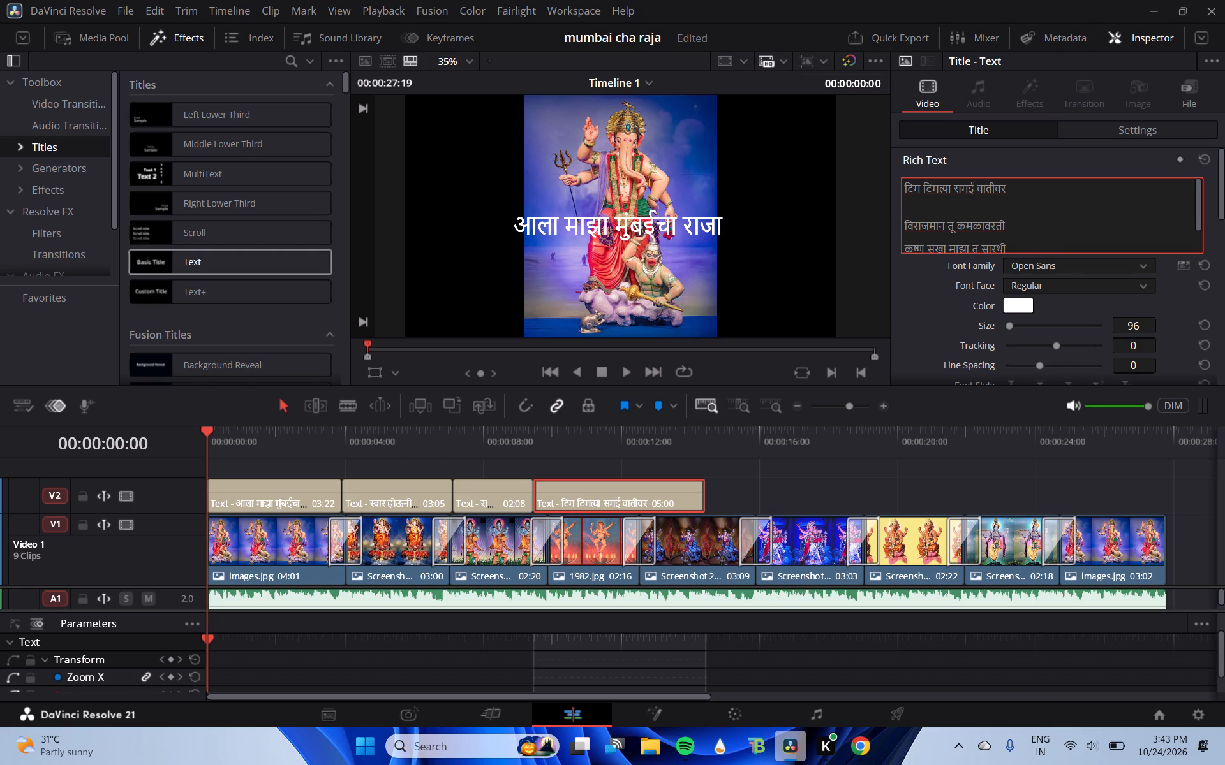
left_click_drag(1016, 244, 889, 208)
key("BackSpace")
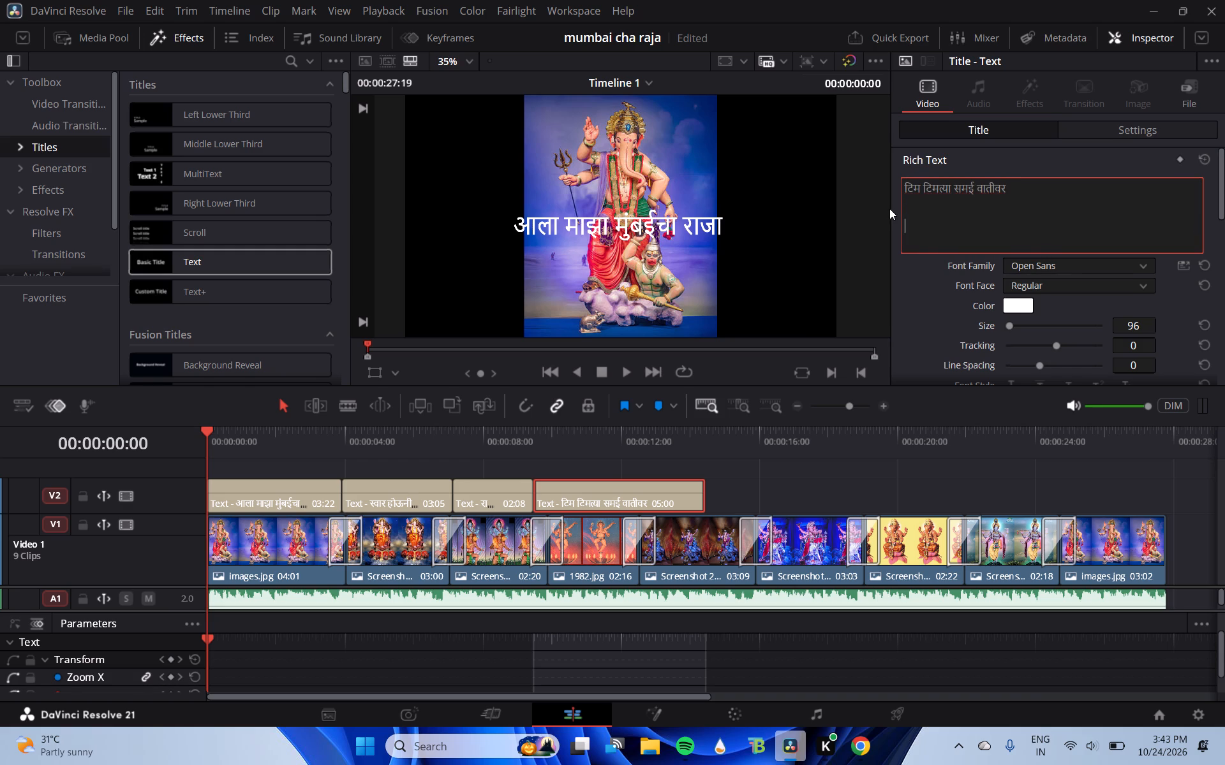
key("BackSpace")
key("BackSpace")
key("Down")
key("Down")
key("BackSpace")
Move the "टिम टिमत्या समई वातीवर" title lower over the image, just above the lamp flames.
left_click(598, 497)
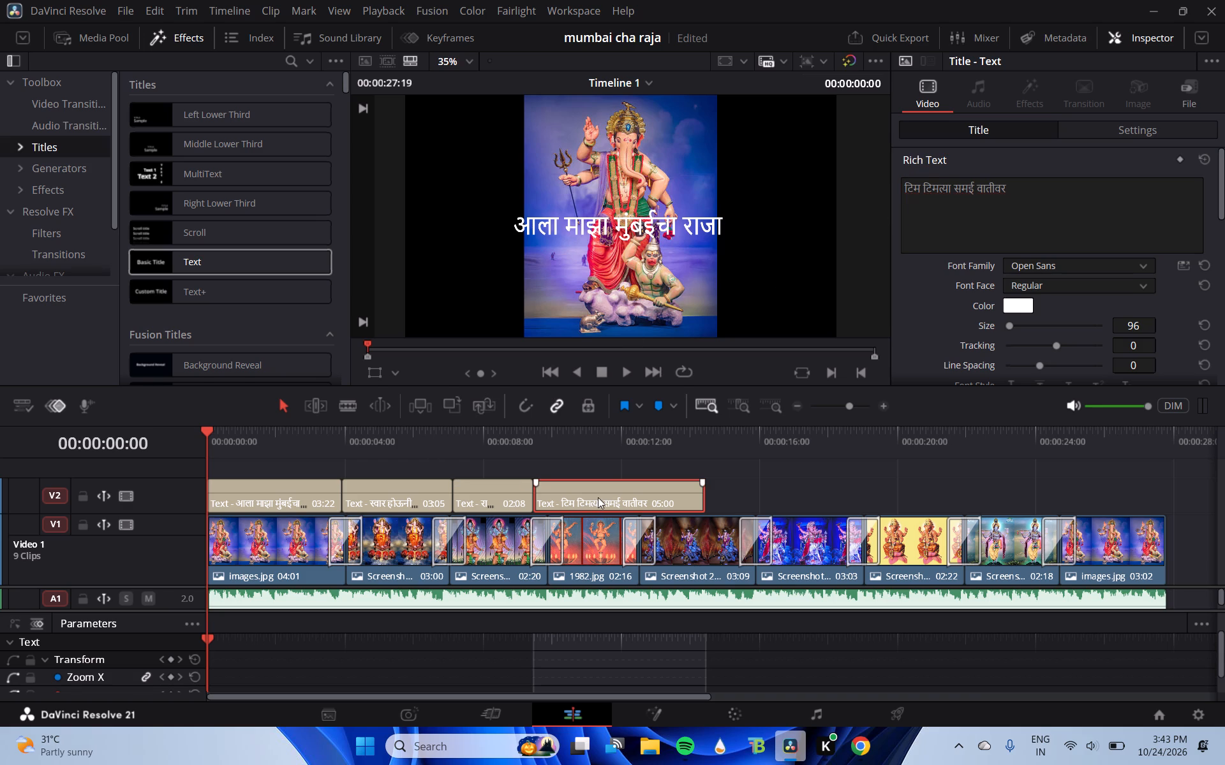
left_click(572, 432)
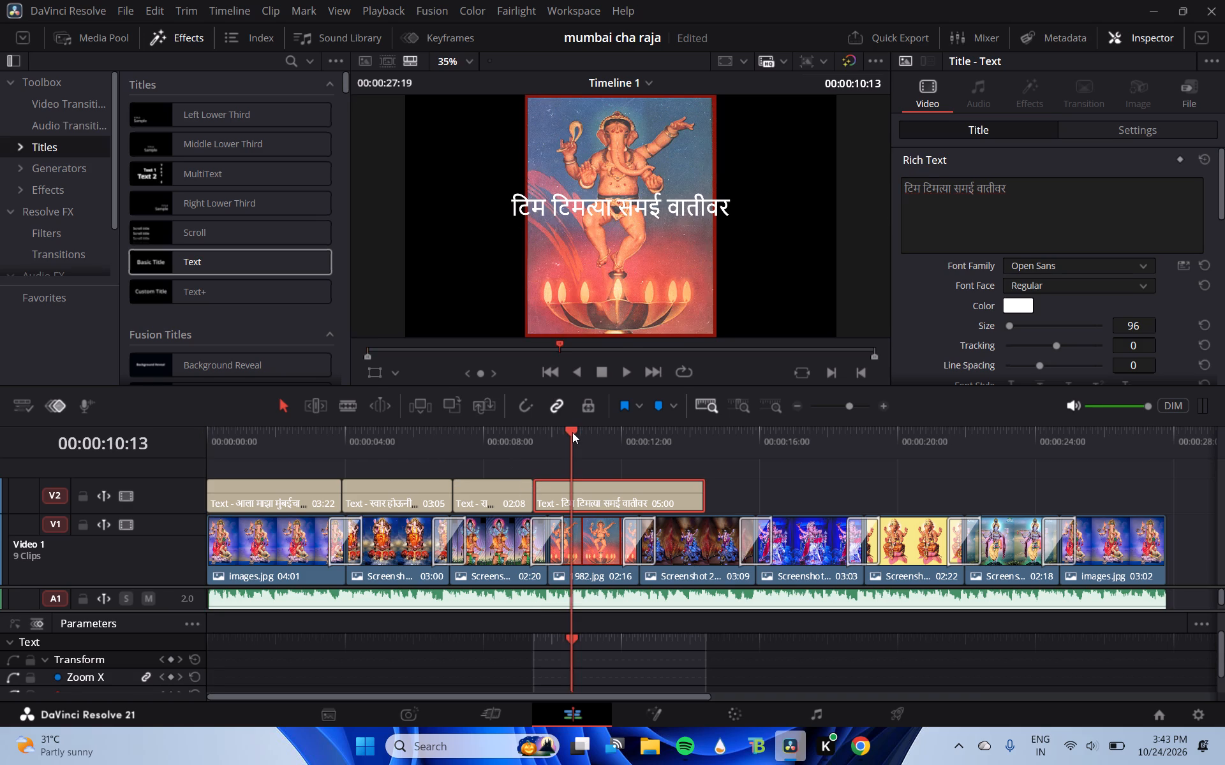
left_click(651, 210)
left_click_drag(646, 209, 643, 251)
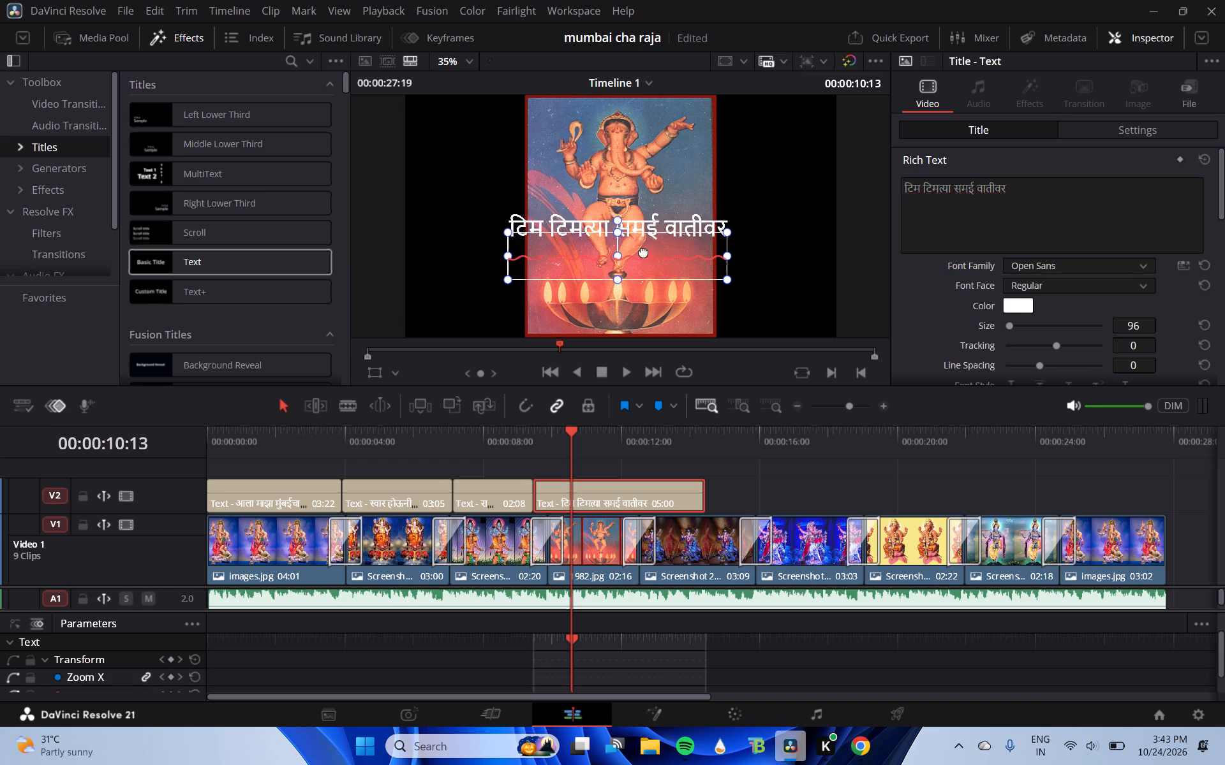
left_click_drag(643, 251, 639, 271)
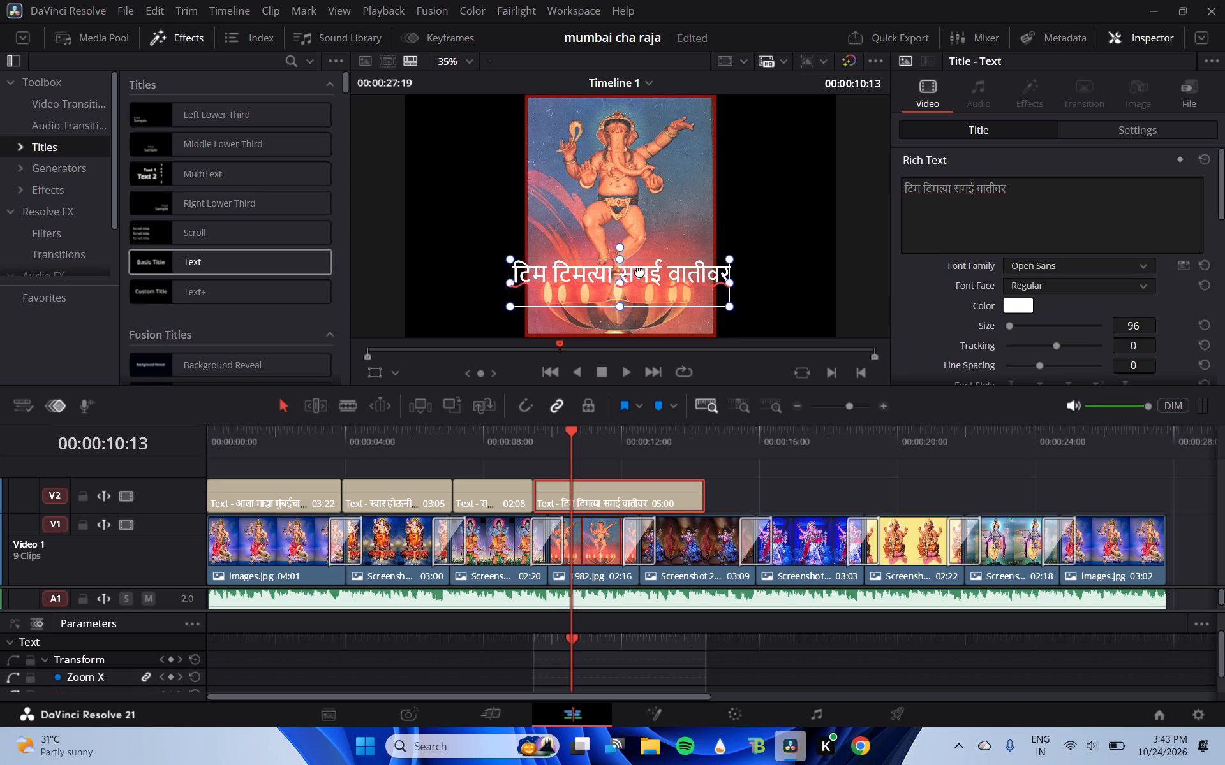
left_click_drag(639, 271, 648, 270)
left_click(776, 270)
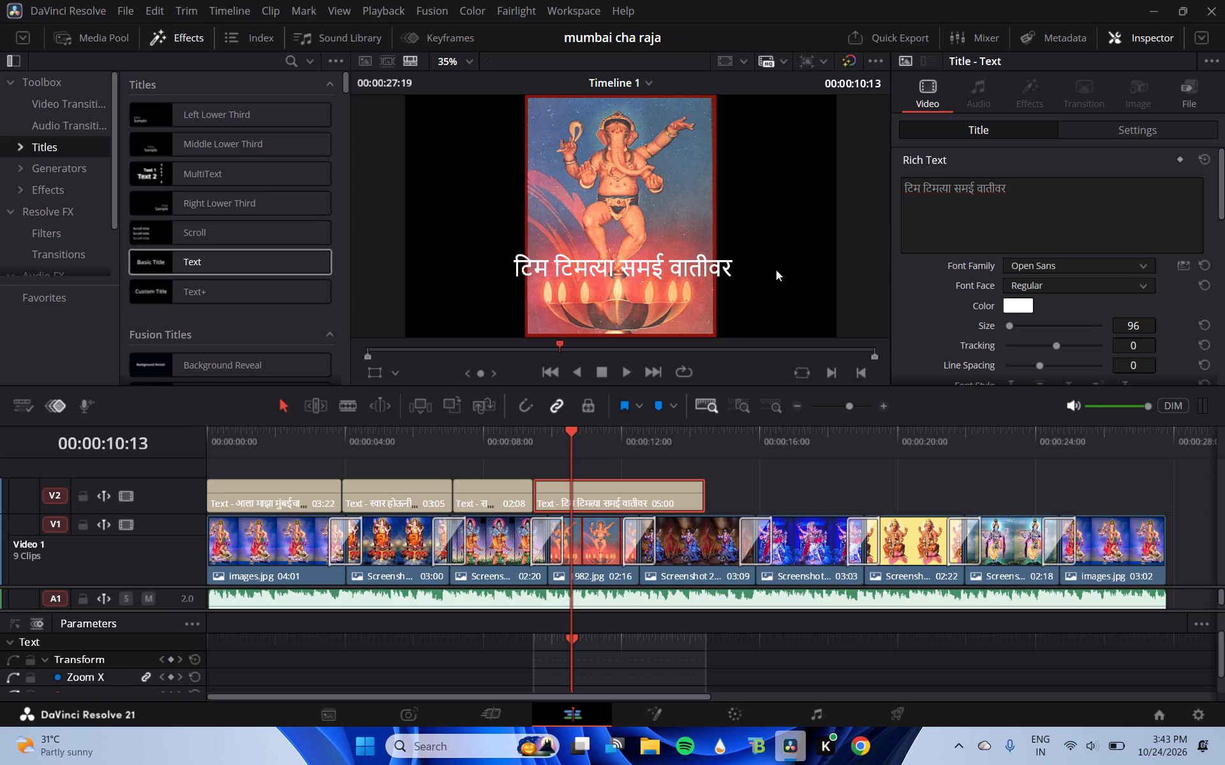
Shorten the end of the fourth title clip on Video 2 to a duration of 02:22.
left_click_drag(704, 496, 668, 499)
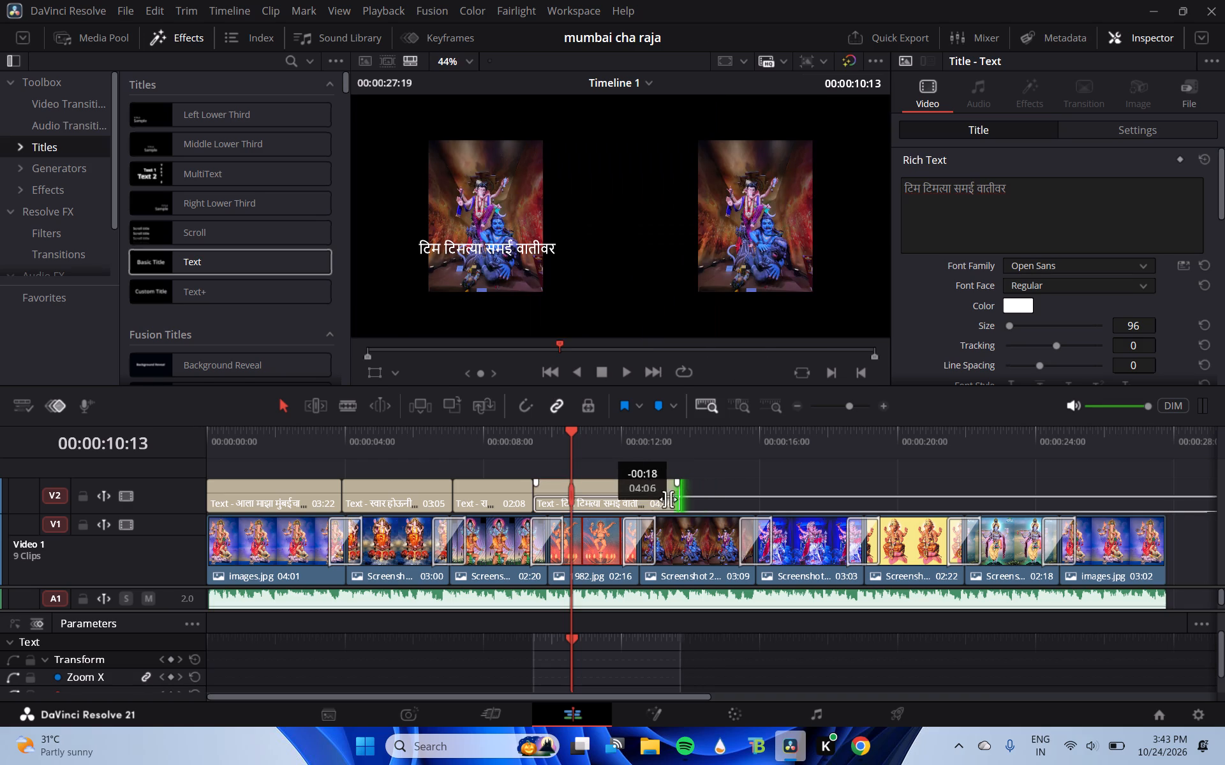
left_click_drag(668, 499, 635, 504)
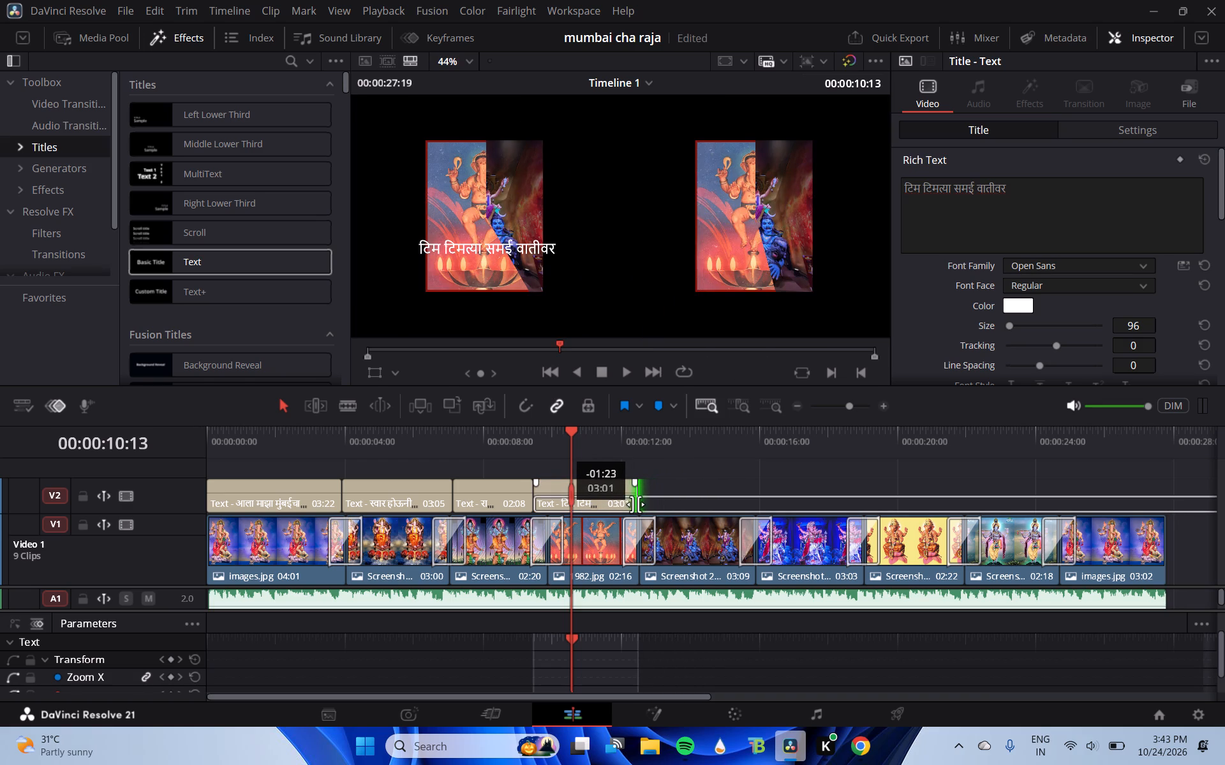
left_click_drag(635, 504, 632, 507)
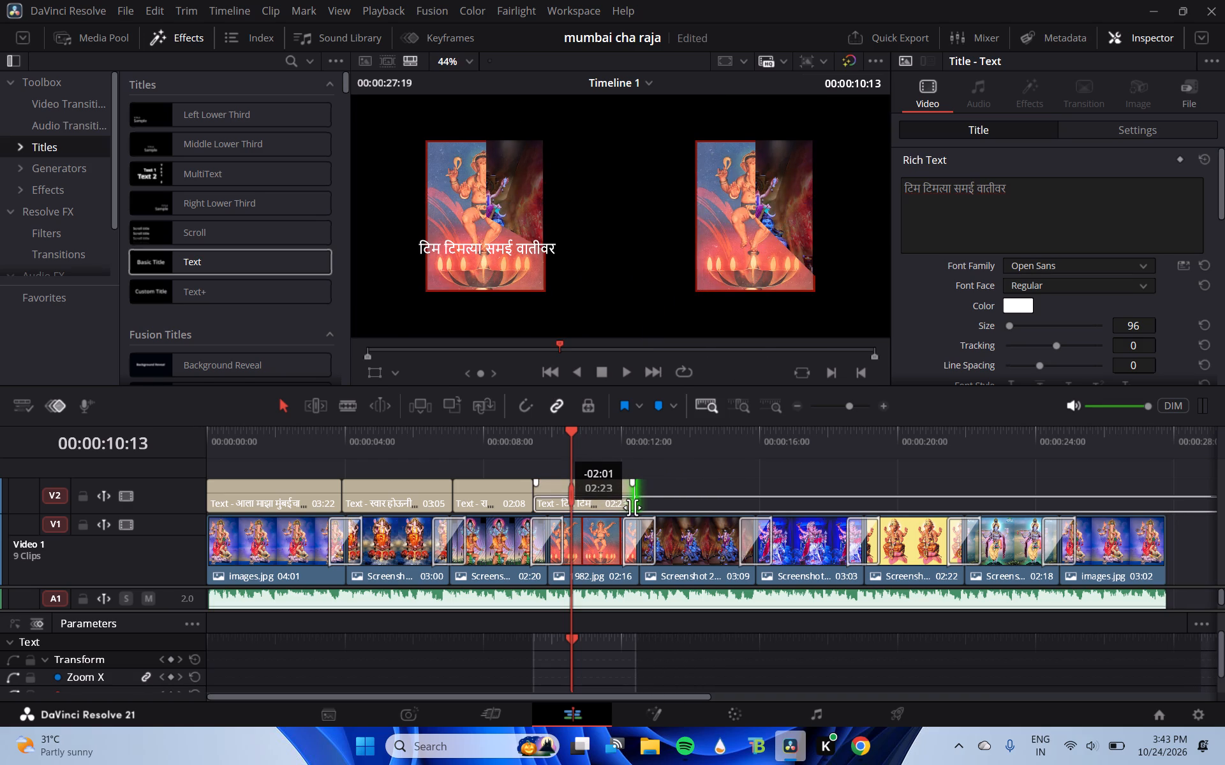
left_click_drag(632, 507, 631, 507)
left_click(665, 508)
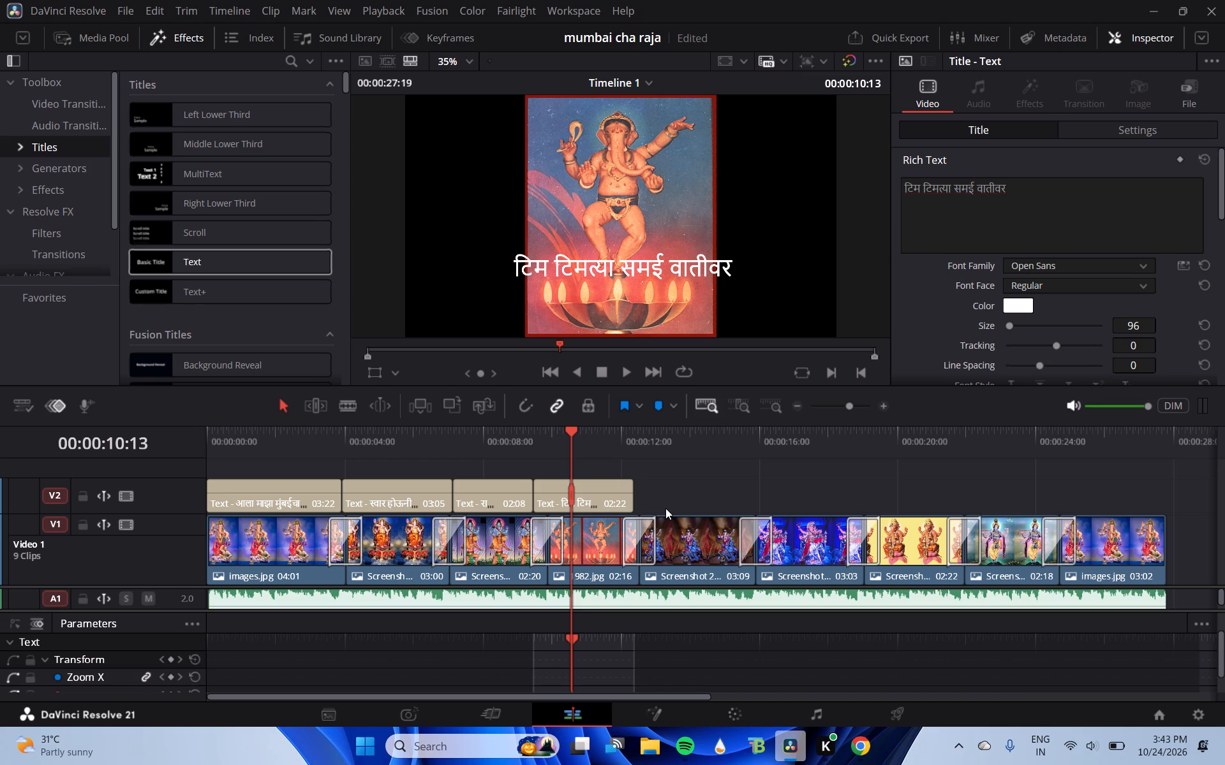
Duplicate the fourth title on Video 2 and move the copy further along the track, starting at about 13 seconds.
left_click(614, 504)
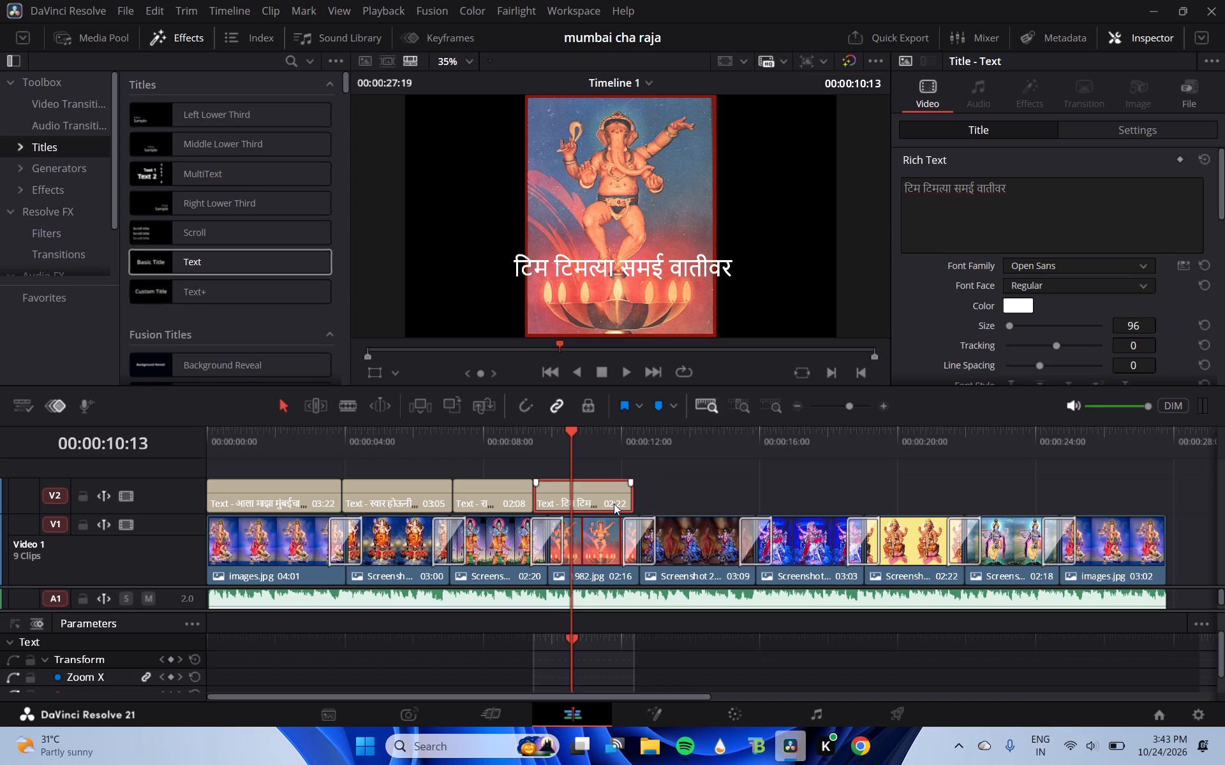
key("ctrl+c")
left_click(713, 501)
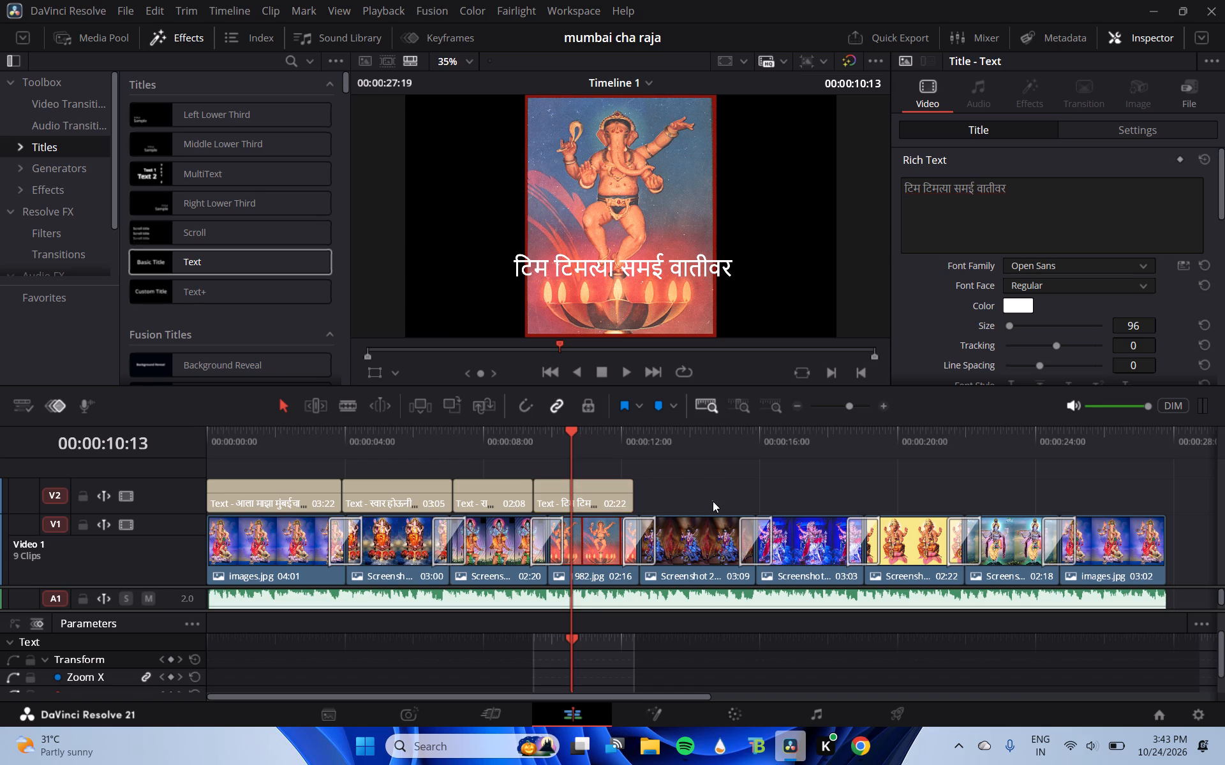
key("ctrl+v")
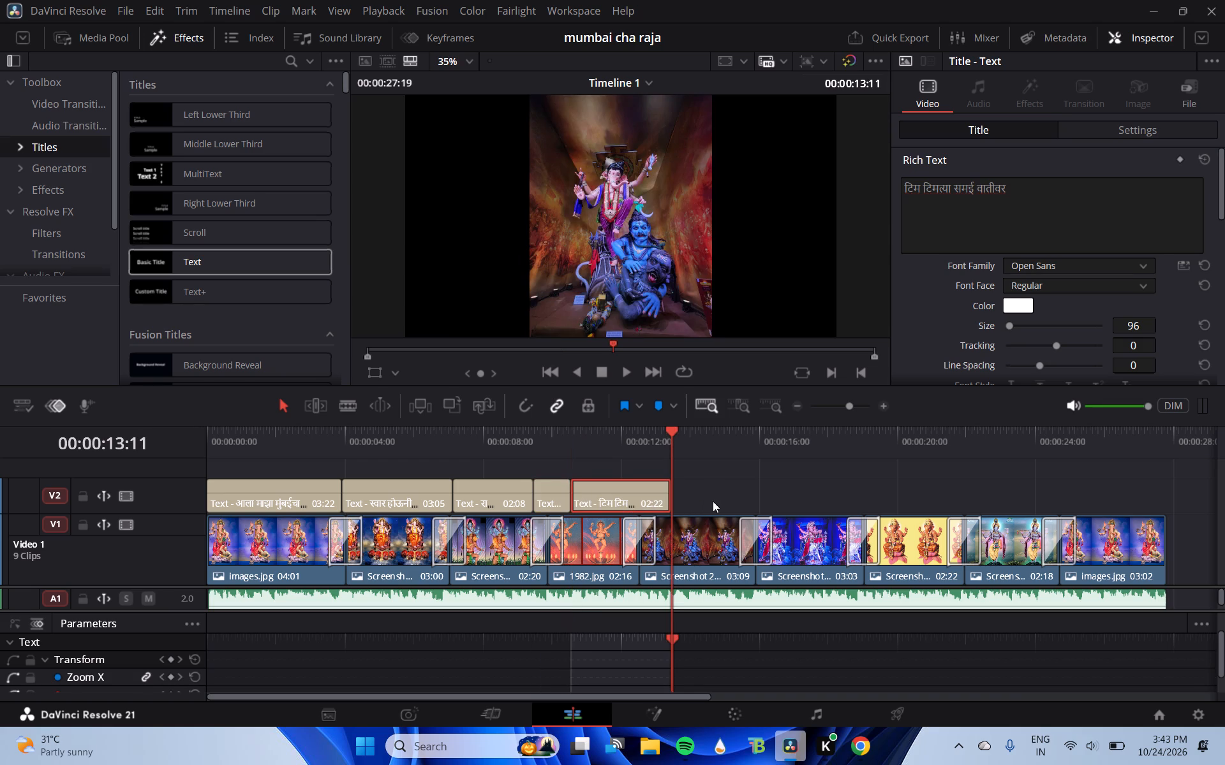
left_click_drag(624, 500, 720, 495)
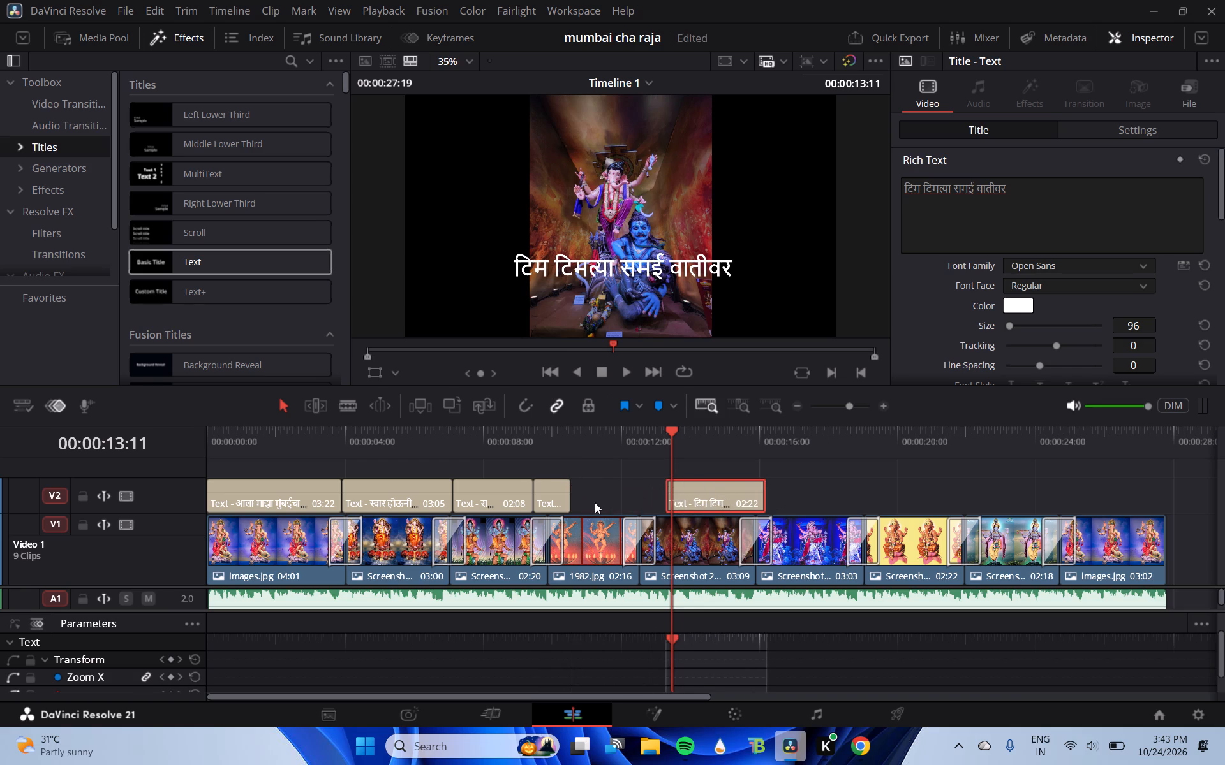
Extend the end of the fourth title clip on Video 2 to a duration of 02:22.
left_click(554, 500)
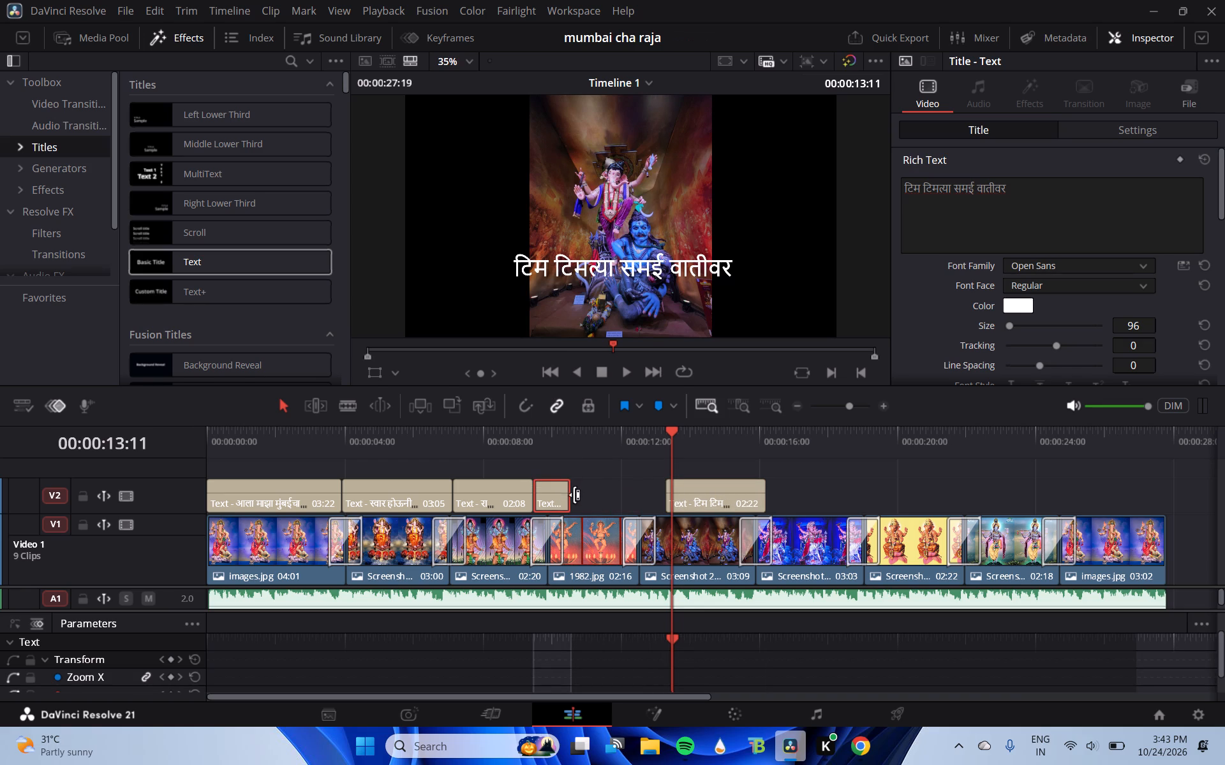
left_click_drag(570, 496, 630, 502)
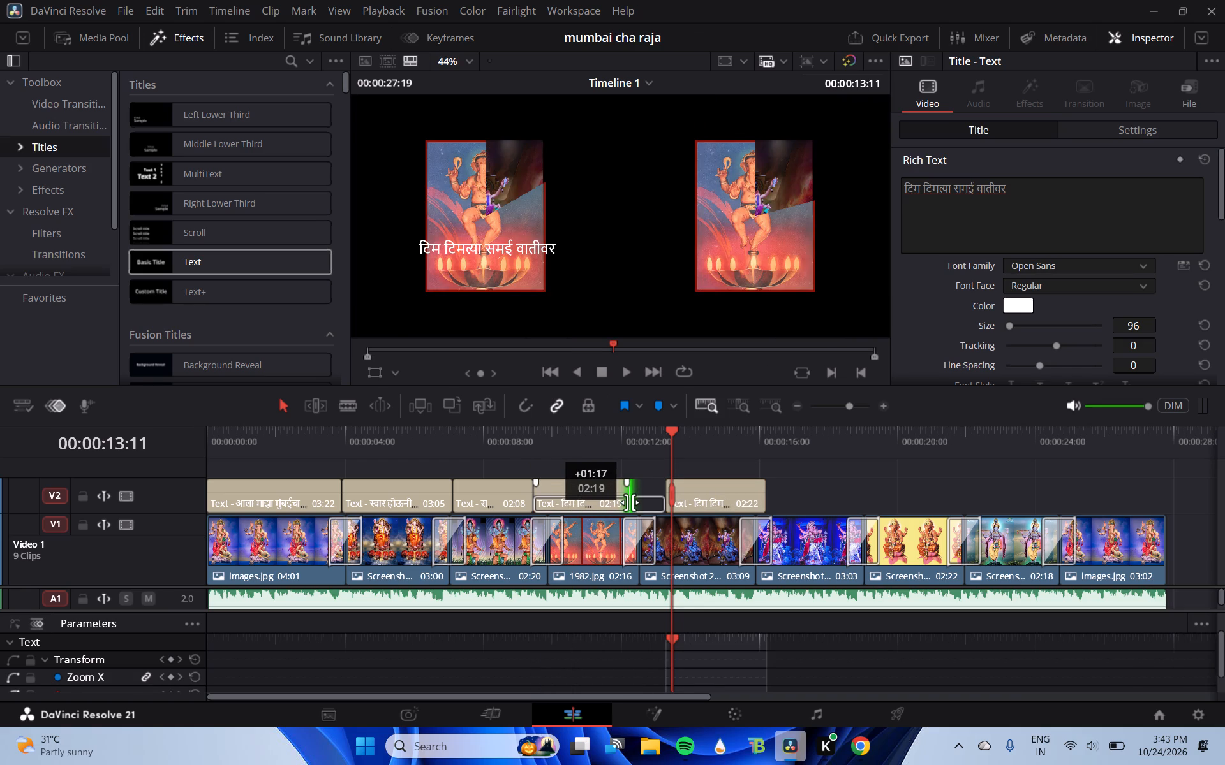
left_click_drag(630, 502, 636, 501)
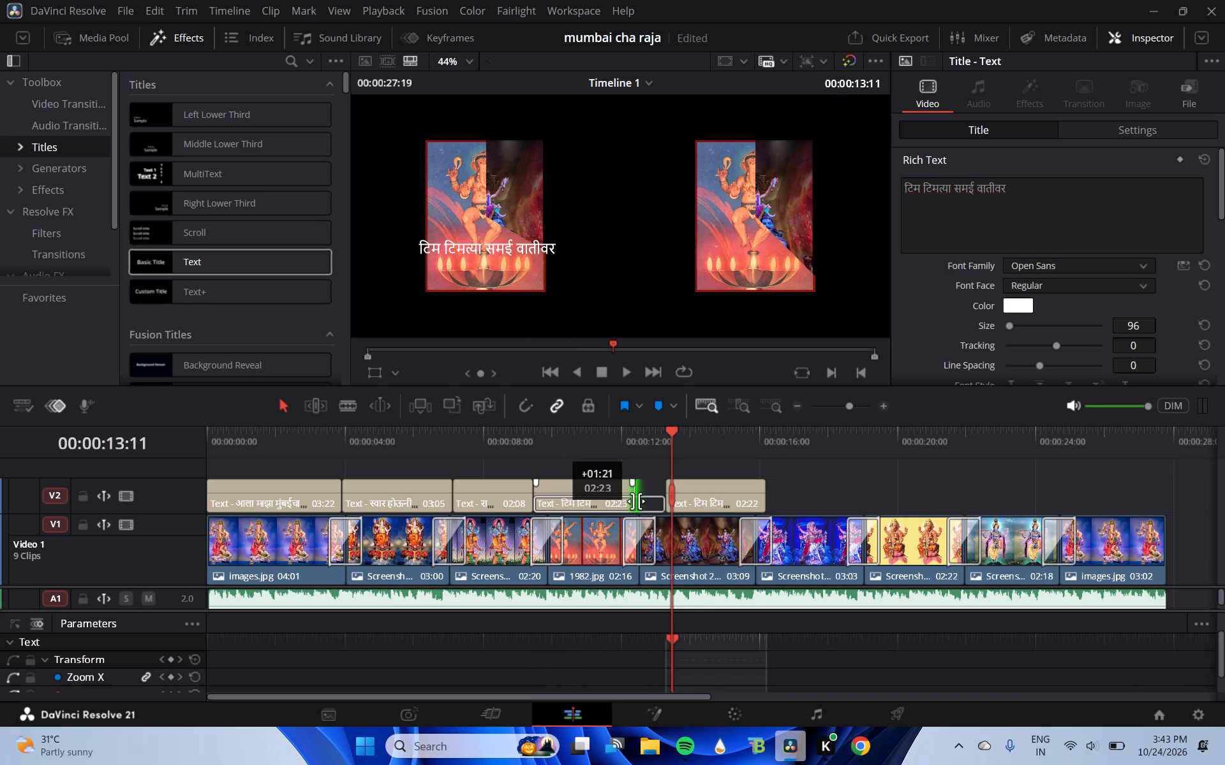
left_click_drag(636, 501, 639, 502)
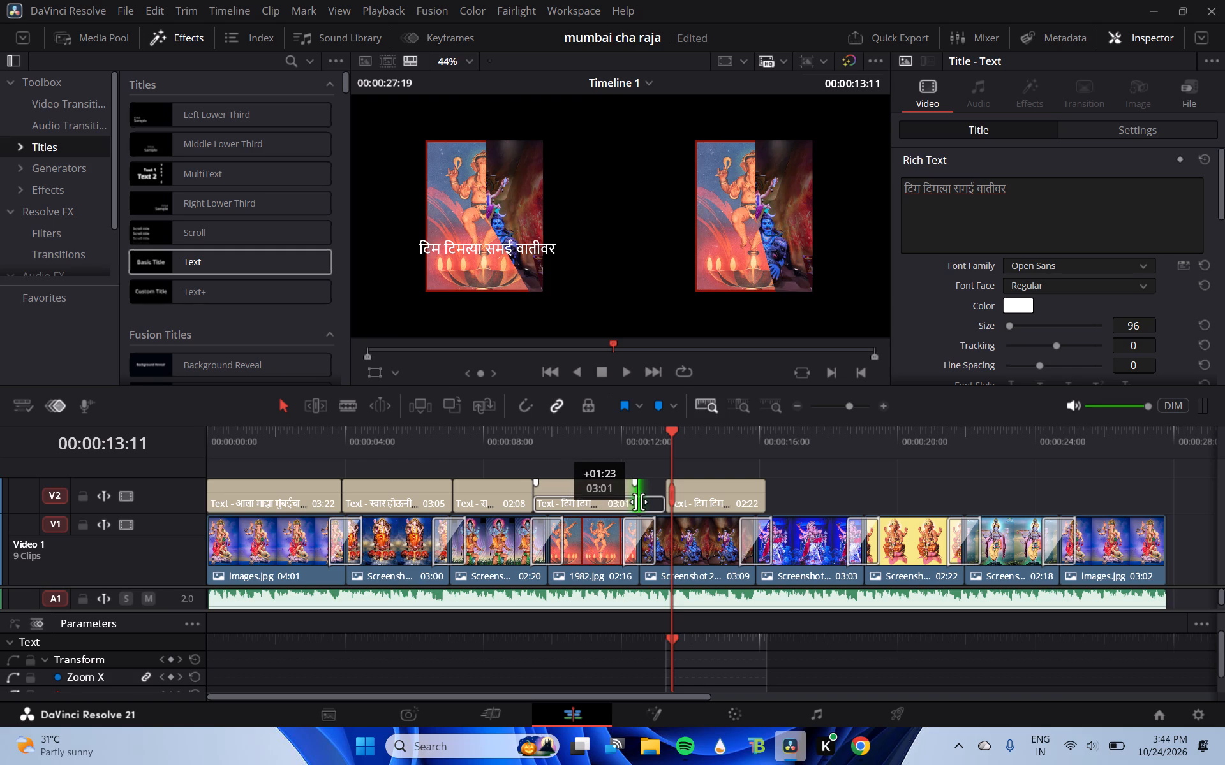
left_click_drag(639, 502, 635, 502)
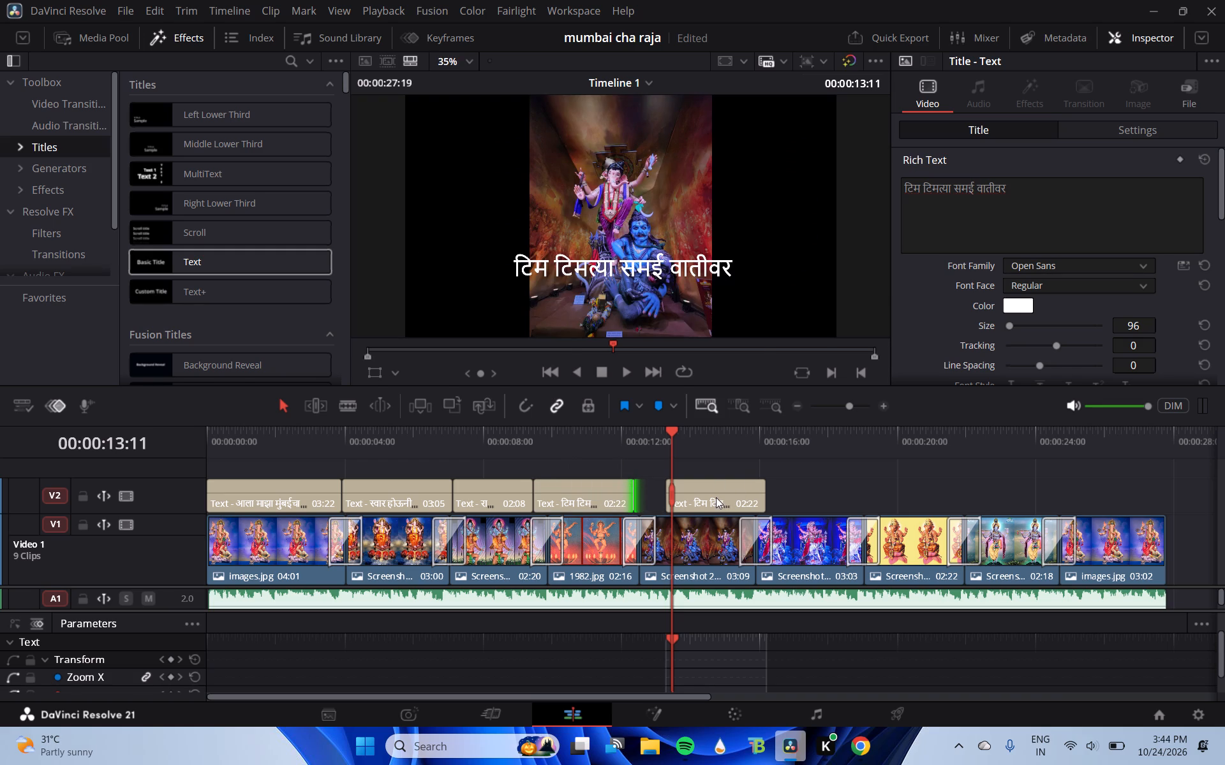
Move the copied fifth title on Video 2 earlier, just after the fourth title, starting at about 00:00:12:11.
left_click(716, 497)
left_click_drag(716, 497, 686, 502)
left_click(638, 437)
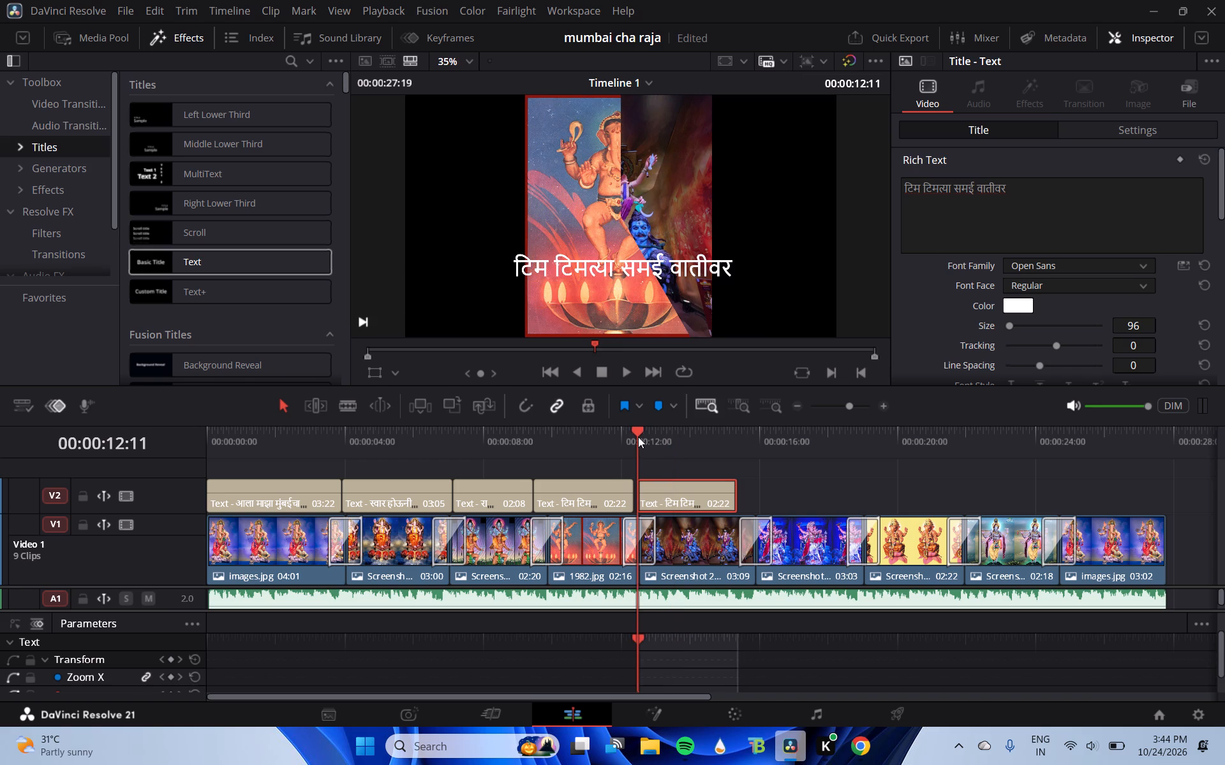
Clear all the text "टिम टिमत्या समई वातीवर" from the fifth title.
left_click(649, 484)
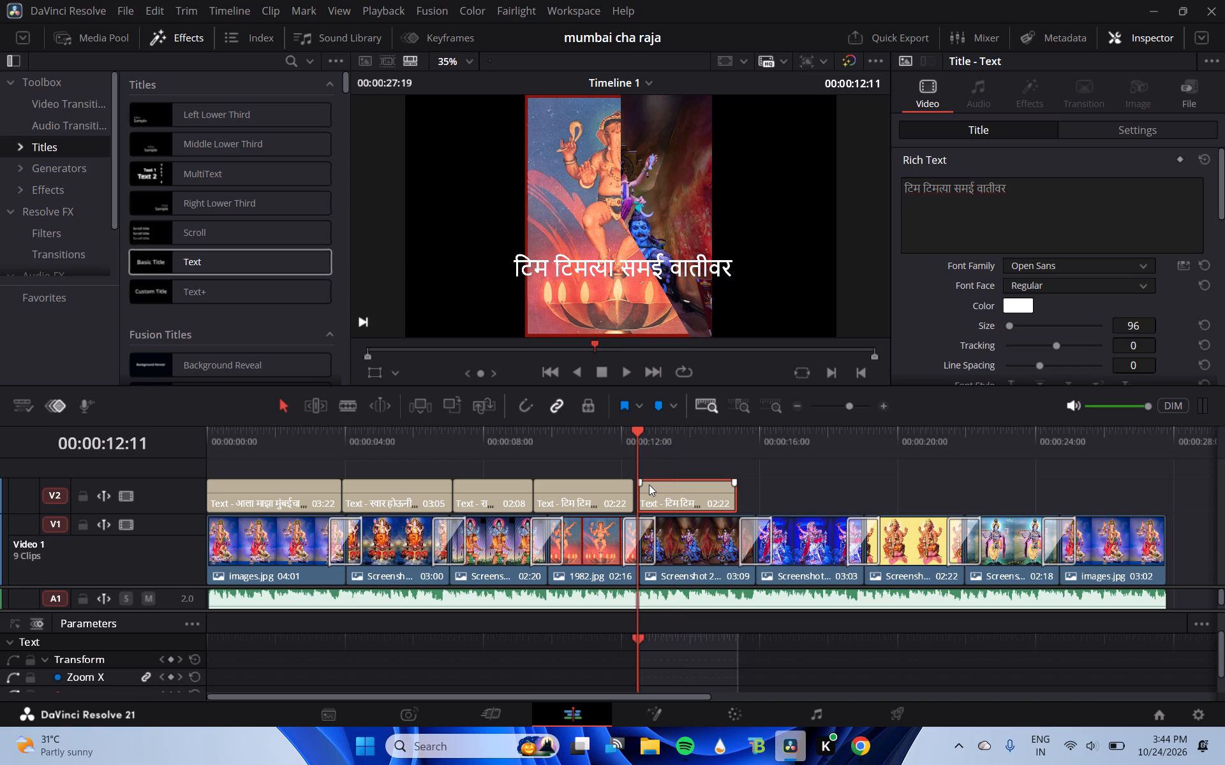
left_click(659, 495)
left_click(1025, 200)
key("BackSpace")
key("BackSpace")
key("BackSpace")
key("BackSpace")
key("BackSpace")
key("BackSpace")
key("BackSpace")
key("BackSpace")
key("BackSpace")
key("BackSpace")
key("BackSpace")
key("BackSpace")
key("BackSpace")
key("BackSpace")
key("BackSpace")
key("BackSpace")
key("BackSpace")
key("BackSpace")
key("BackSpace")
key("BackSpace")
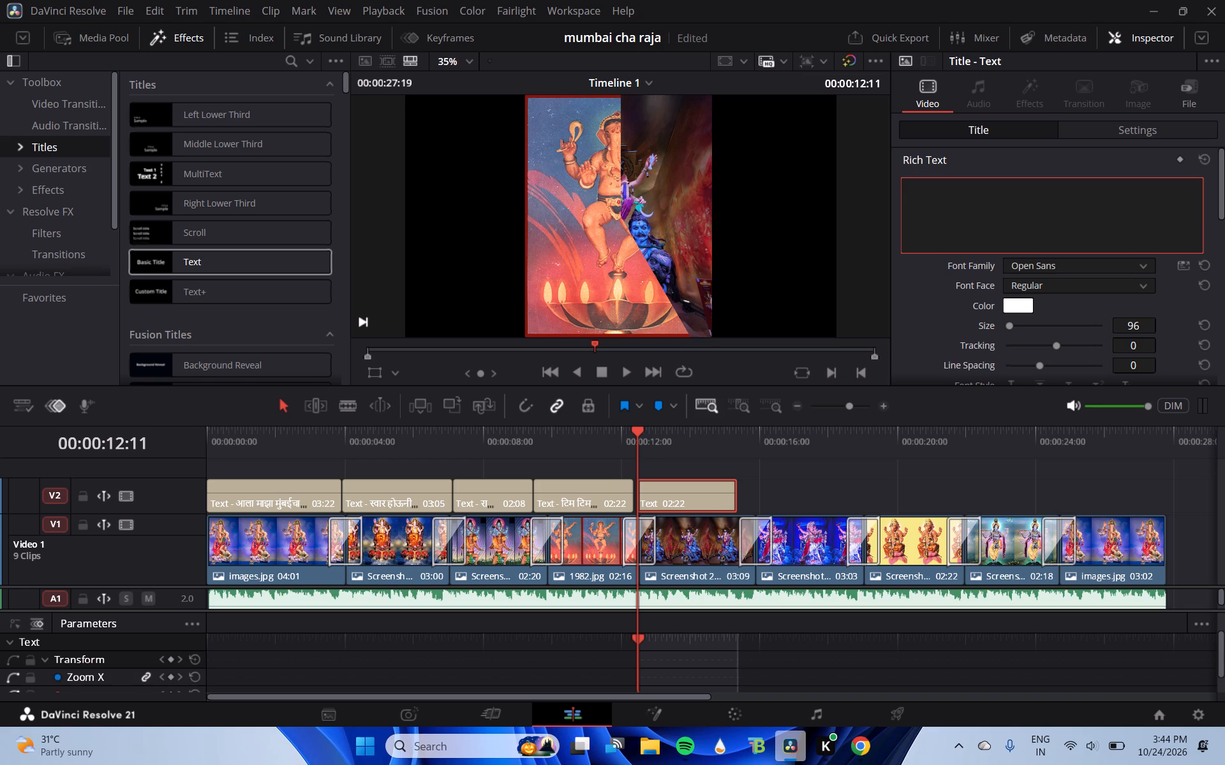
Paste the full lyrics into the fifth title and delete every line above the standalone "आला मुंबईचा राजा" line.
left_click(1025, 200)
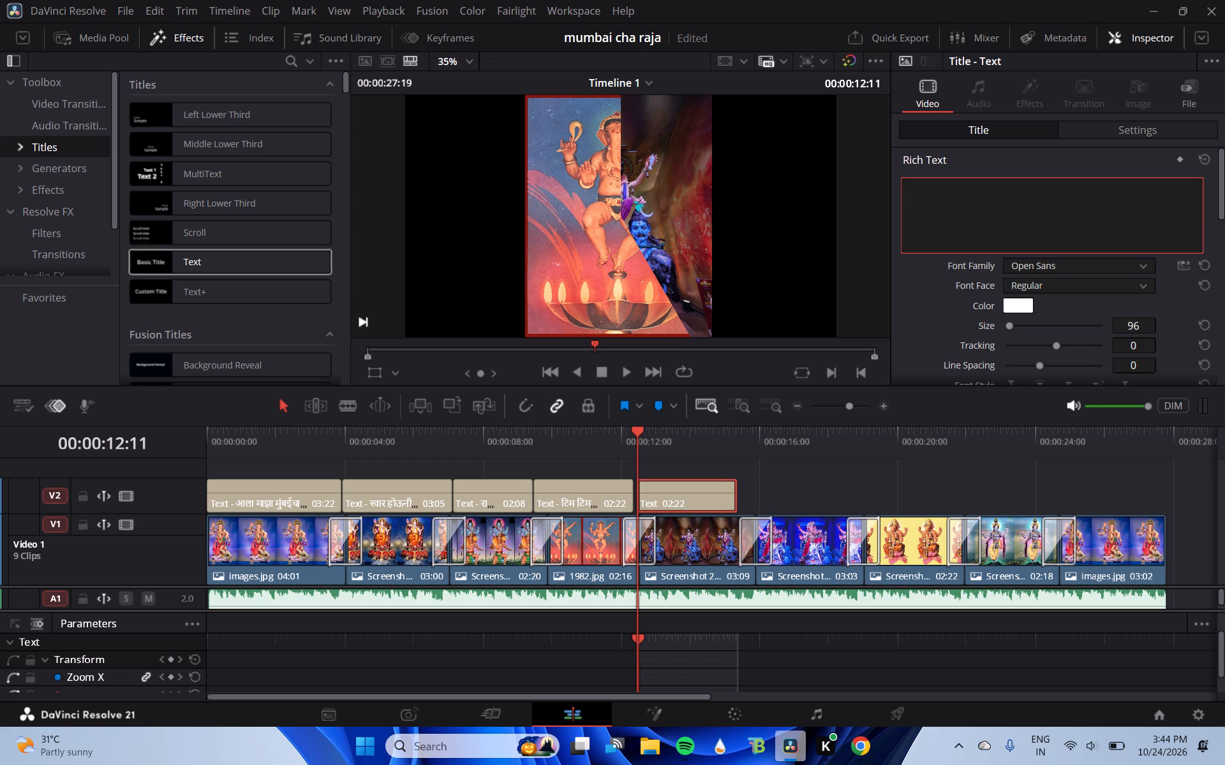
left_click(1025, 200)
key("ctrl+v")
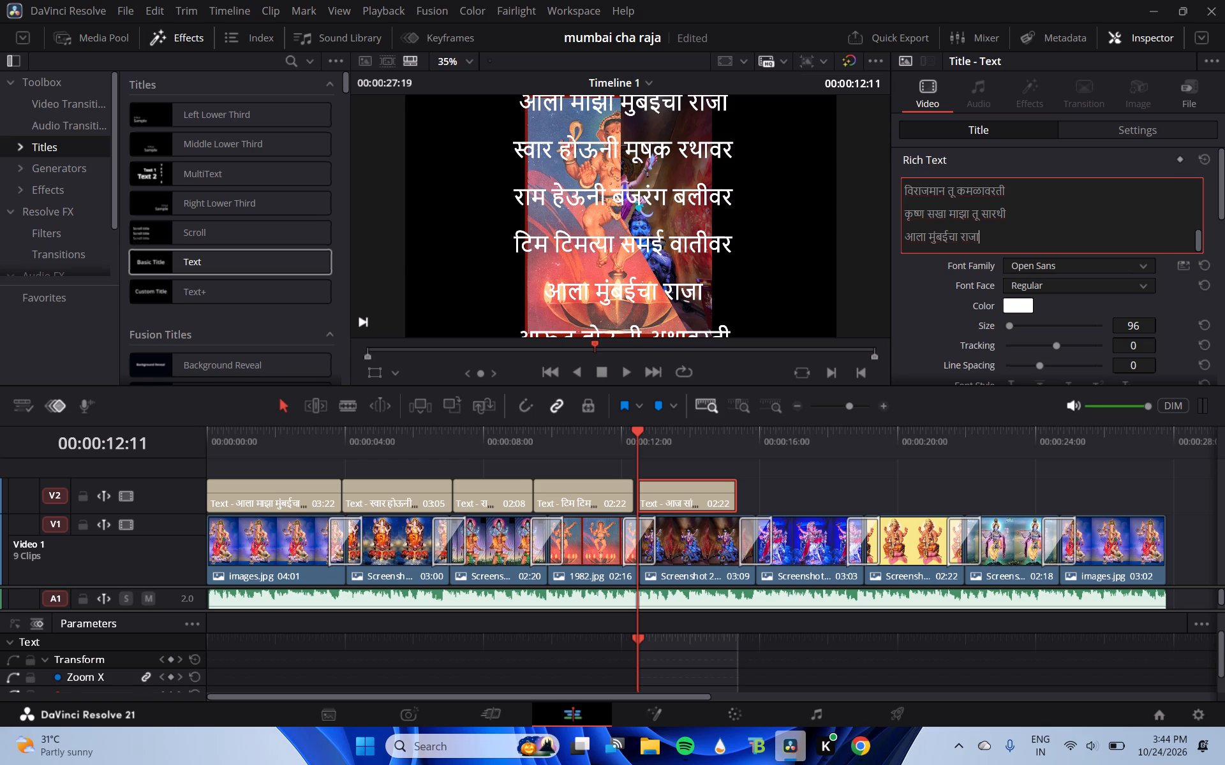
scroll(1010, 206, "up", 4)
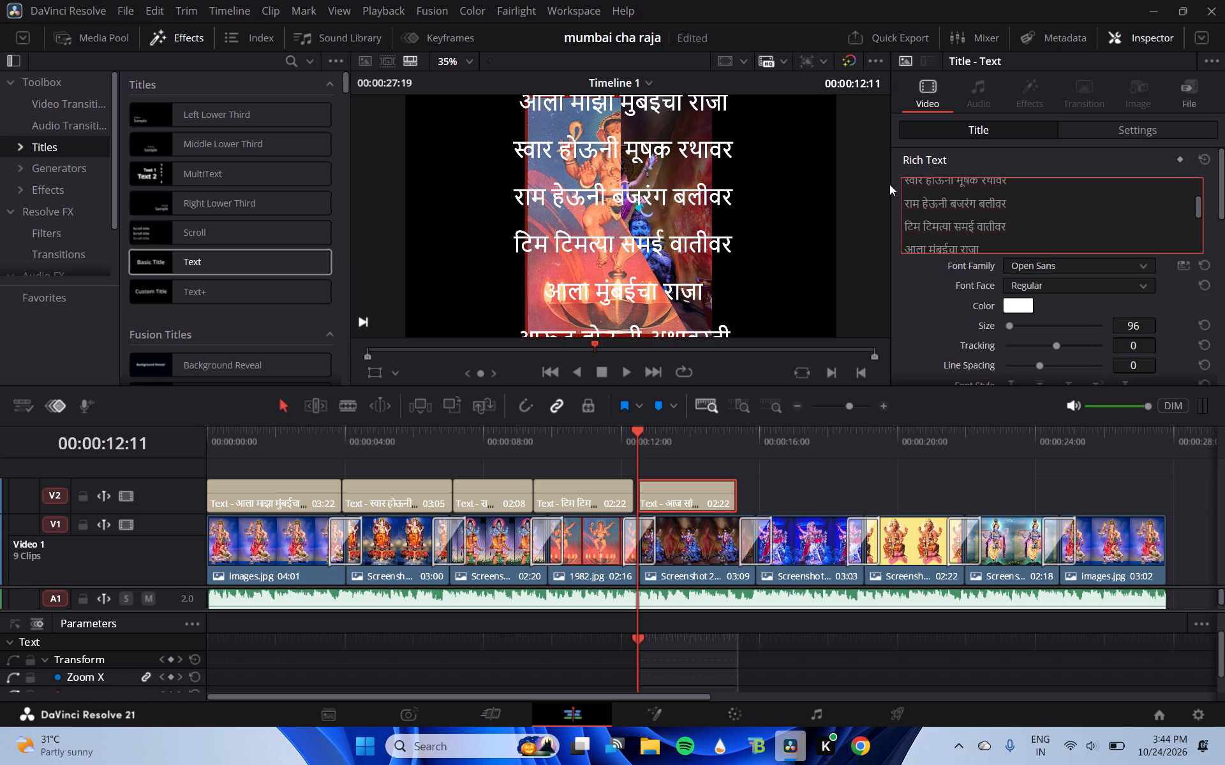
left_click_drag(904, 186, 1018, 223)
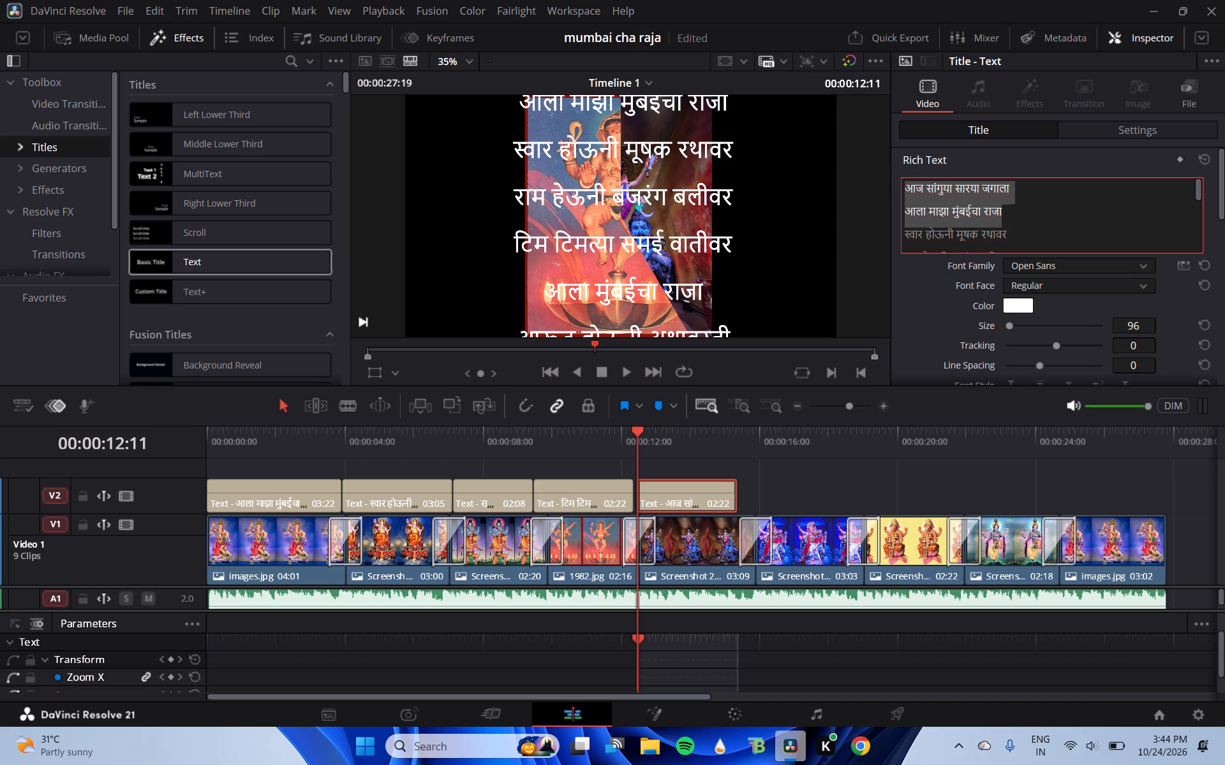
left_click_drag(1018, 223, 1021, 229)
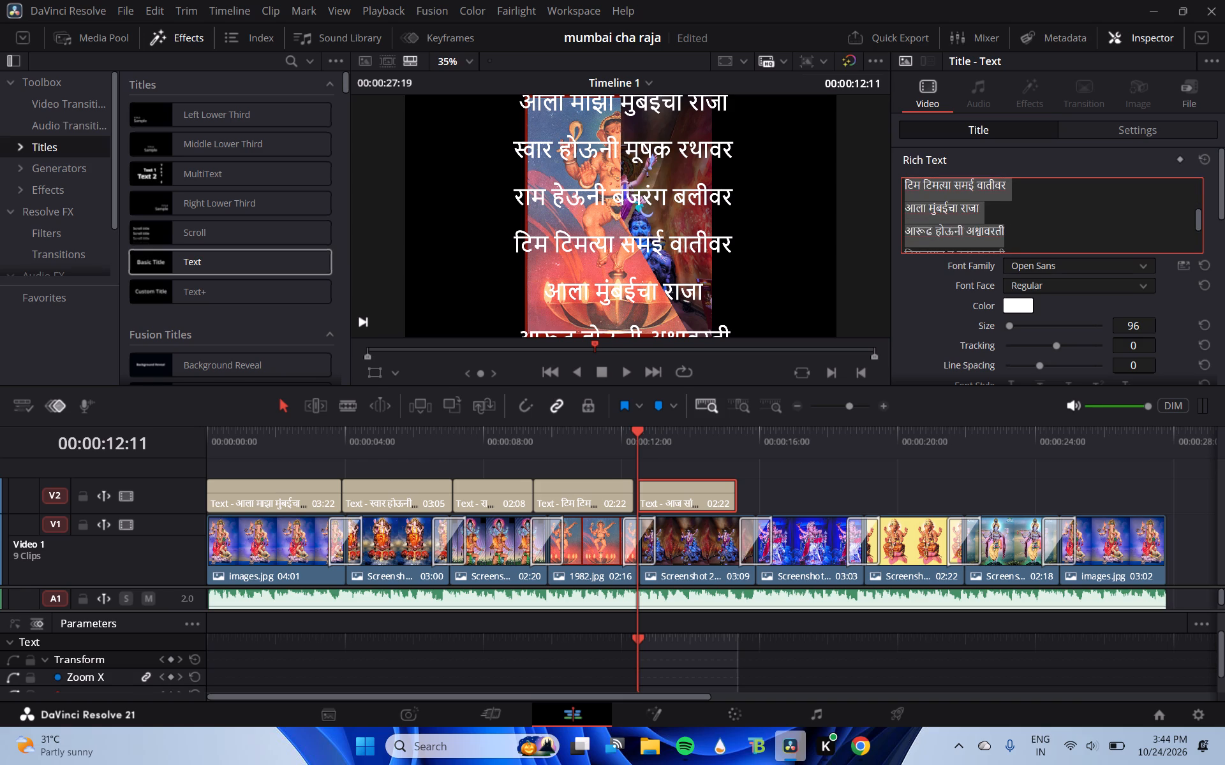
left_click_drag(1021, 229, 1018, 193)
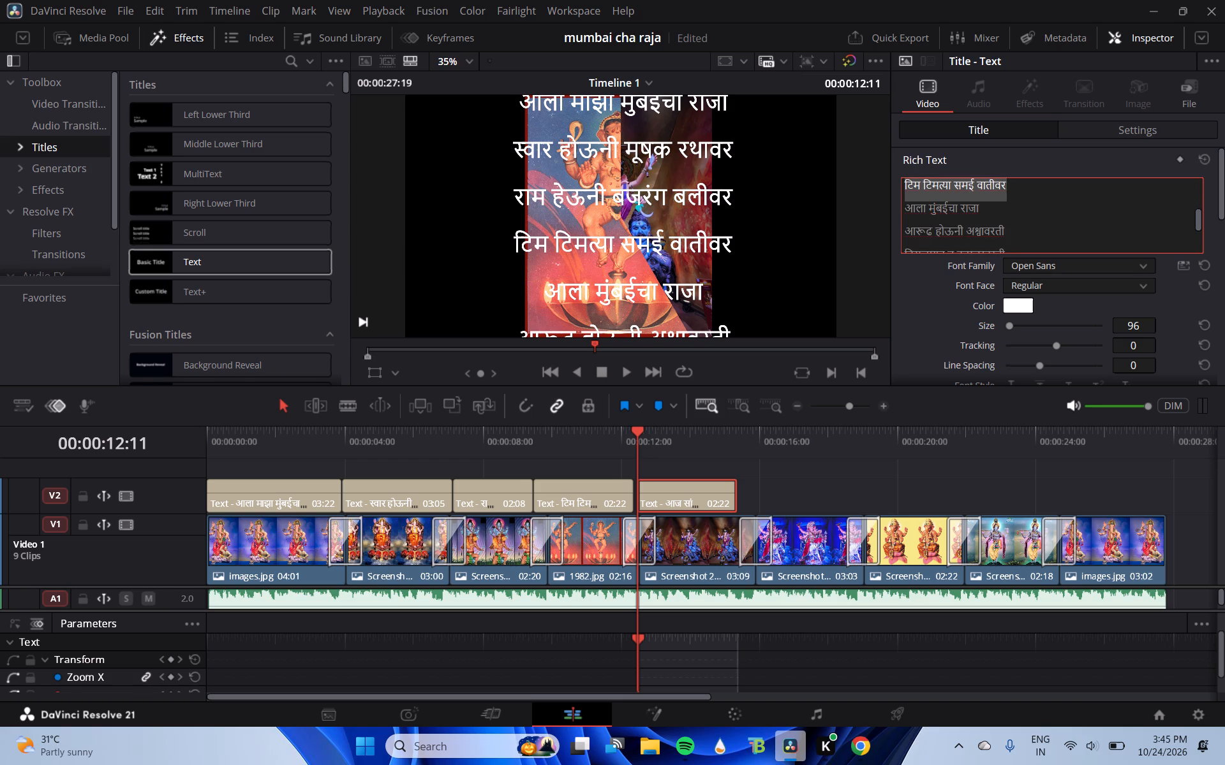
key("BackSpace")
key("Down")
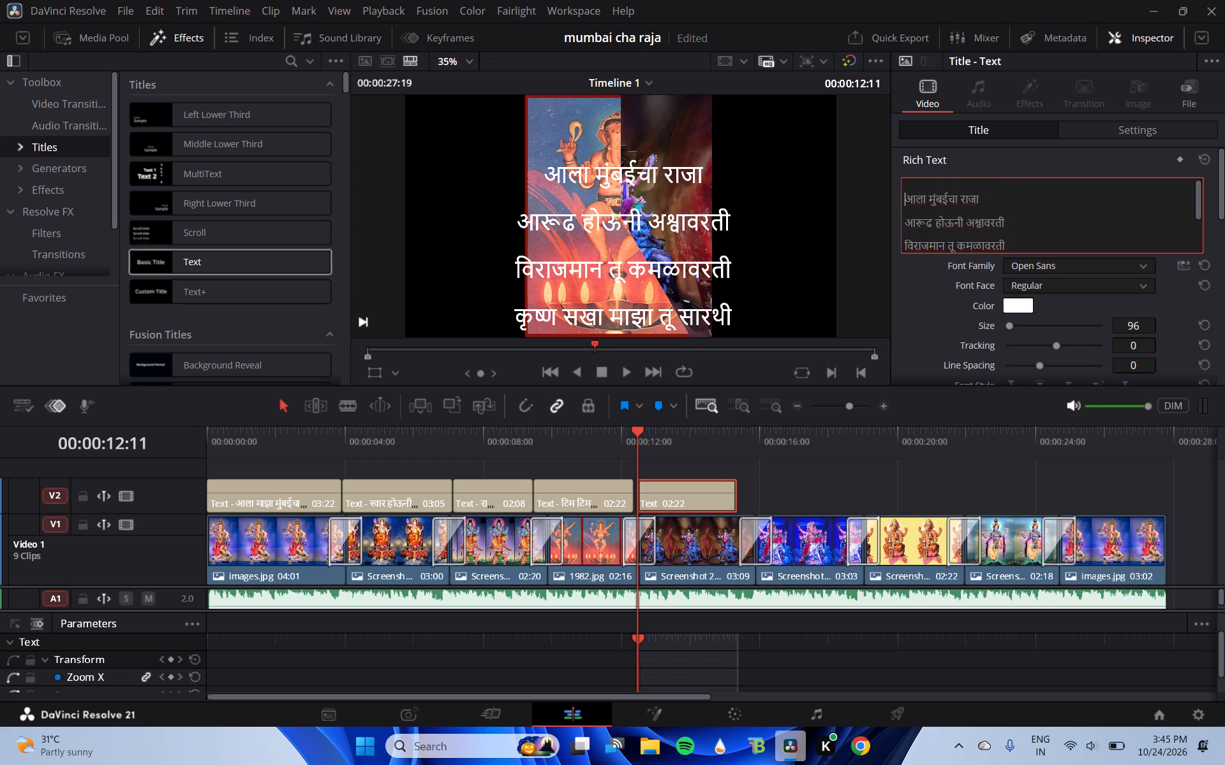
key("BackSpace")
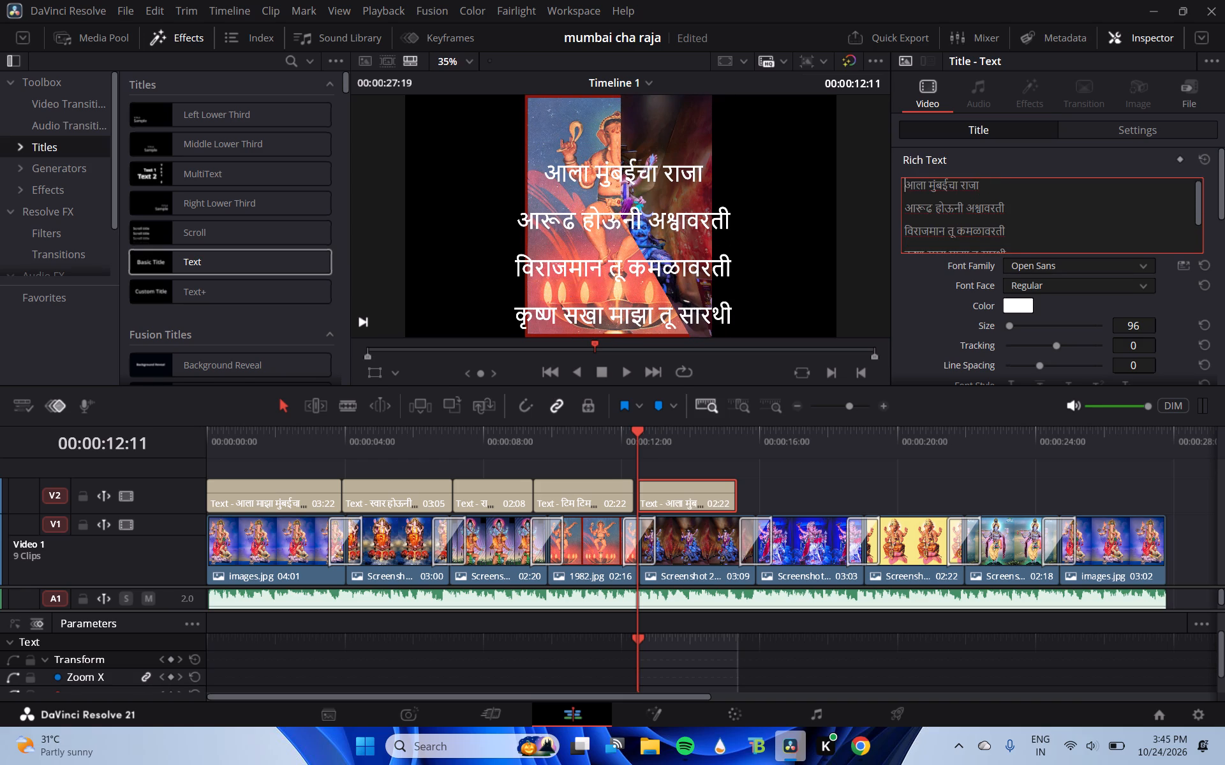
Delete all lyric lines below the first "आला मुंबईचा राजा", leaving only that line in the fifth title.
left_click_drag(1018, 211, 935, 222)
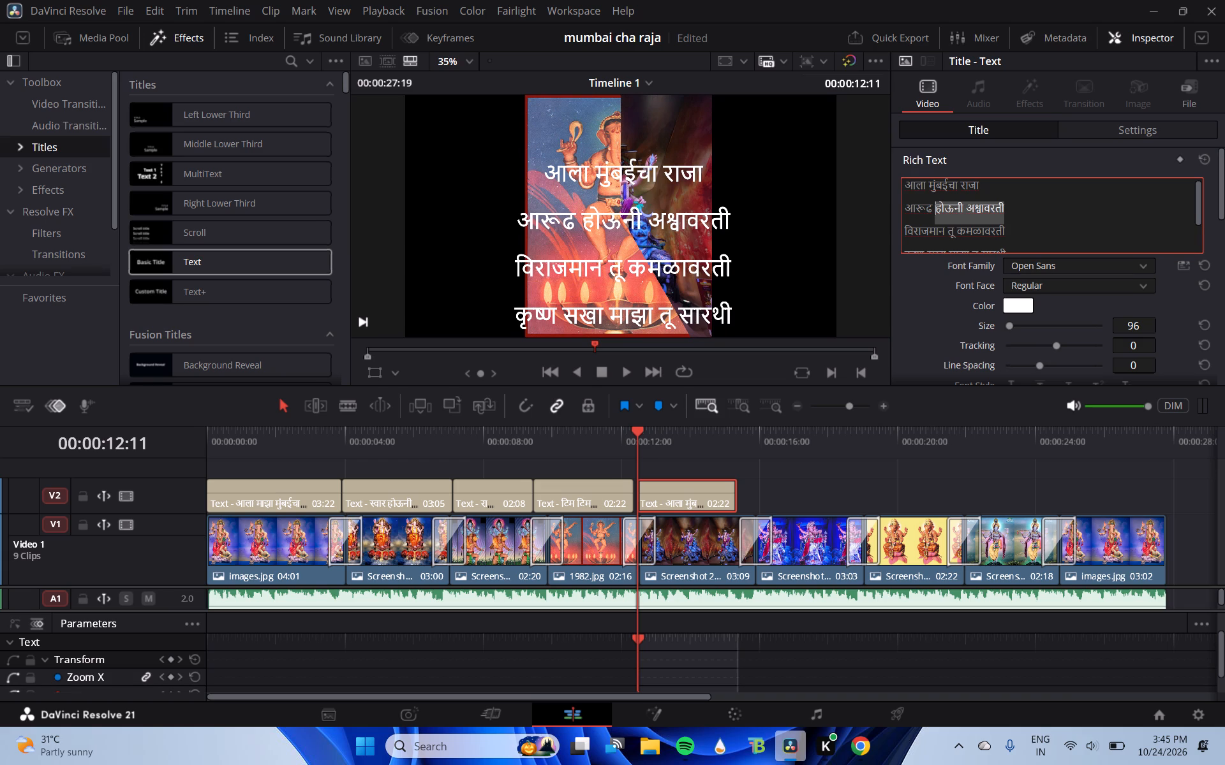
left_click_drag(935, 222, 1064, 224)
left_click(1064, 224)
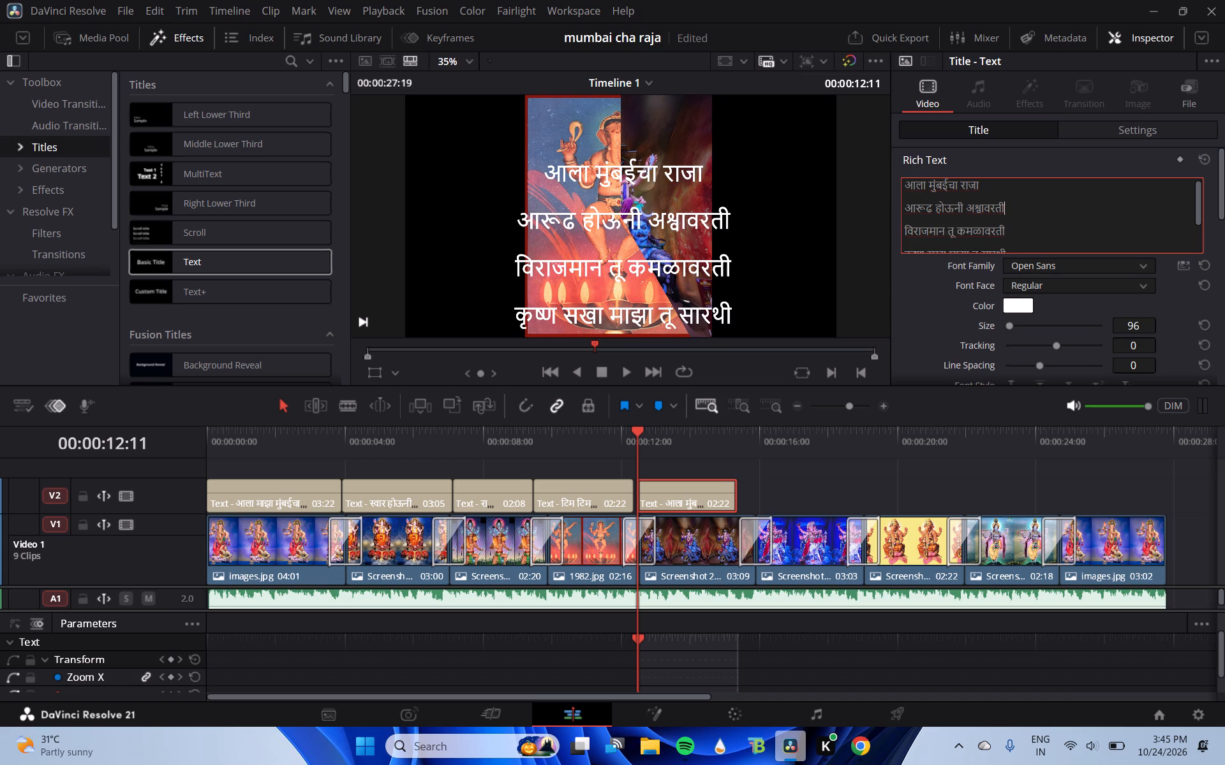
left_click_drag(907, 207, 1128, 284)
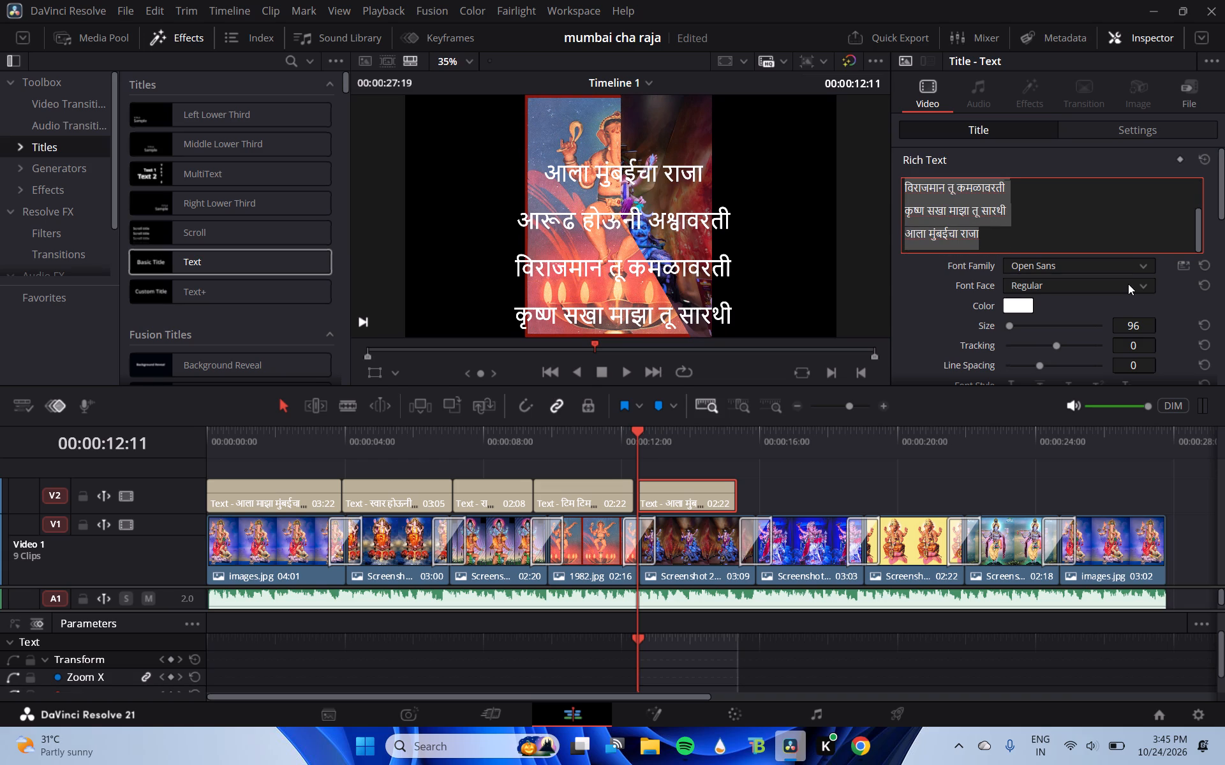
key("BackSpace")
key("BackSpace")
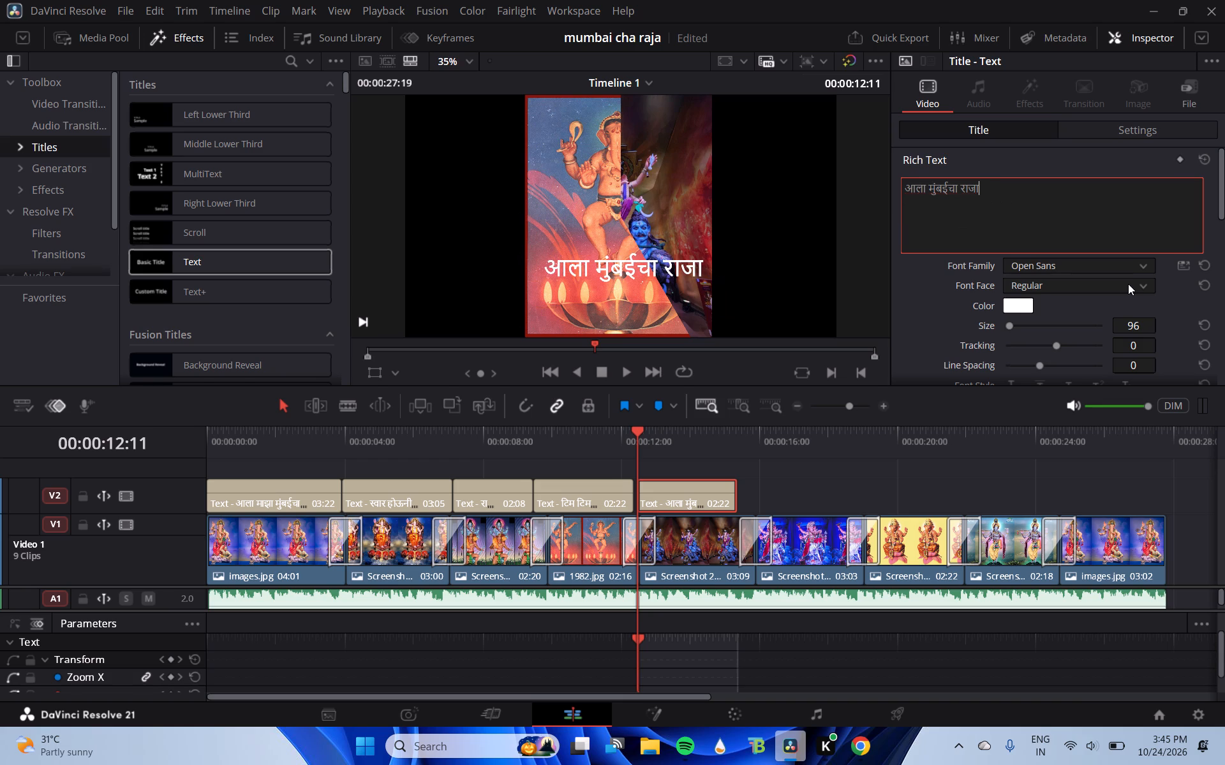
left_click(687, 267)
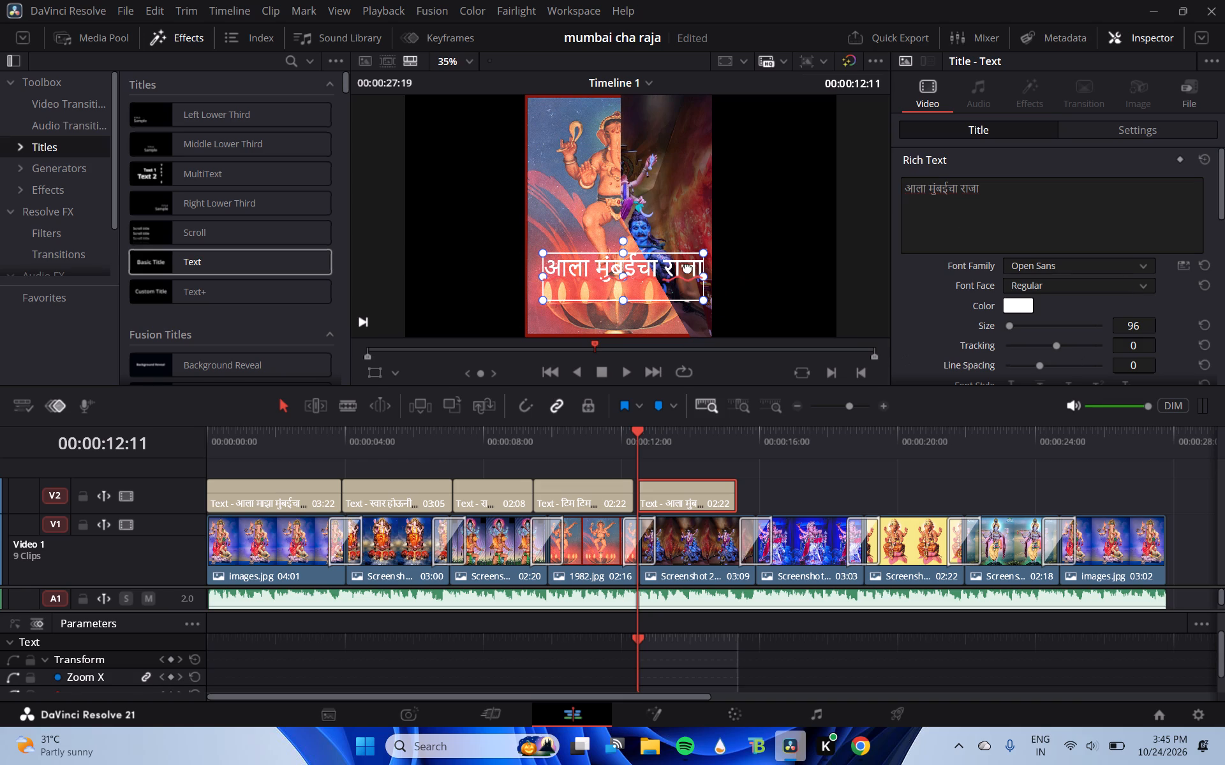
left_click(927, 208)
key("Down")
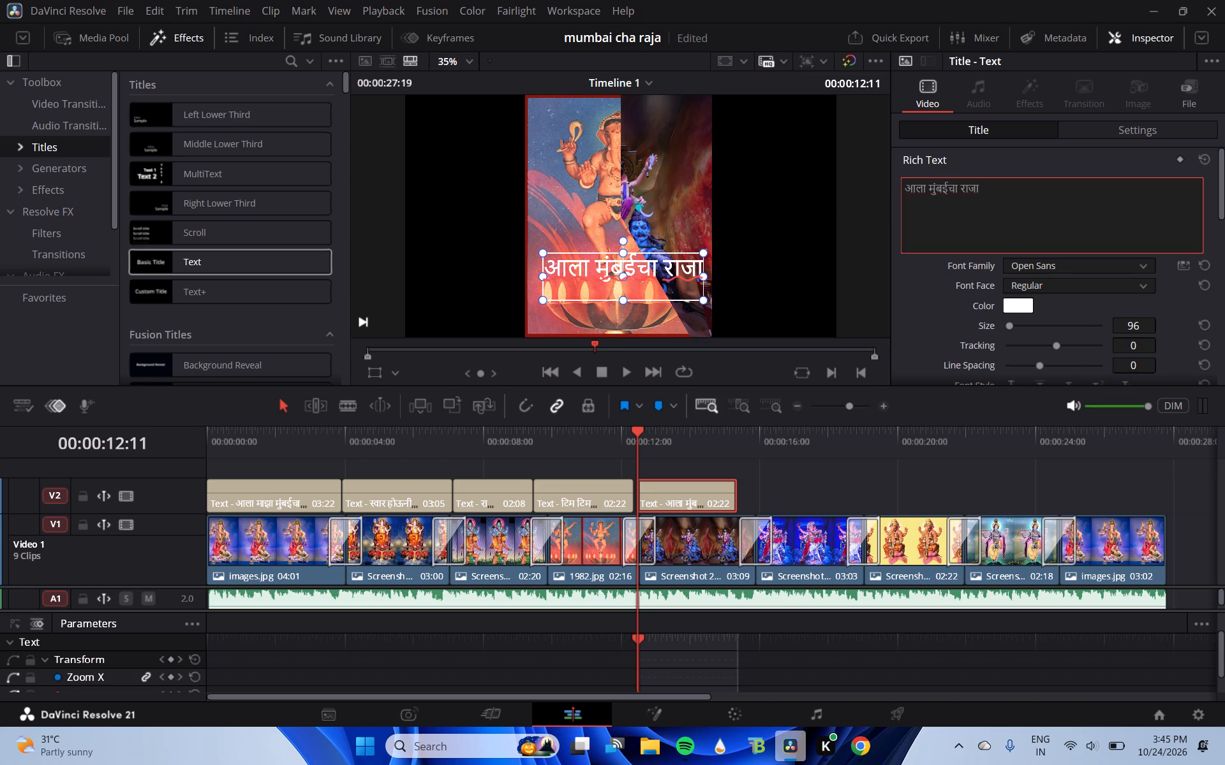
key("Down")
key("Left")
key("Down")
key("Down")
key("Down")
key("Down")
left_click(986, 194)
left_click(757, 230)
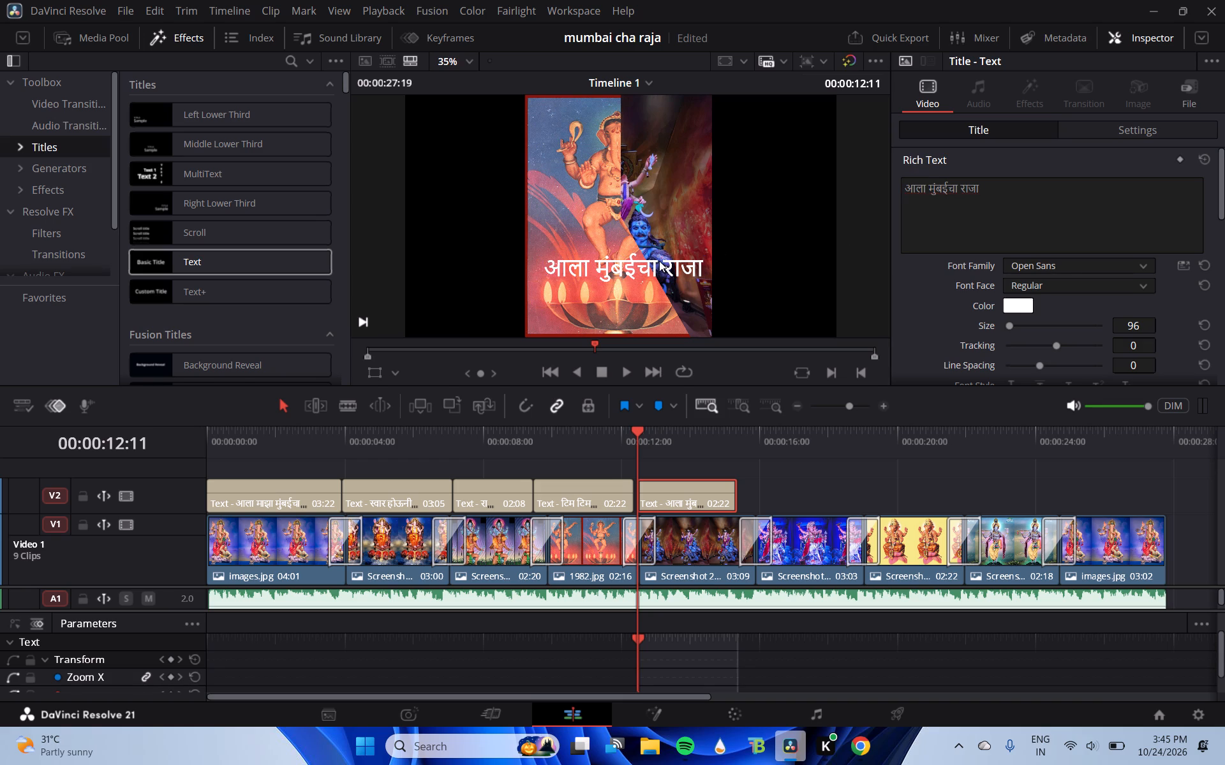
Play the fifth title from about 00:00:13:09 and extend its end on Video 2 to a duration of 03:06.
left_click(670, 488)
left_click(670, 433)
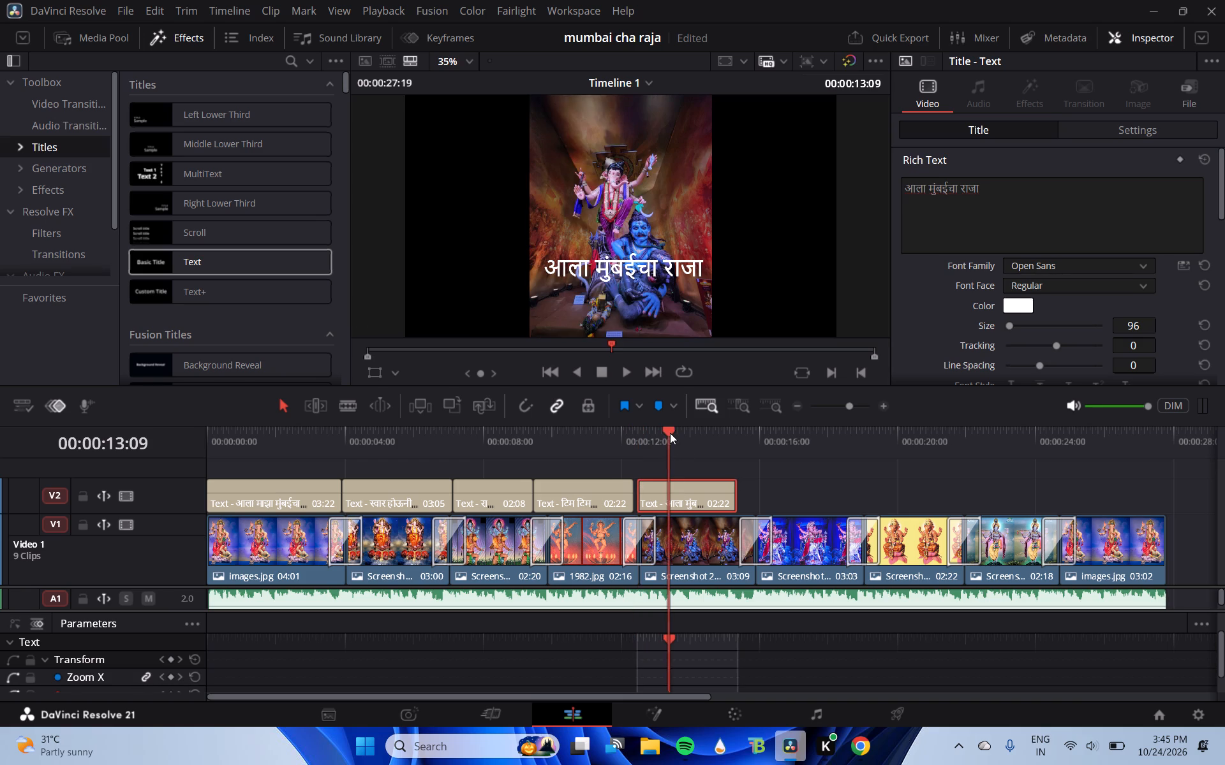
left_click(625, 374)
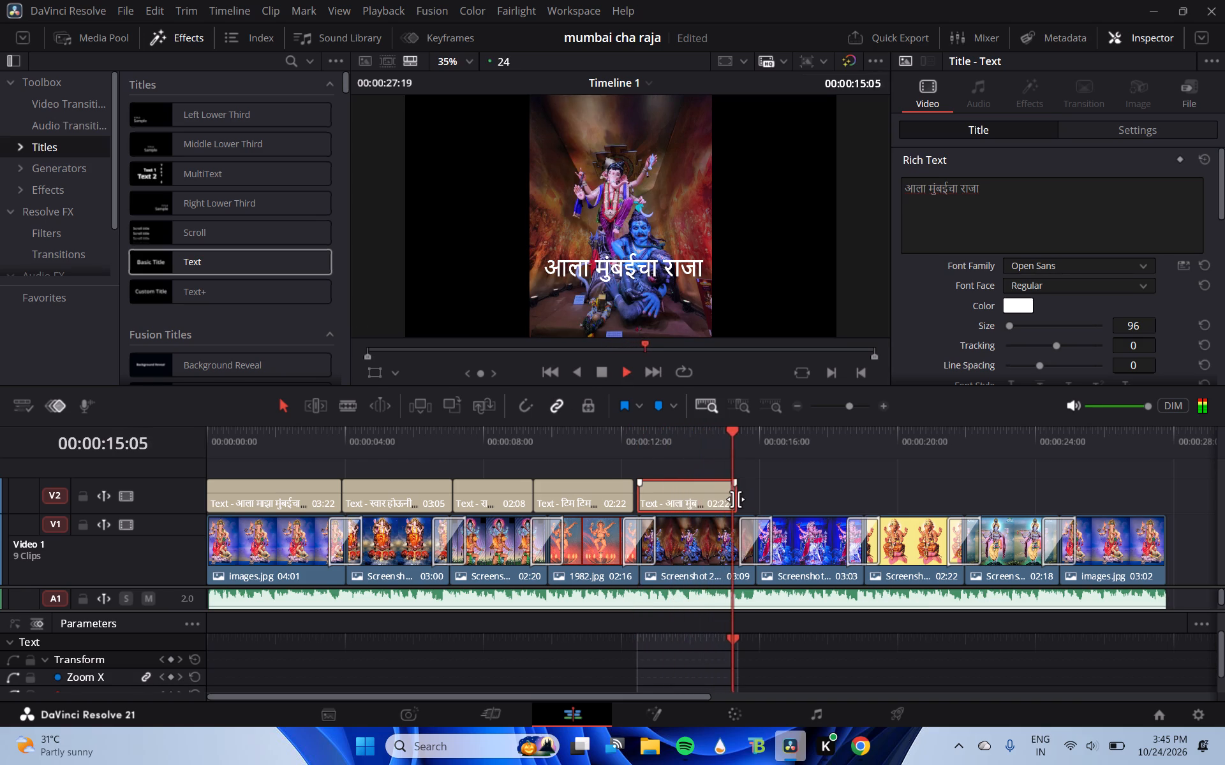
left_click_drag(736, 499, 747, 499)
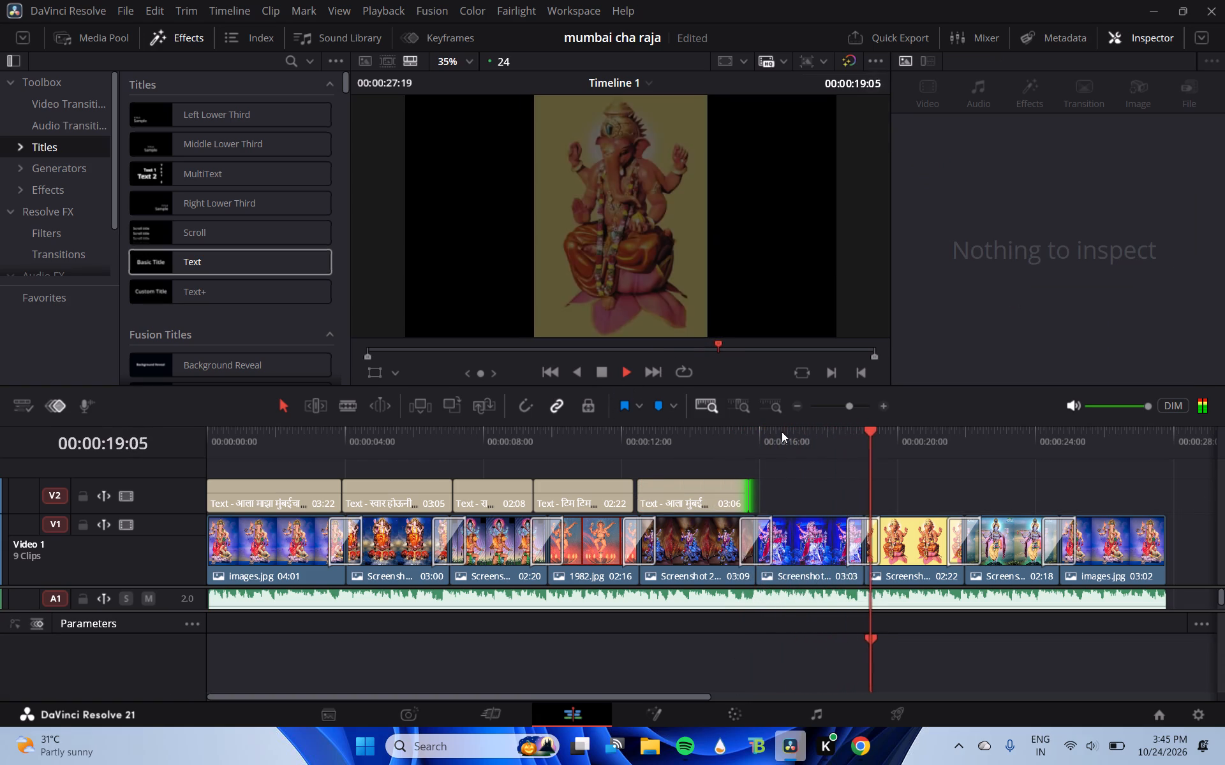
left_click(723, 442)
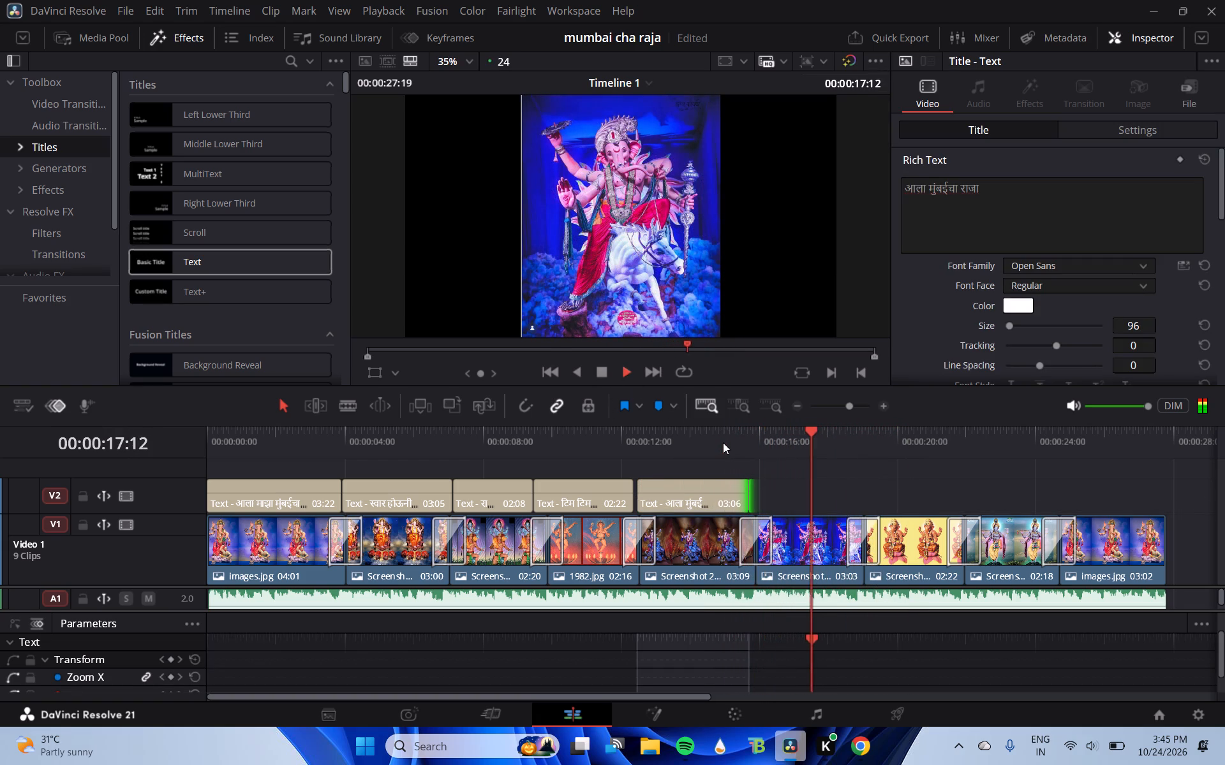
left_click(729, 494)
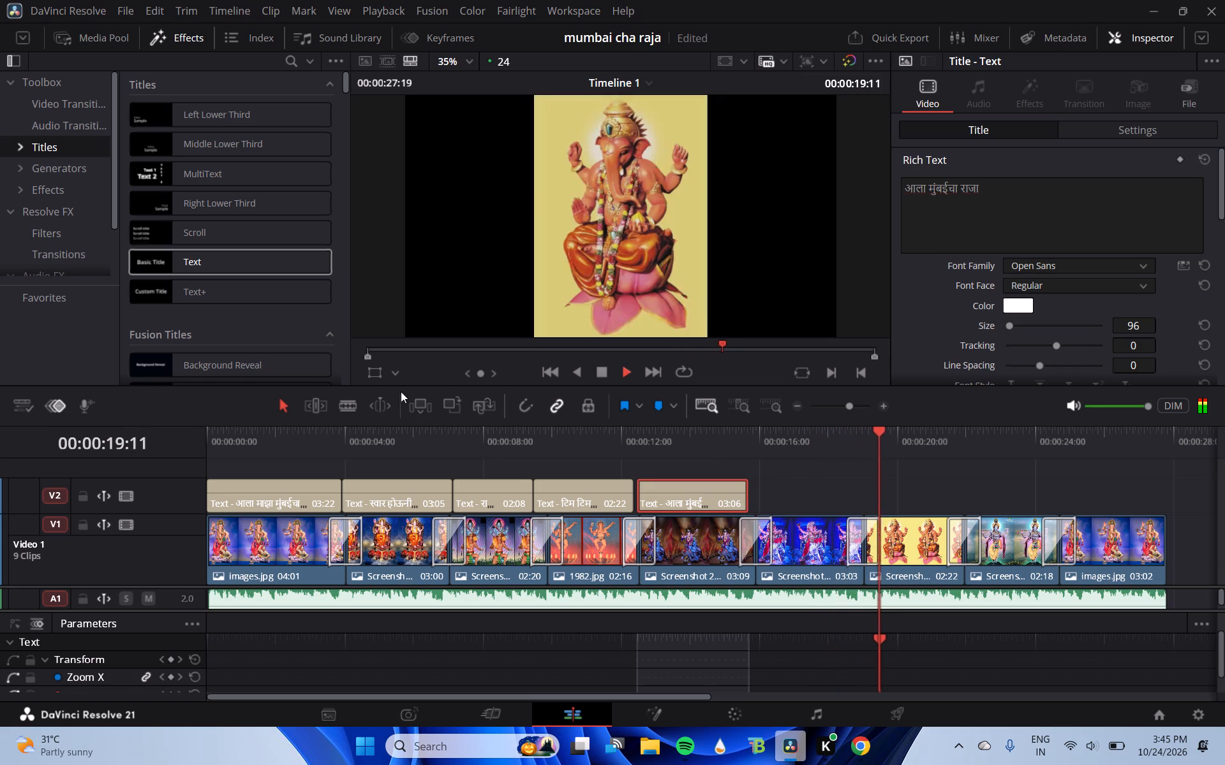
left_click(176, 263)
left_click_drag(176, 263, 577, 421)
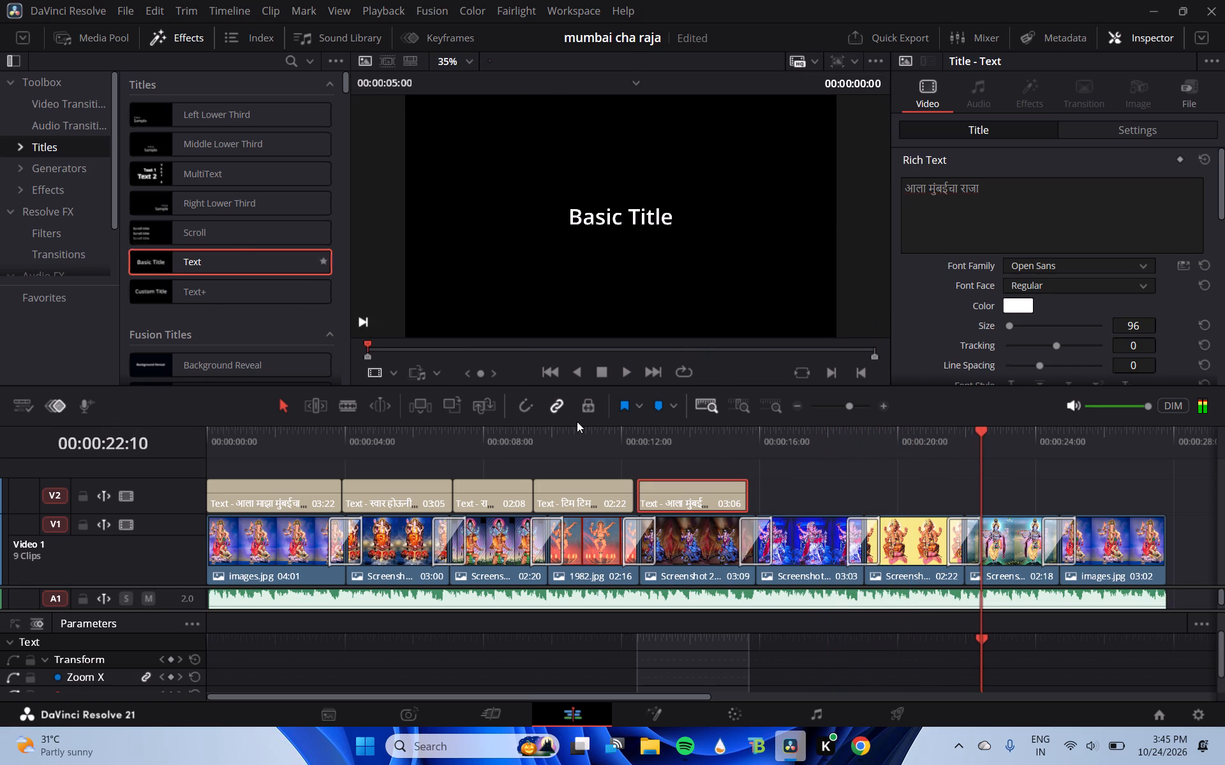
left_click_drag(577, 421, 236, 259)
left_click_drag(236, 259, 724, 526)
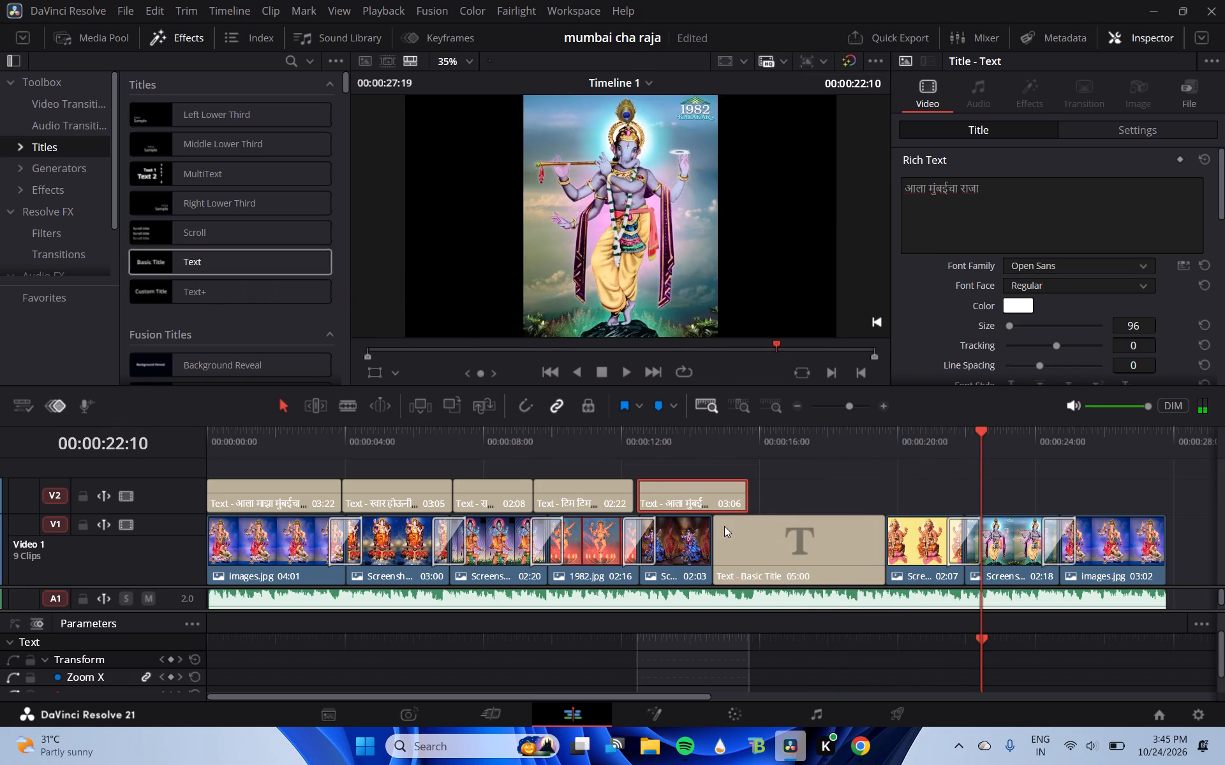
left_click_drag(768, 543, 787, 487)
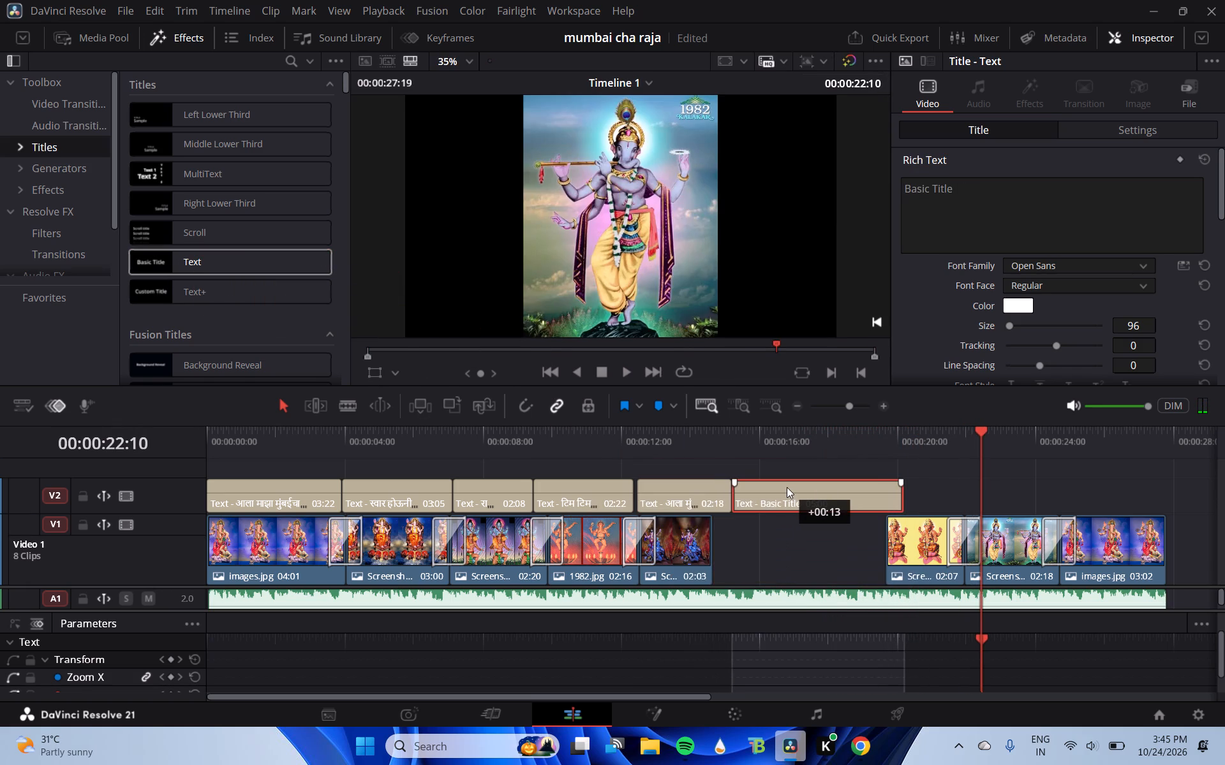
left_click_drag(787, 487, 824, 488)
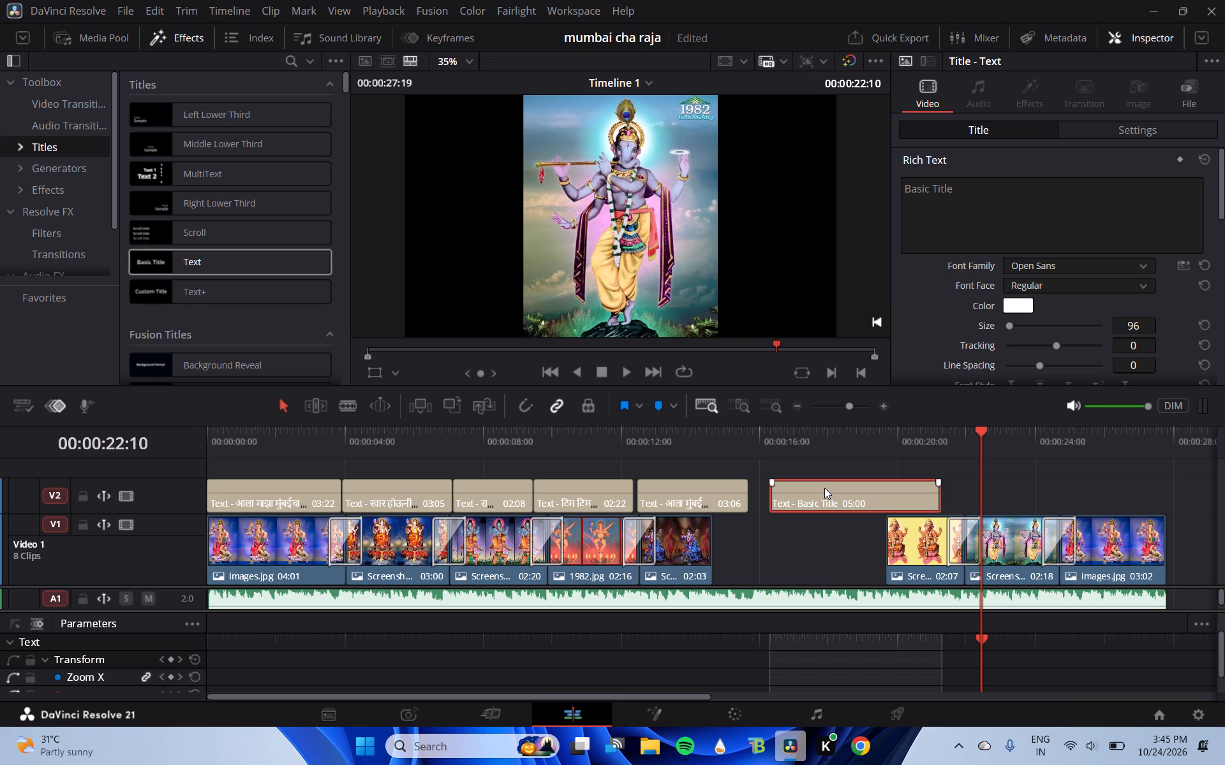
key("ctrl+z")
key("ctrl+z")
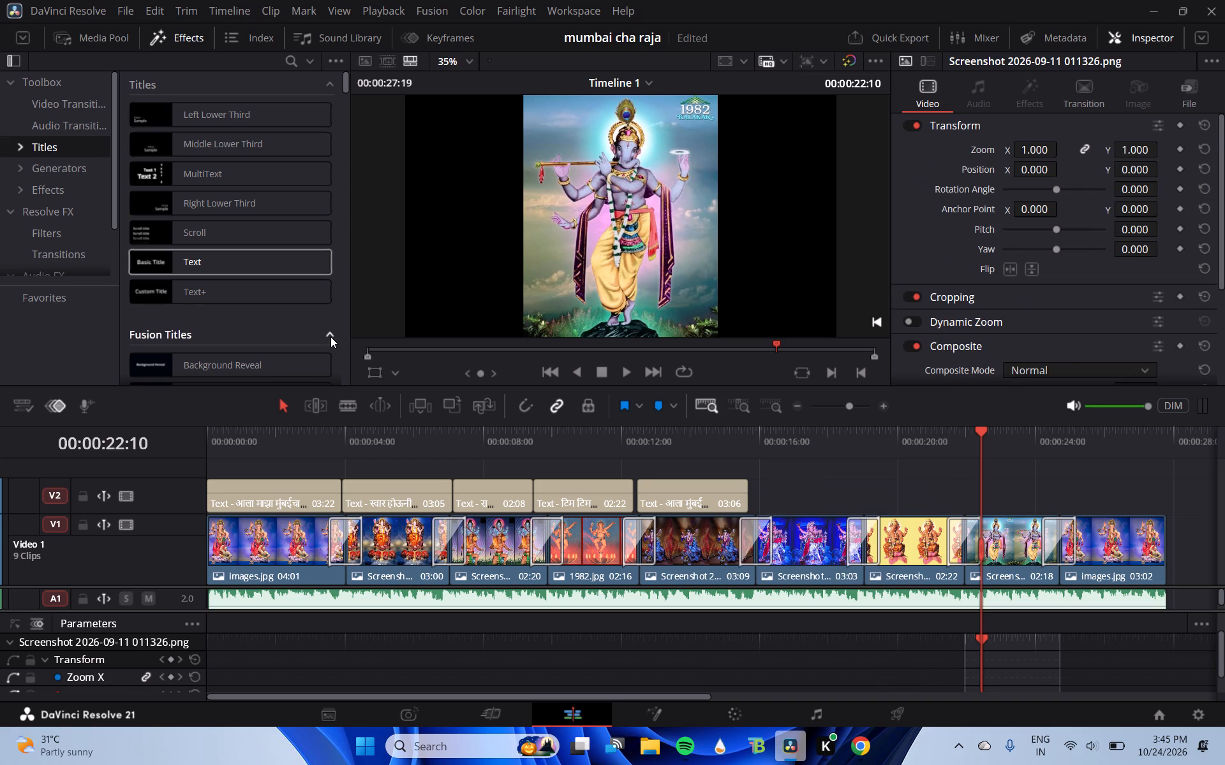
Add a sixth Text title on Video 2, starting at about 00:00:16:00, just after the fifth title.
left_click_drag(231, 259, 771, 467)
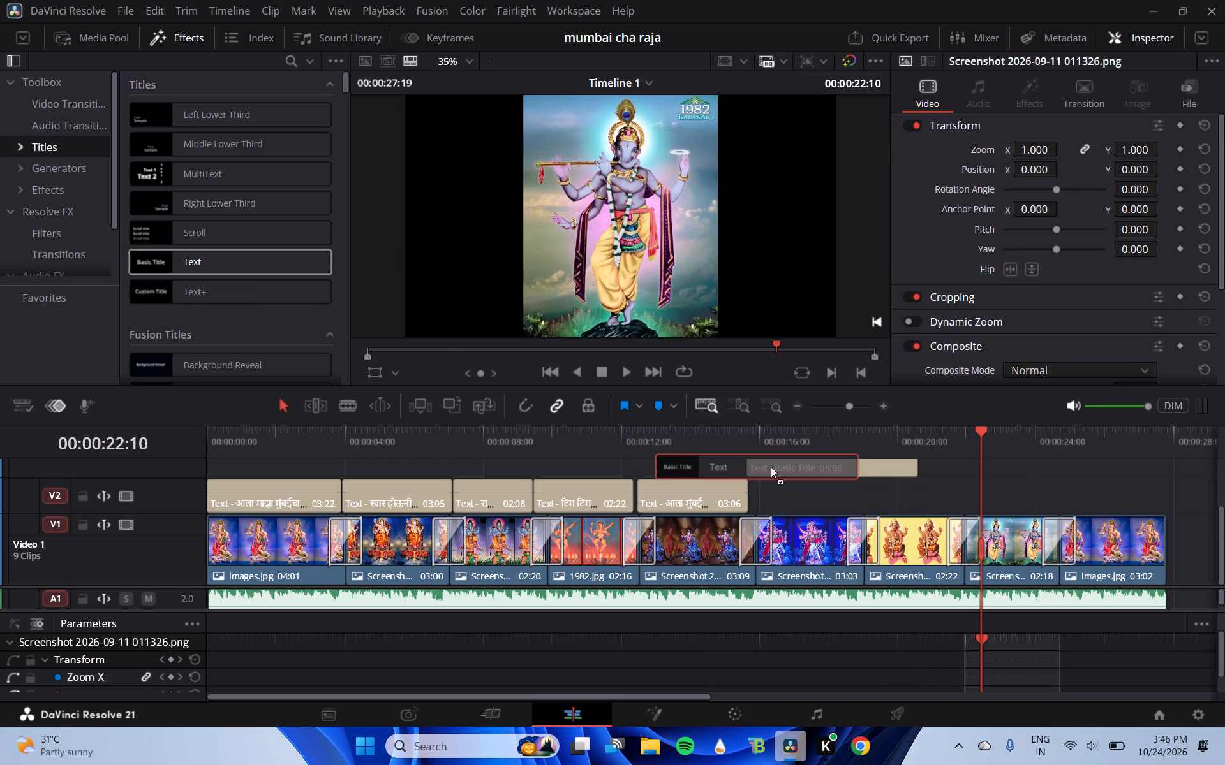
left_click_drag(771, 467, 824, 493)
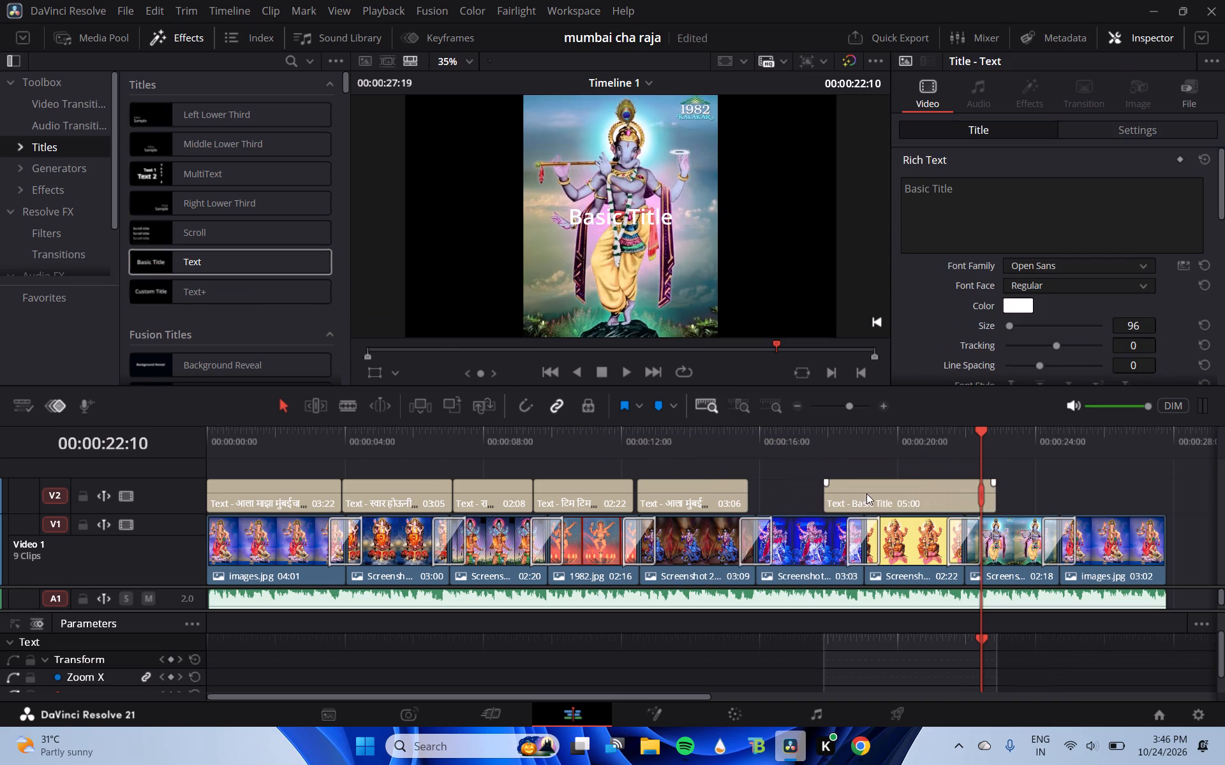
left_click_drag(877, 493, 810, 493)
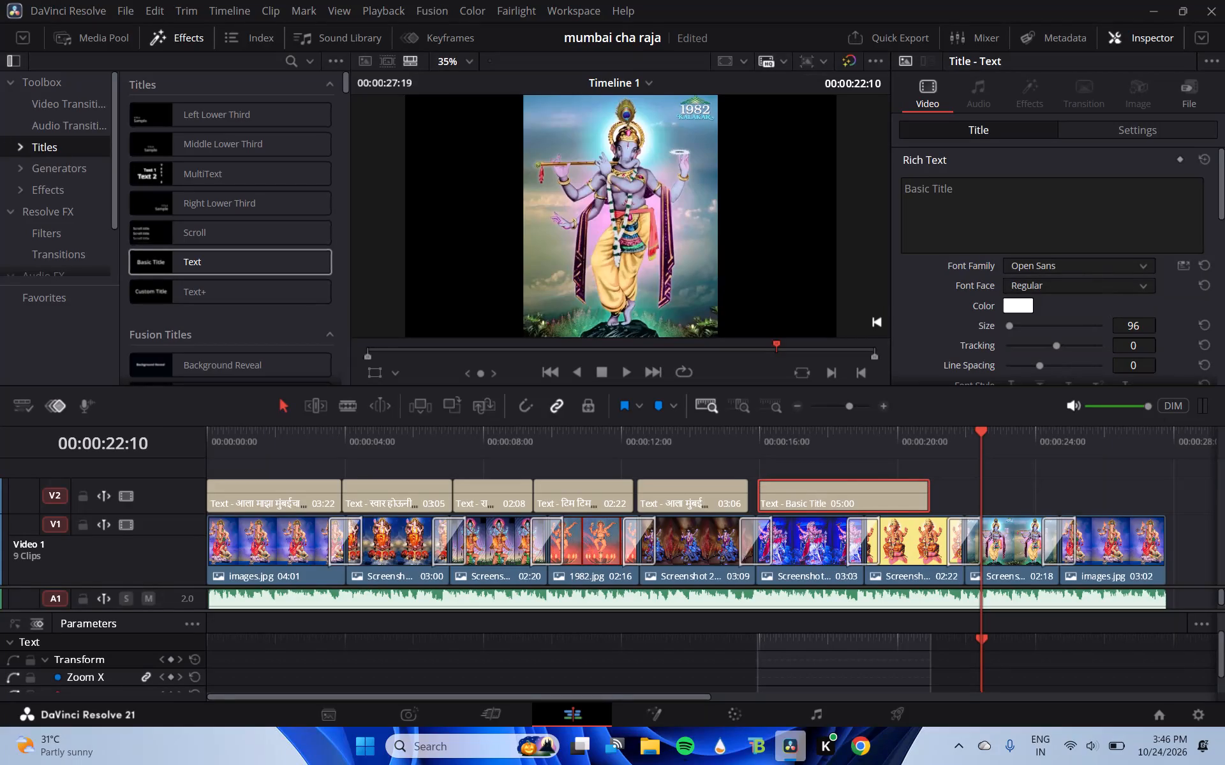
Replace the sixth title's "Basic Title" placeholder with the full pasted song lyrics.
left_click(973, 197)
key("BackSpace")
key("BackSpace")
key("BackSpace")
key("BackSpace")
key("BackSpace")
key("BackSpace")
key("BackSpace")
key("BackSpace")
key("BackSpace")
key("BackSpace")
key("BackSpace")
key("BackSpace")
key("BackSpace")
key("BackSpace")
key("BackSpace")
key("BackSpace")
key("BackSpace")
key("BackSpace")
key("BackSpace")
key("BackSpace")
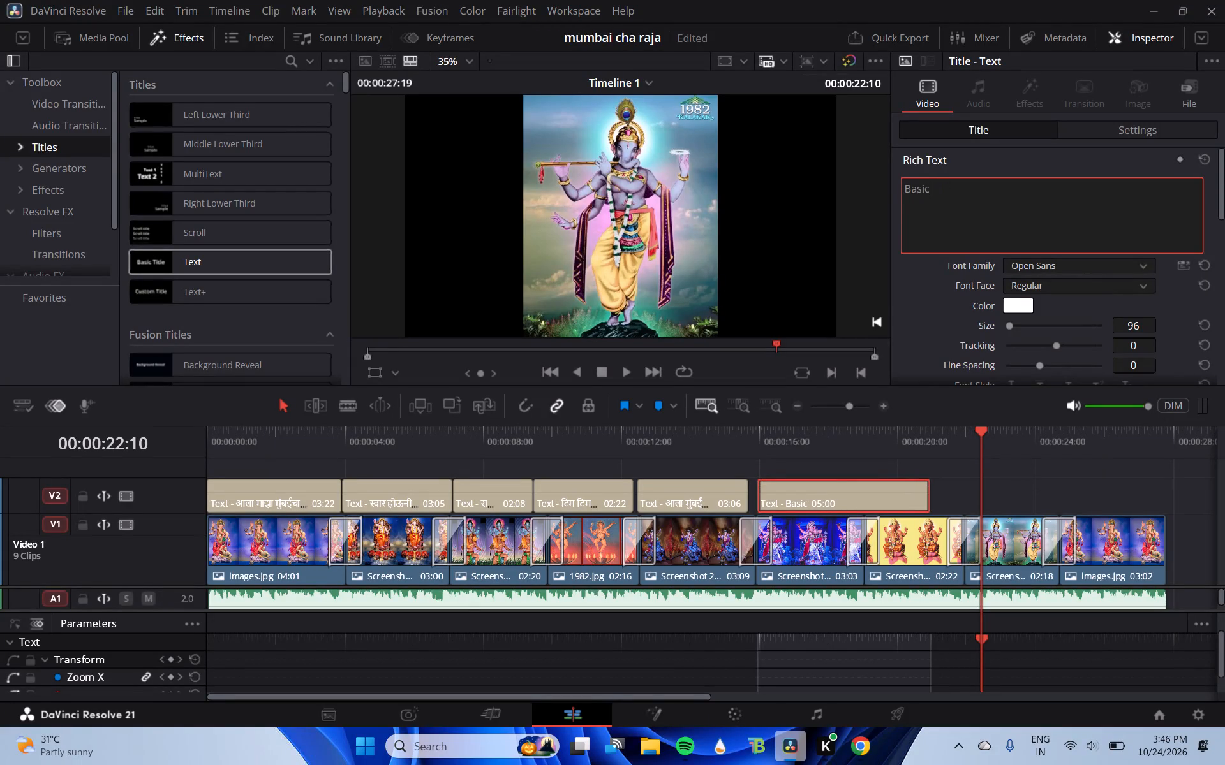
key("ctrl+v")
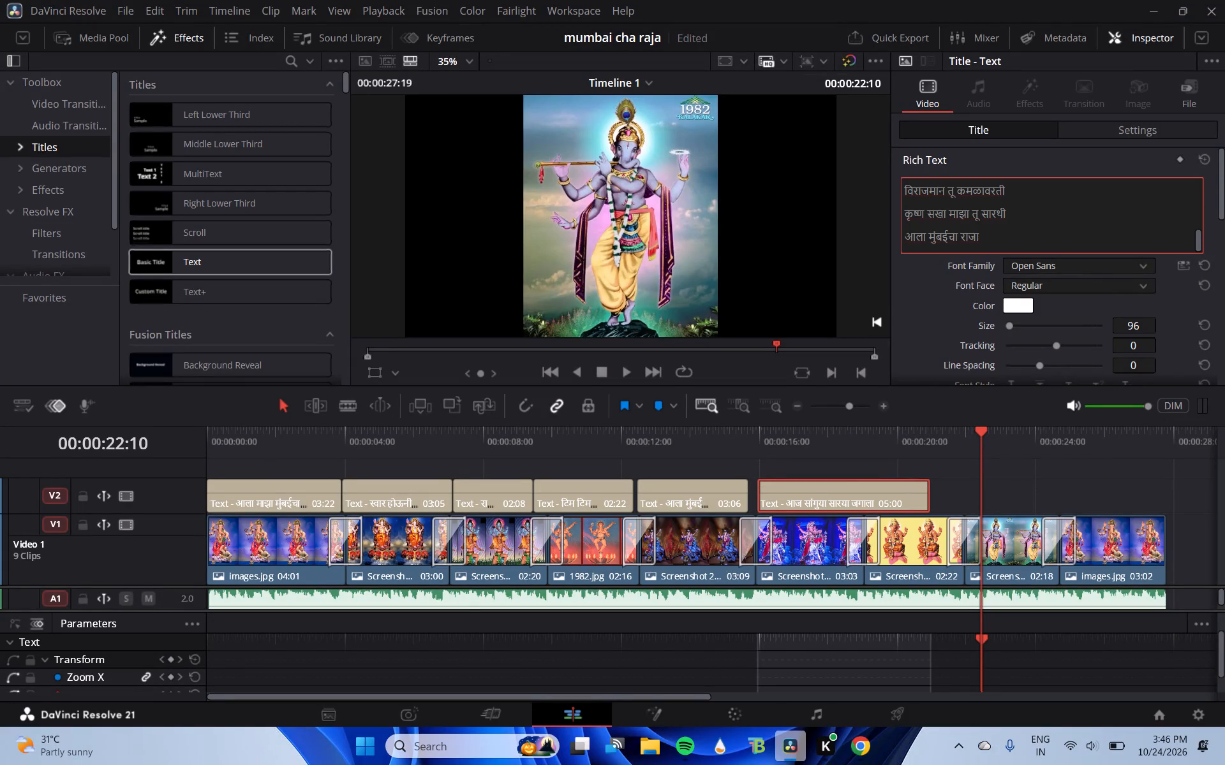
Delete every lyric line and the blank line above "आरूढ होऊनी अश्वावरती" in the sixth title.
scroll(986, 227, "down", 2)
scroll(986, 227, "up", 3)
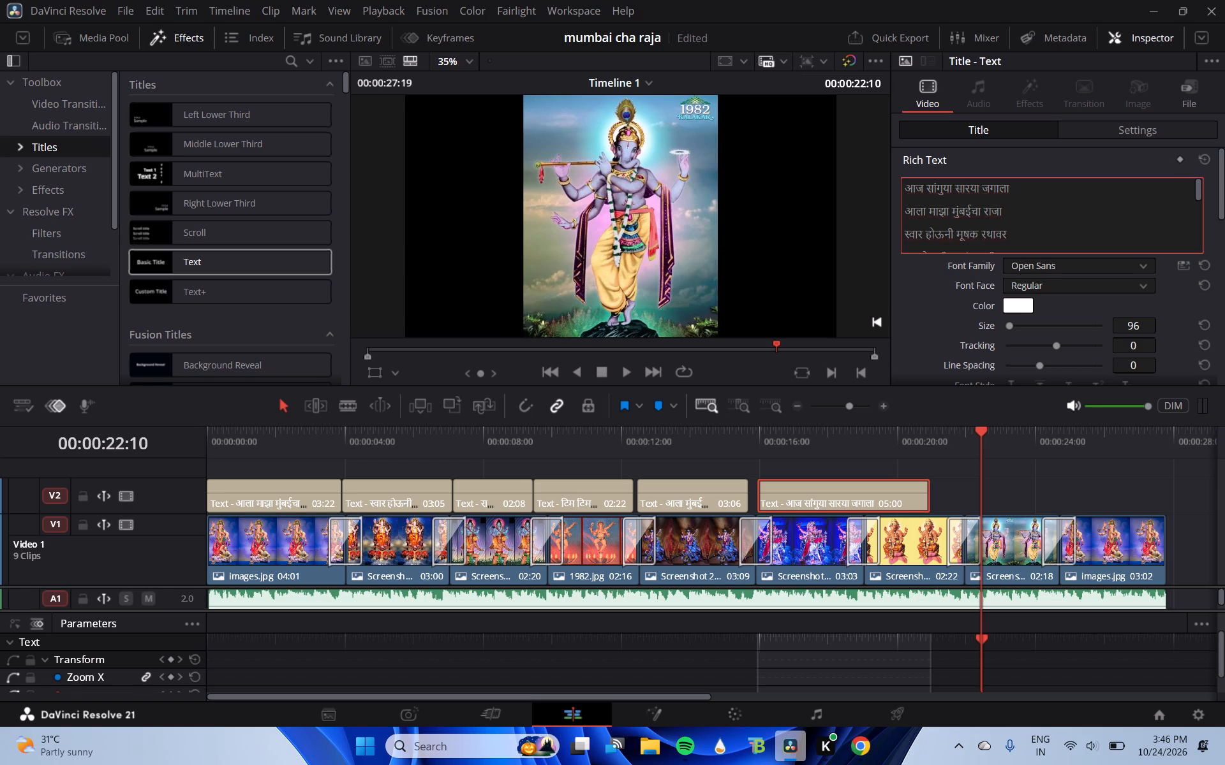
left_click_drag(904, 188, 1036, 262)
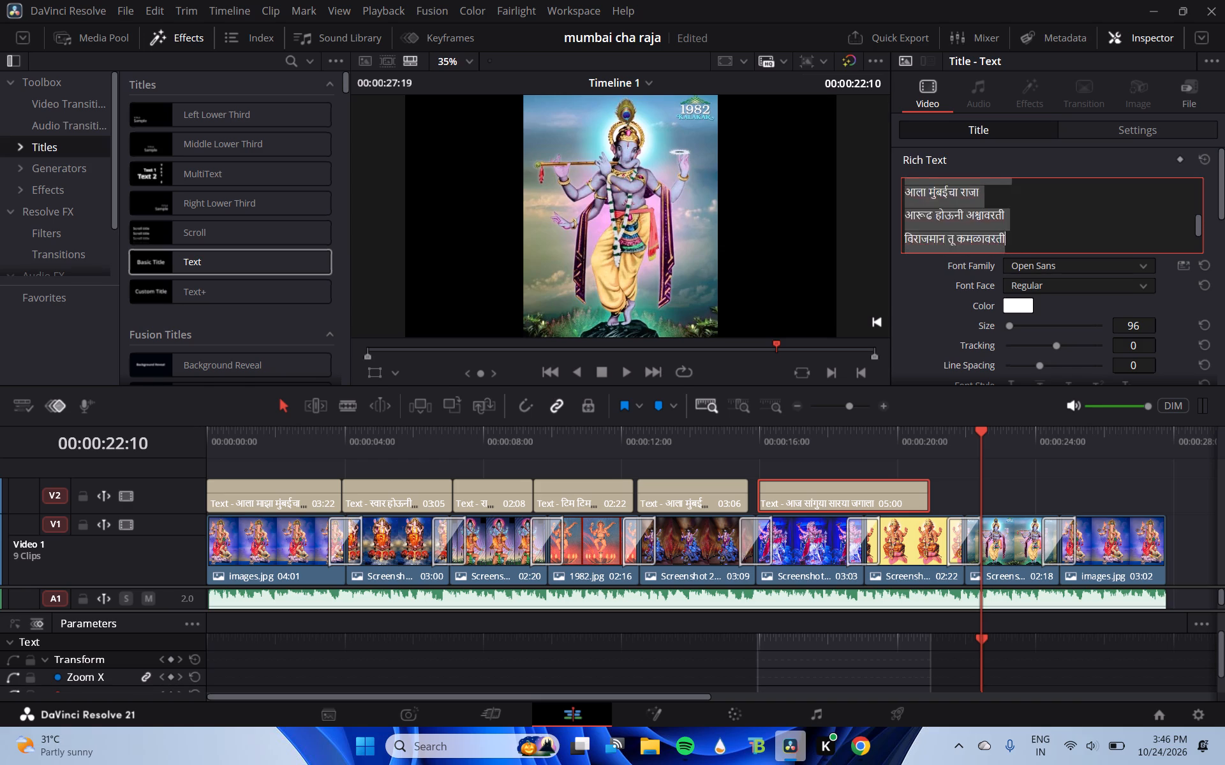
left_click_drag(1036, 262, 1032, 191)
key("BackSpace")
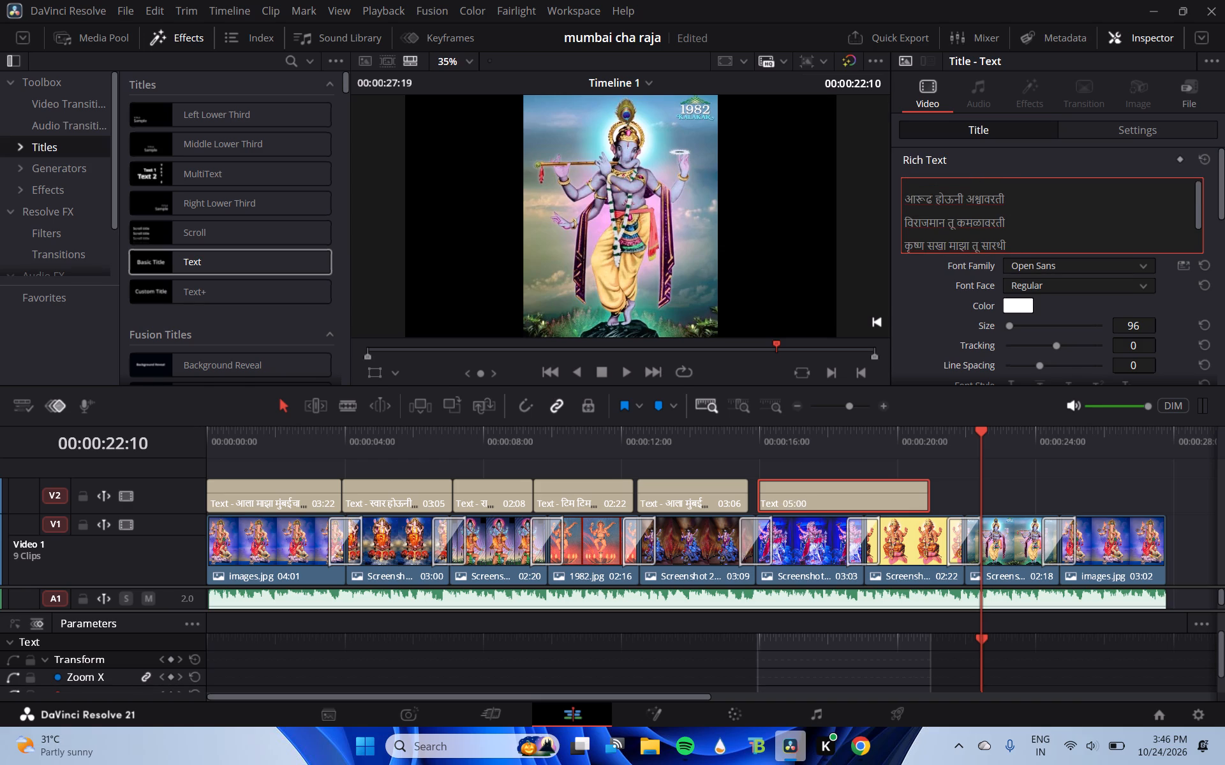
key("Down")
key("BackSpace")
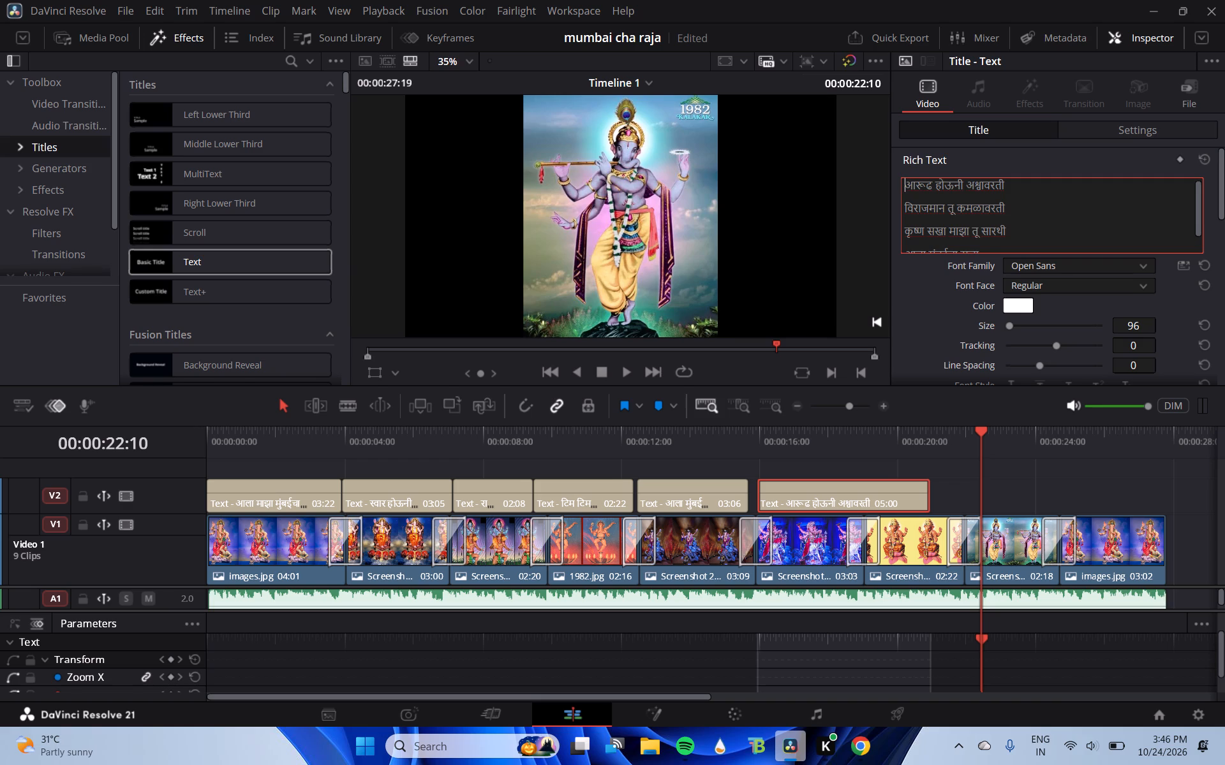
Delete all lyric lines below "आरूढ होऊनी अश्वावरती", leaving only that line in the sixth title.
left_click_drag(902, 208, 1060, 286)
key("BackSpace")
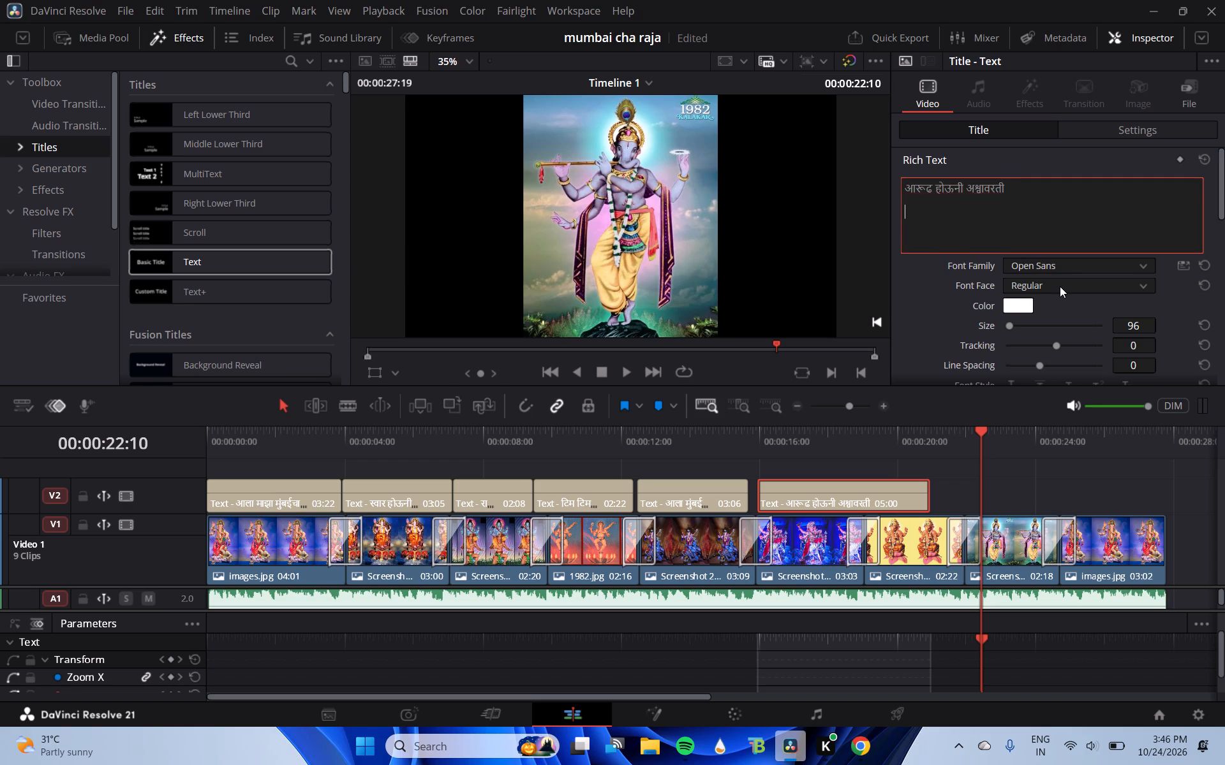
key("BackSpace")
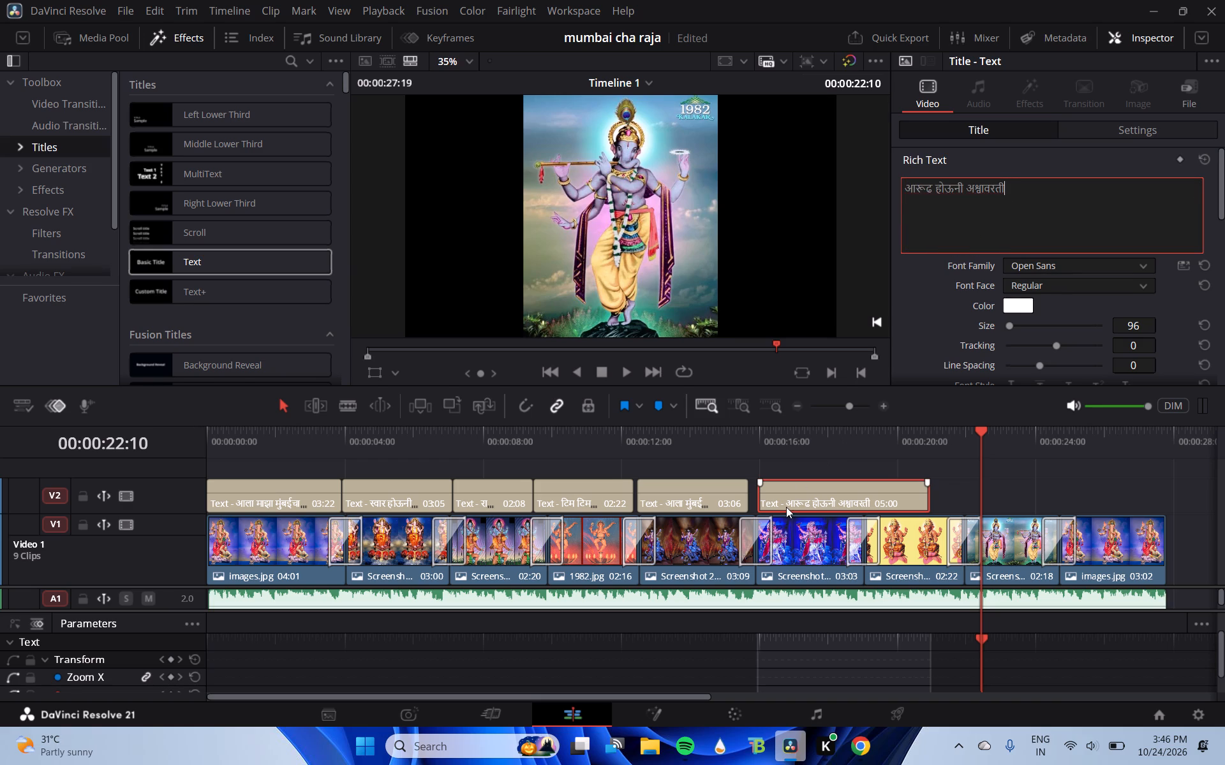
Show the sixth title at about 00:00:16:16 and move its text down over the lower part of the image.
left_click(785, 507)
left_click(783, 441)
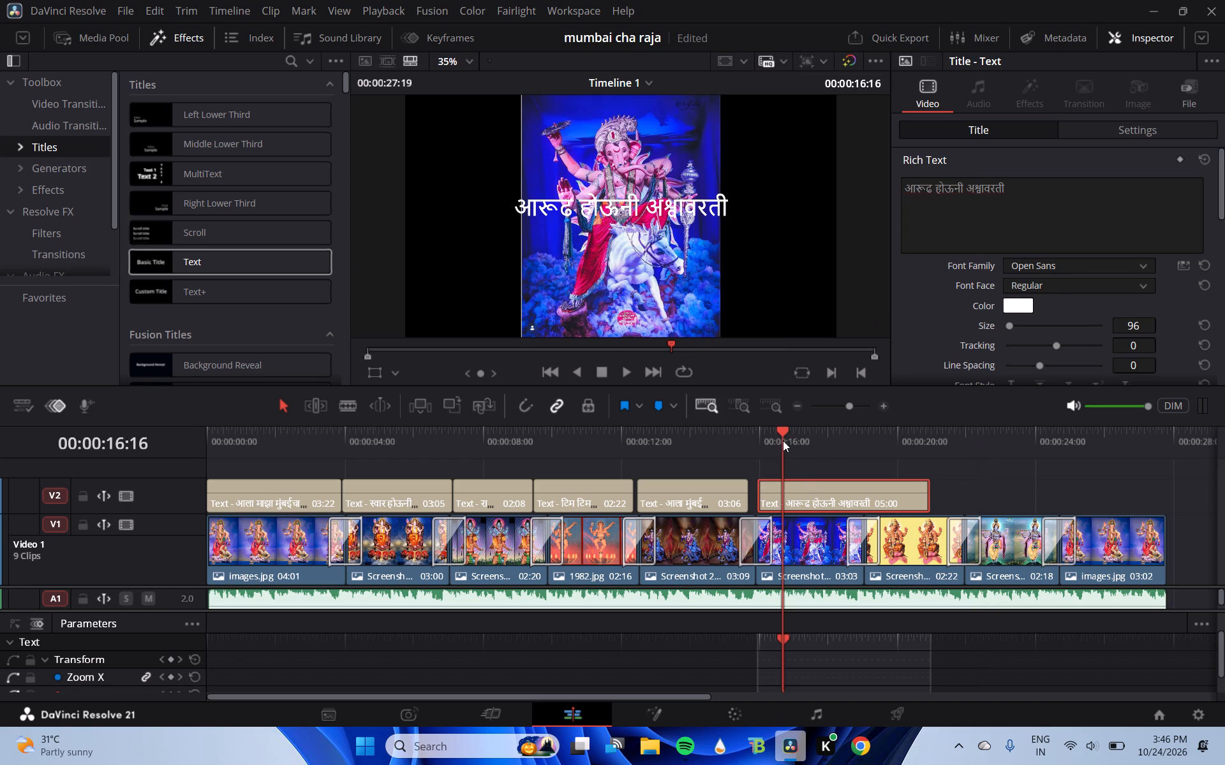
left_click(642, 207)
left_click_drag(642, 207, 640, 252)
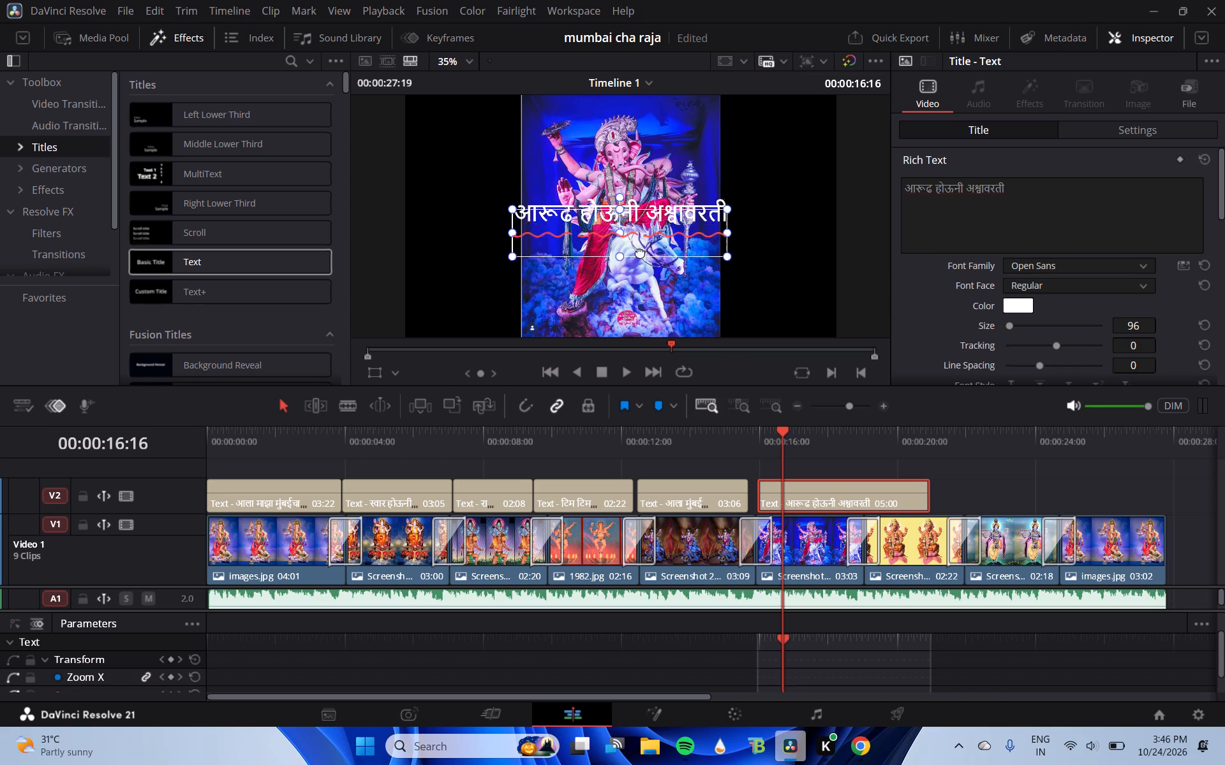
left_click_drag(640, 252, 650, 277)
left_click(760, 281)
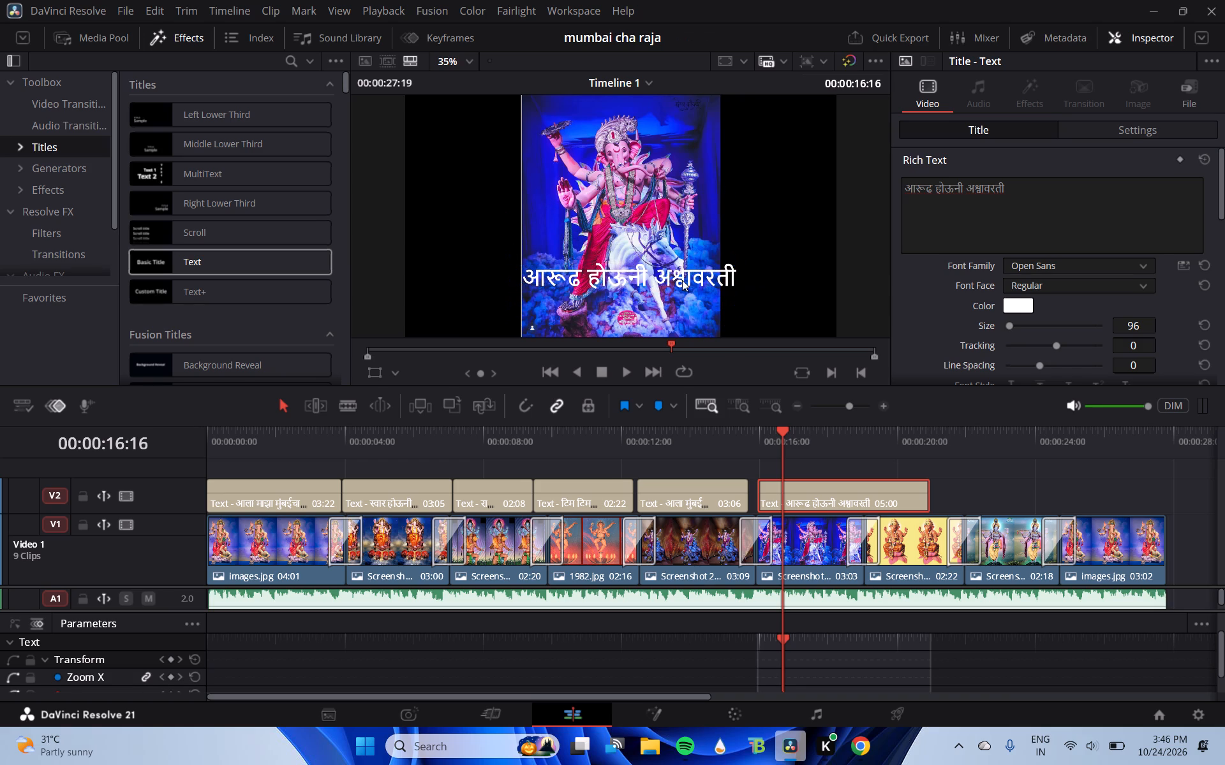
left_click(688, 284)
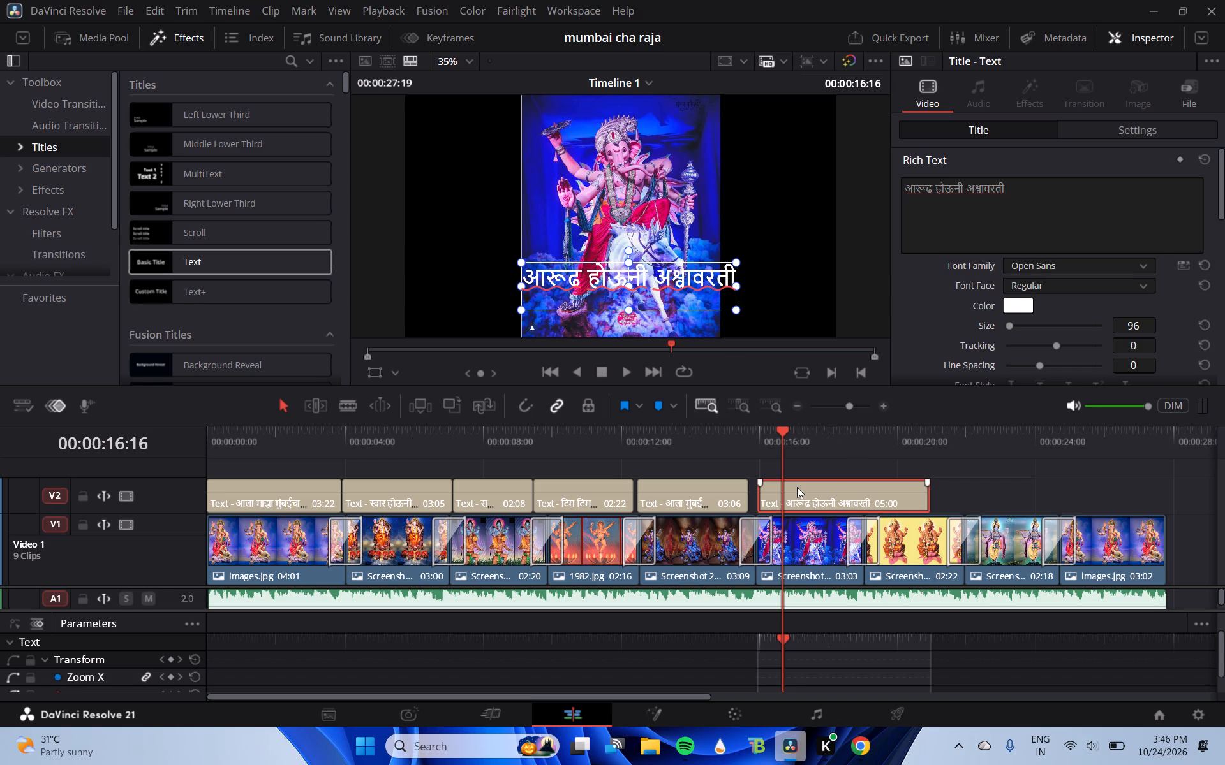
Trim the end of the sixth title on Video 2 to a duration of 02:14 and play through it.
left_click_drag(928, 500, 857, 502)
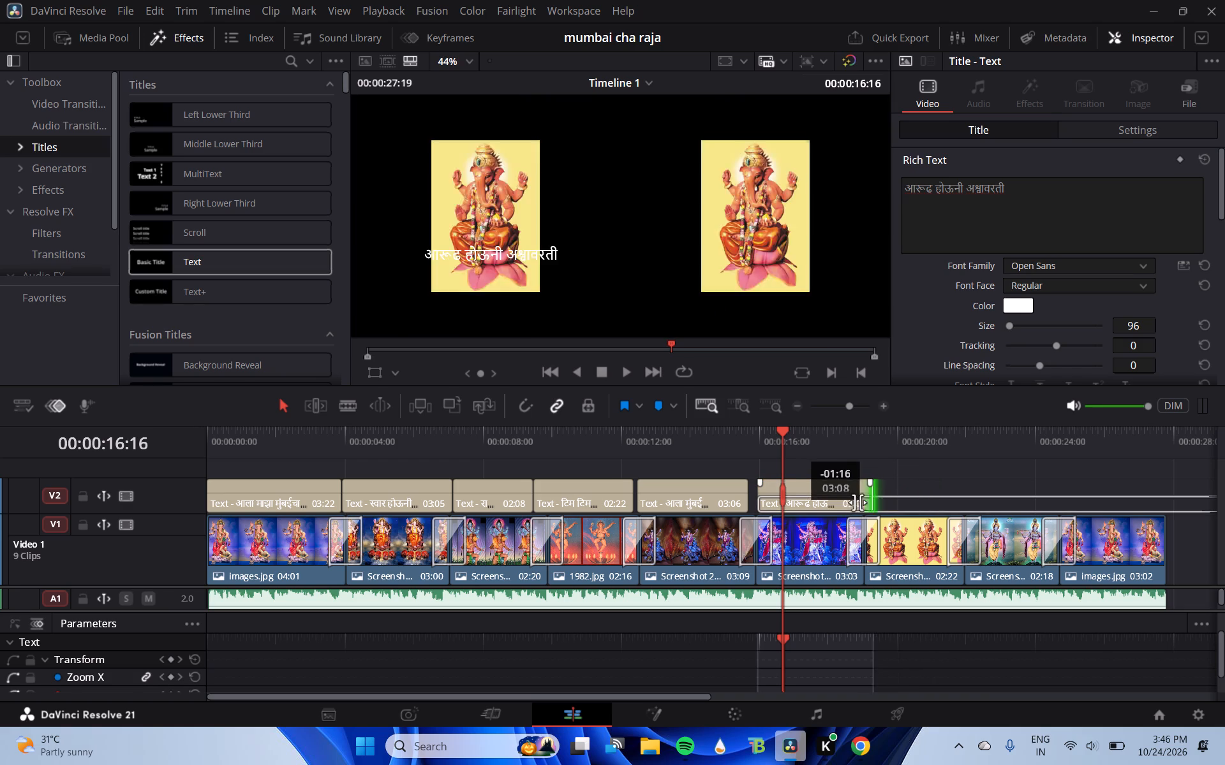
left_click_drag(857, 502, 833, 506)
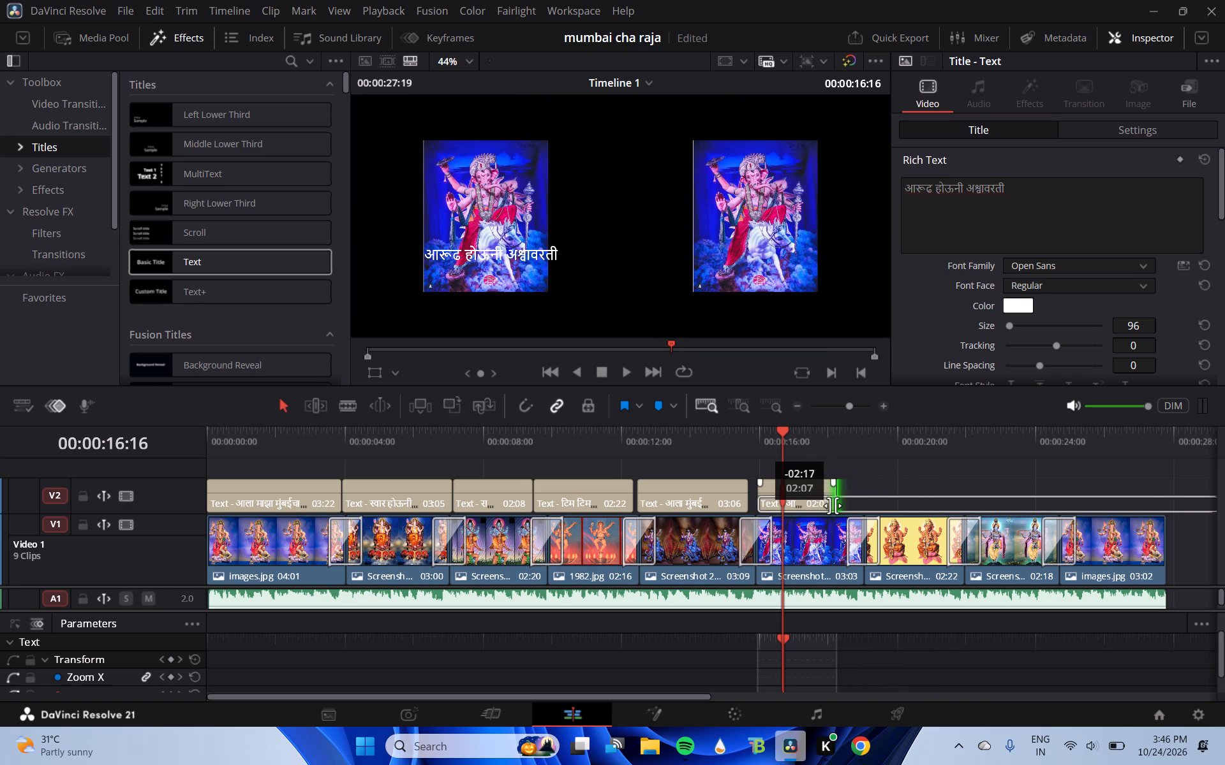
left_click_drag(833, 506, 844, 507)
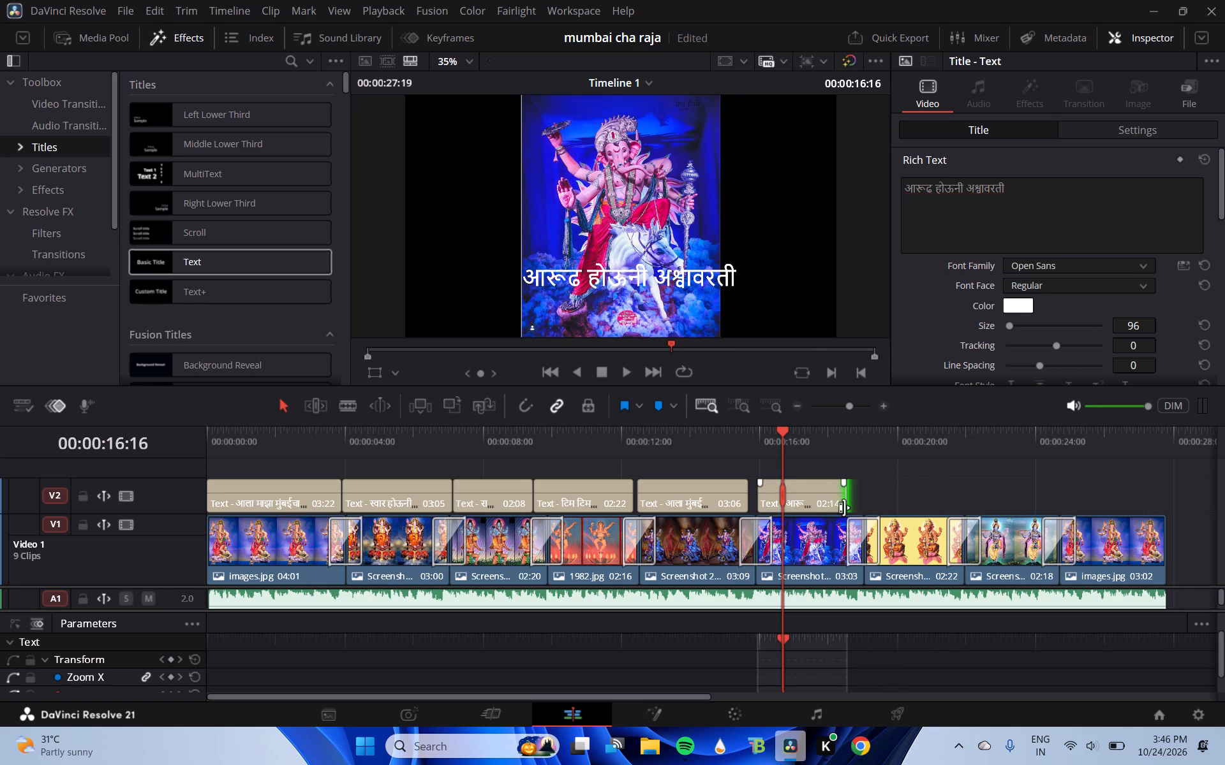
left_click(750, 432)
key("space")
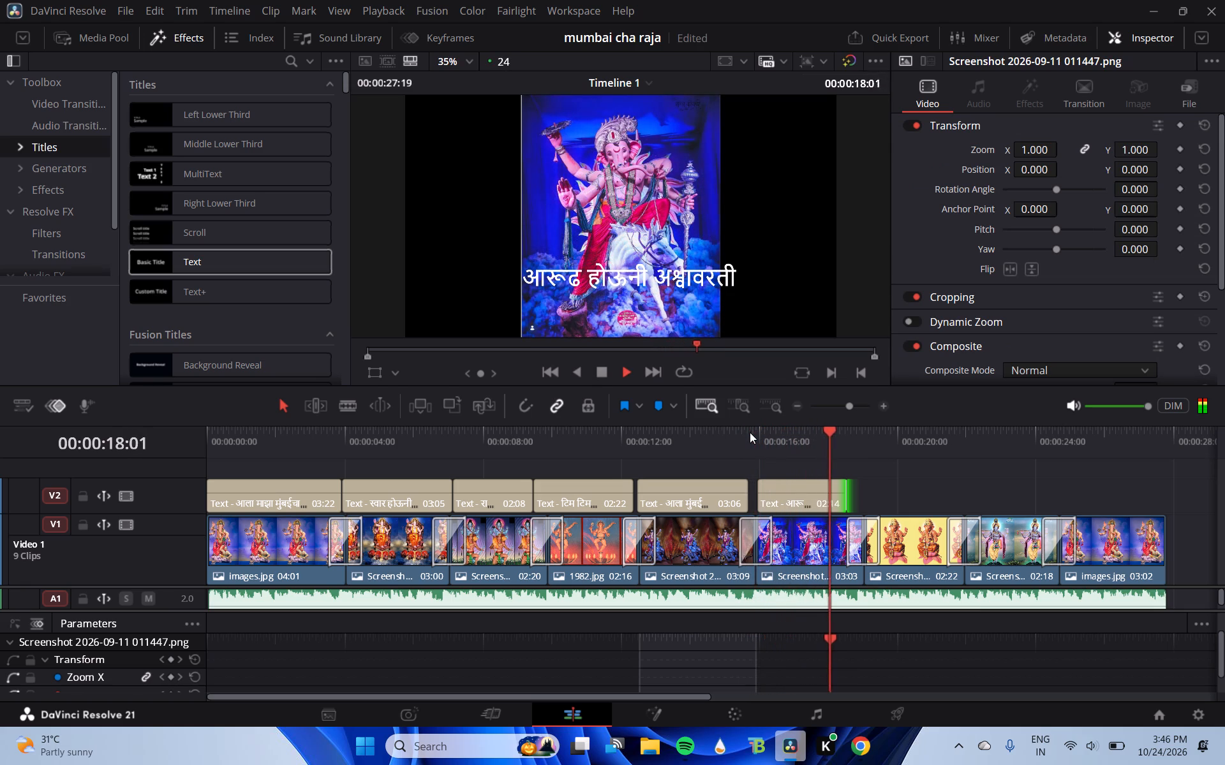
key("space")
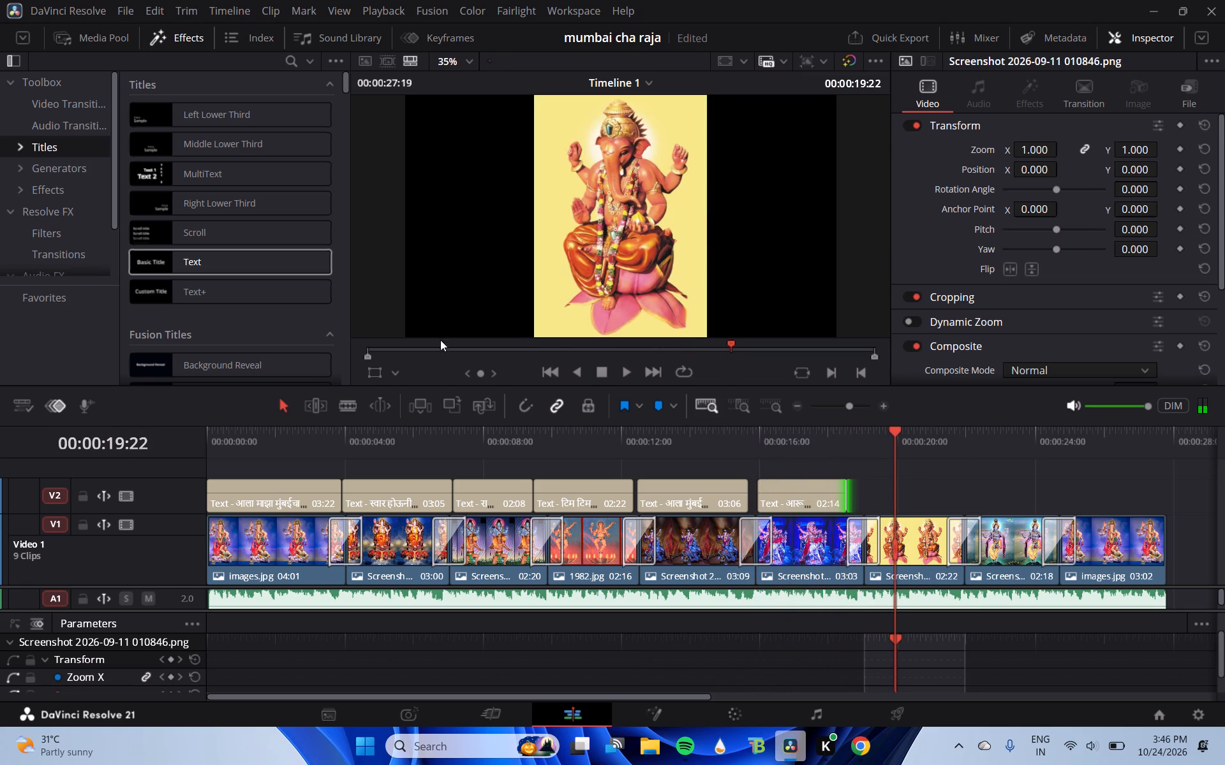
Add a seventh Text title on Video 2 over the yellow-background Ganesha image, starting at about 00:00:19:05.
left_click_drag(218, 261, 627, 486)
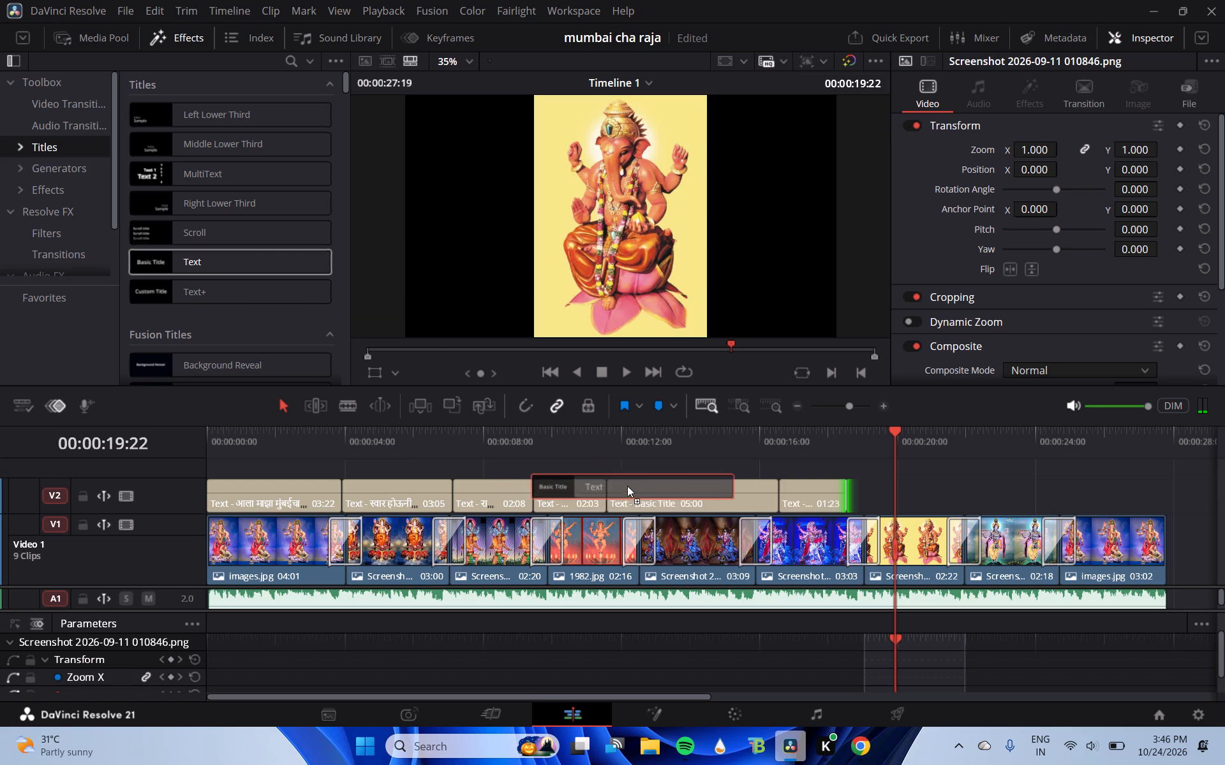
left_click_drag(627, 486, 861, 486)
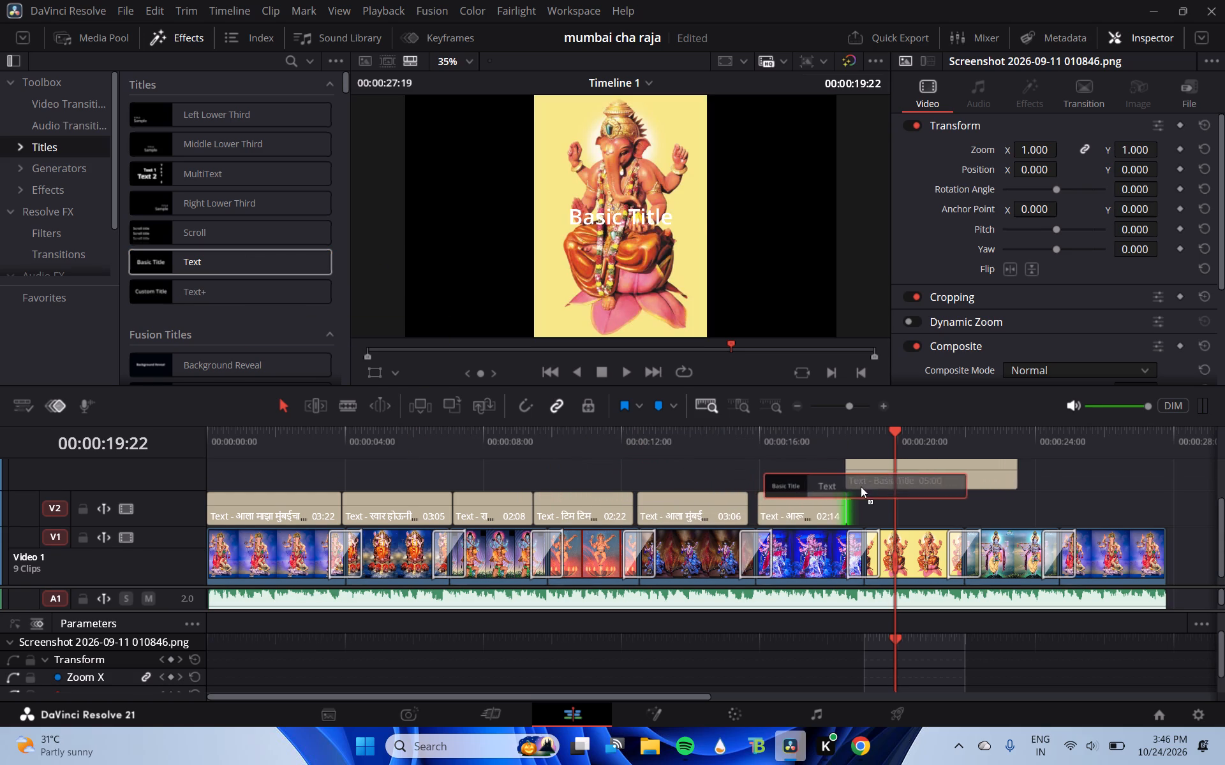
left_click_drag(861, 486, 887, 495)
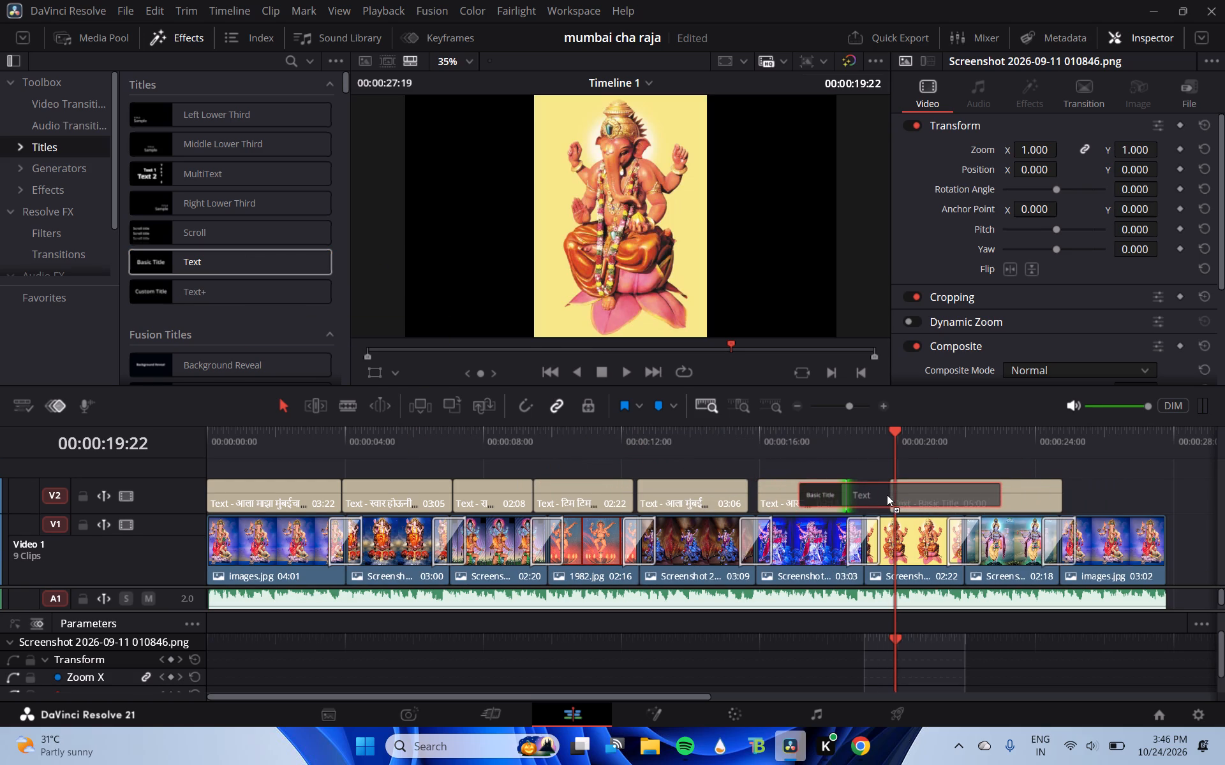
left_click_drag(887, 495, 886, 495)
left_click_drag(935, 494, 918, 494)
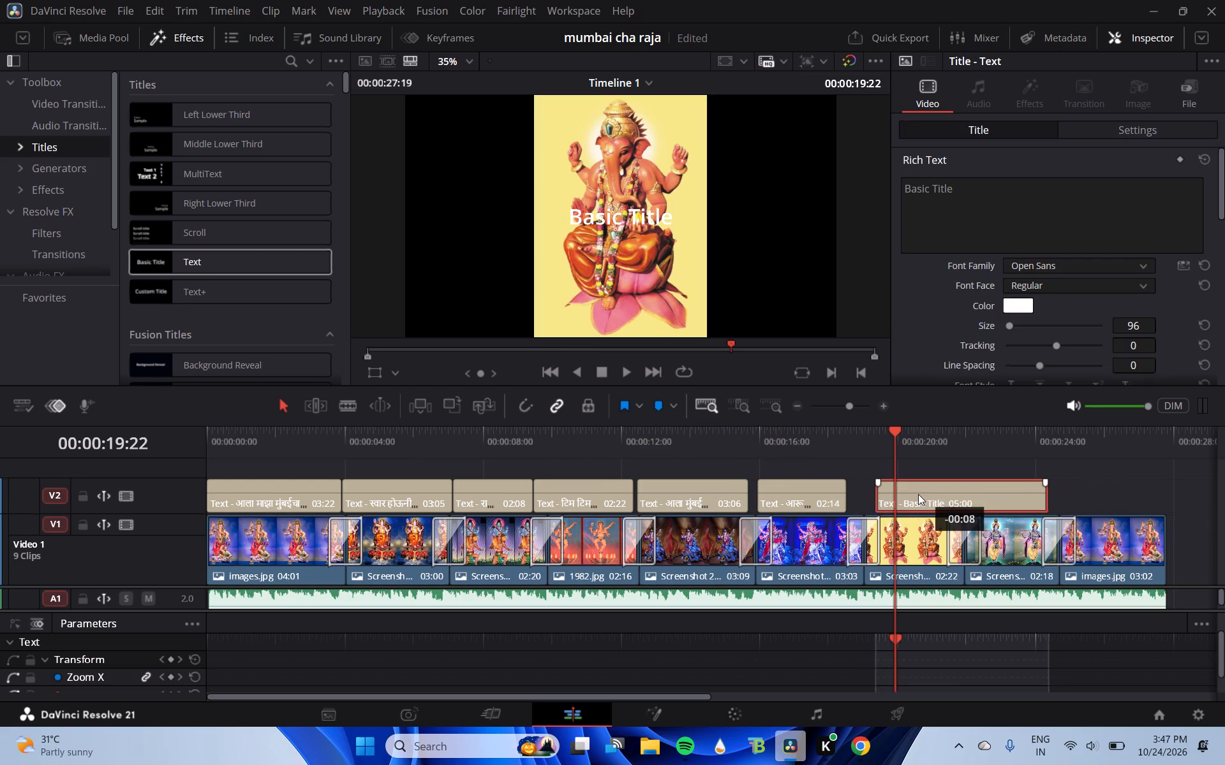
left_click_drag(918, 494, 915, 495)
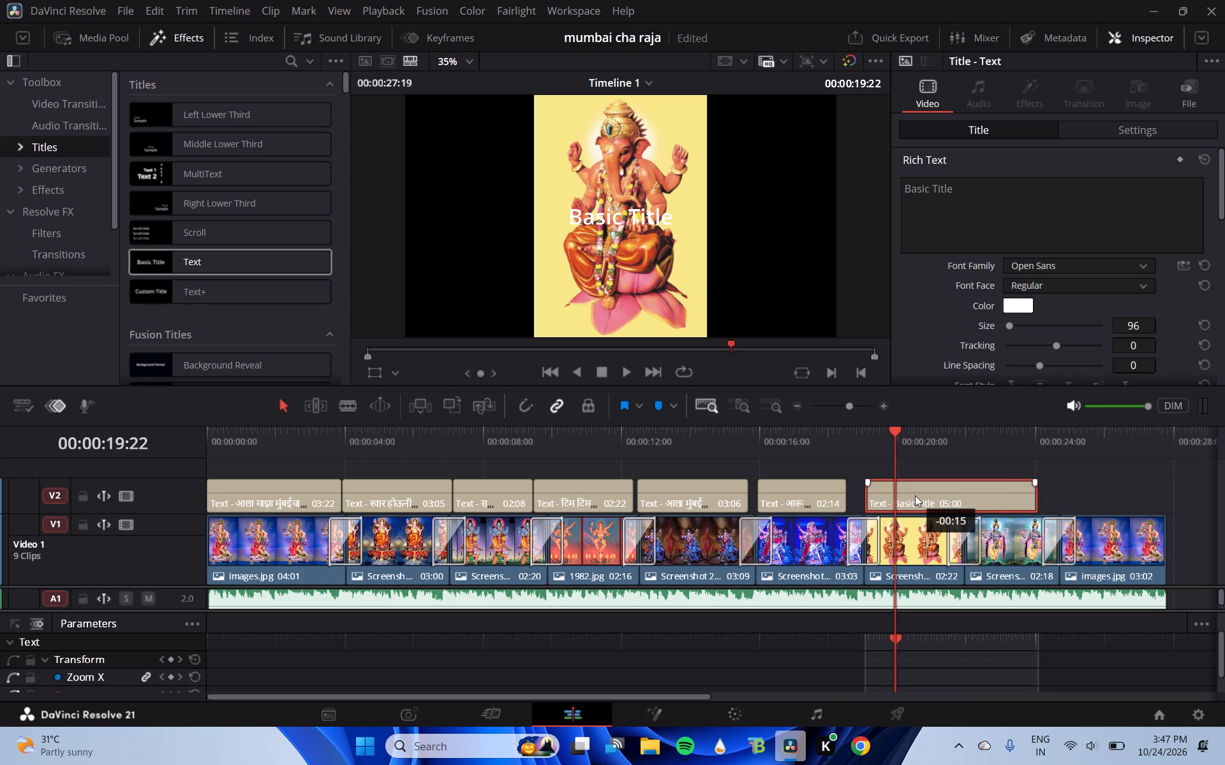
left_click_drag(915, 495, 918, 495)
Trim the end of the seventh title on Video 2 to a duration of 02:08.
left_click_drag(1041, 495, 960, 504)
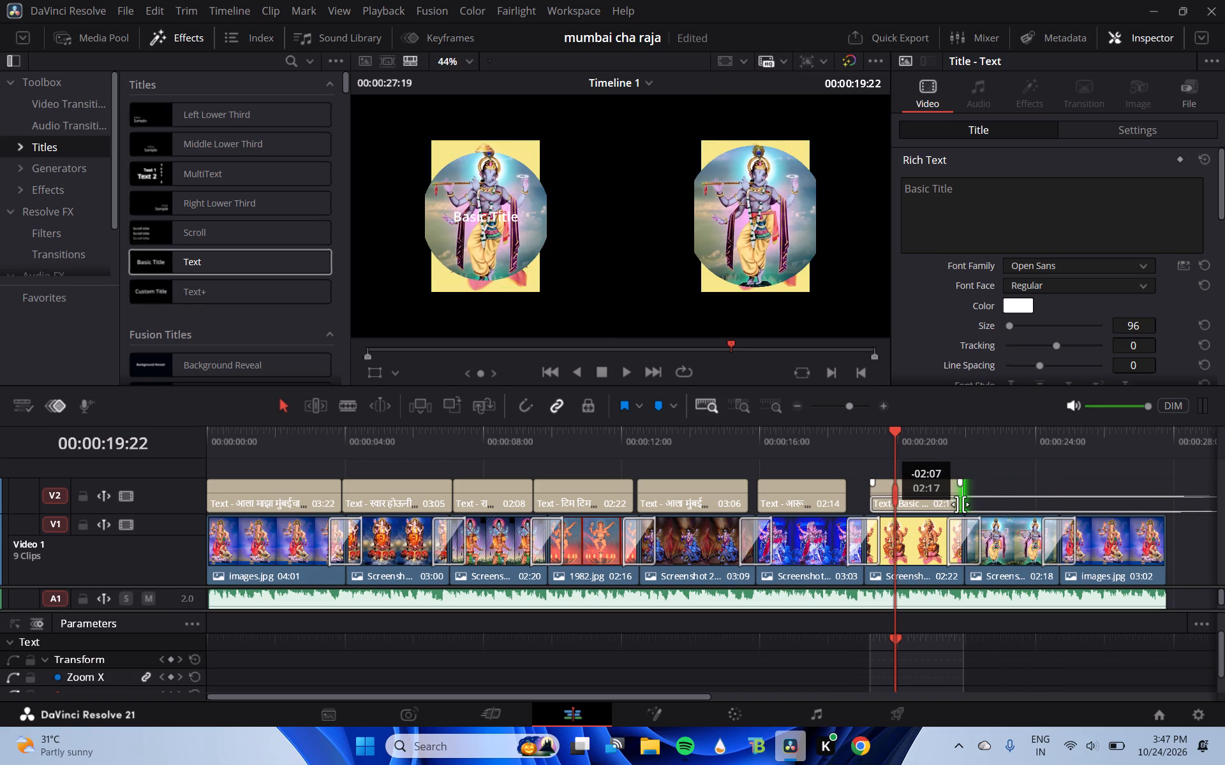
left_click_drag(960, 504, 947, 508)
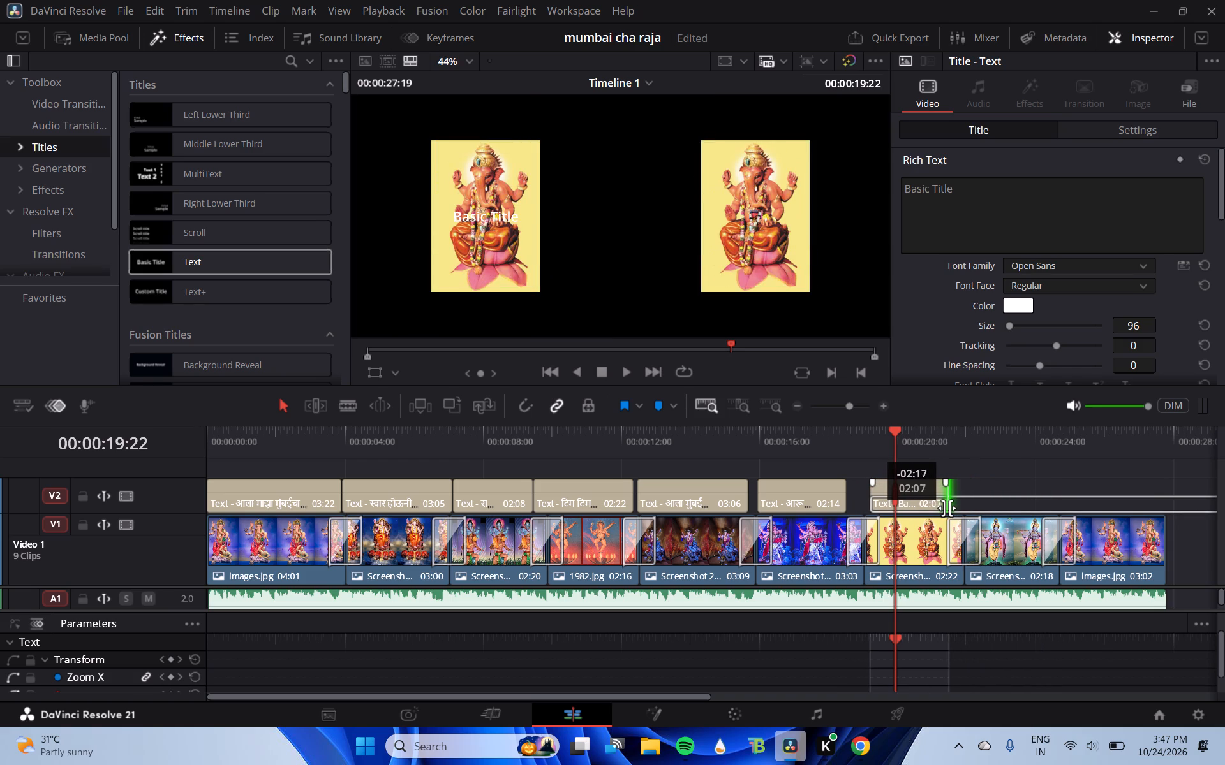
left_click_drag(947, 508, 949, 508)
Replace the seventh title's "Basic Title" placeholder text with the full copied Marathi lyrics.
left_click(927, 200)
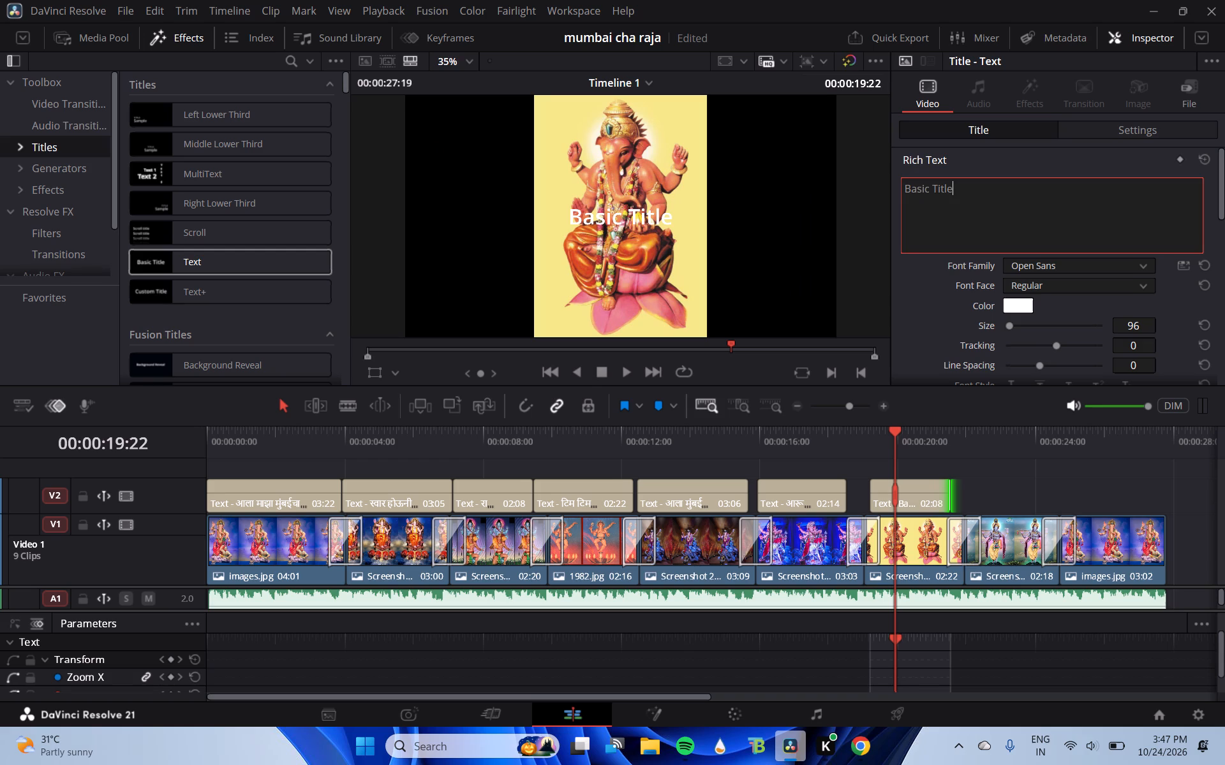
key("BackSpace")
key("BackSpace")
key("BackSpace")
key("BackSpace")
key("BackSpace")
key("BackSpace")
key("BackSpace")
key("BackSpace")
key("BackSpace")
key("BackSpace")
key("BackSpace")
key("BackSpace")
key("BackSpace")
key("BackSpace")
key("BackSpace")
key("BackSpace")
key("BackSpace")
key("BackSpace")
key("BackSpace")
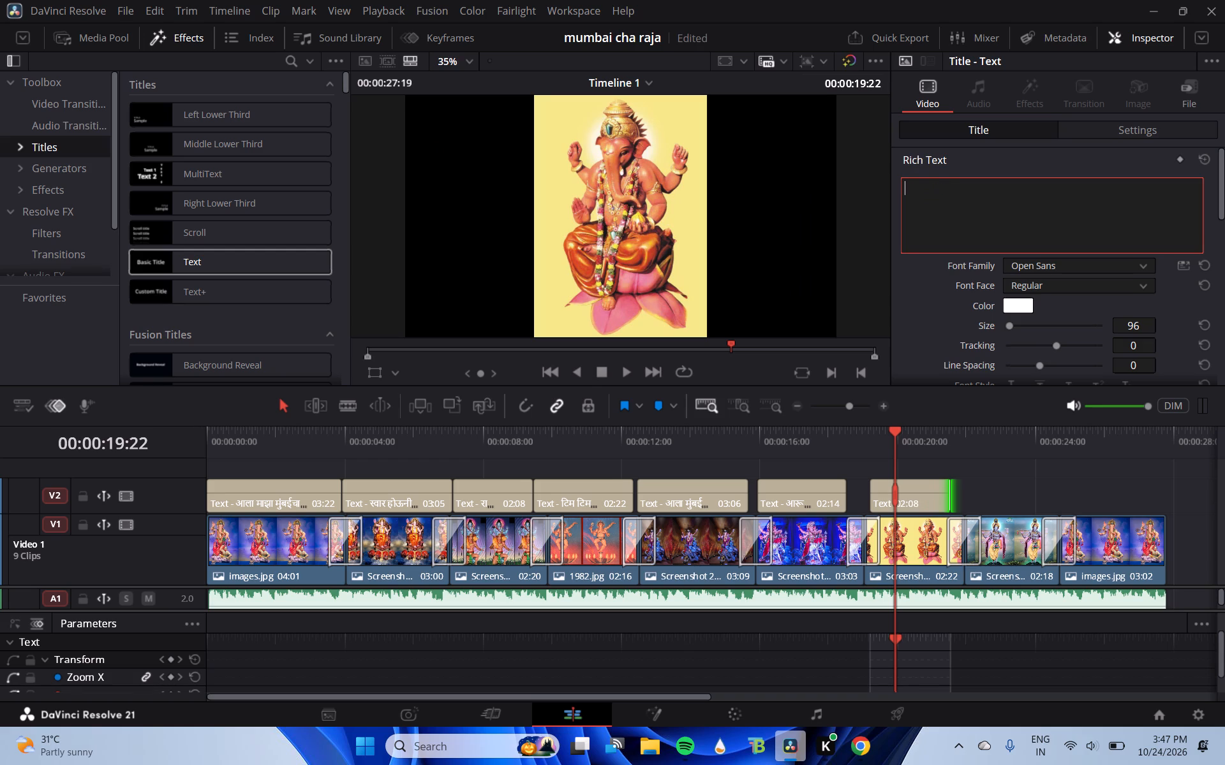
key("ctrl+v")
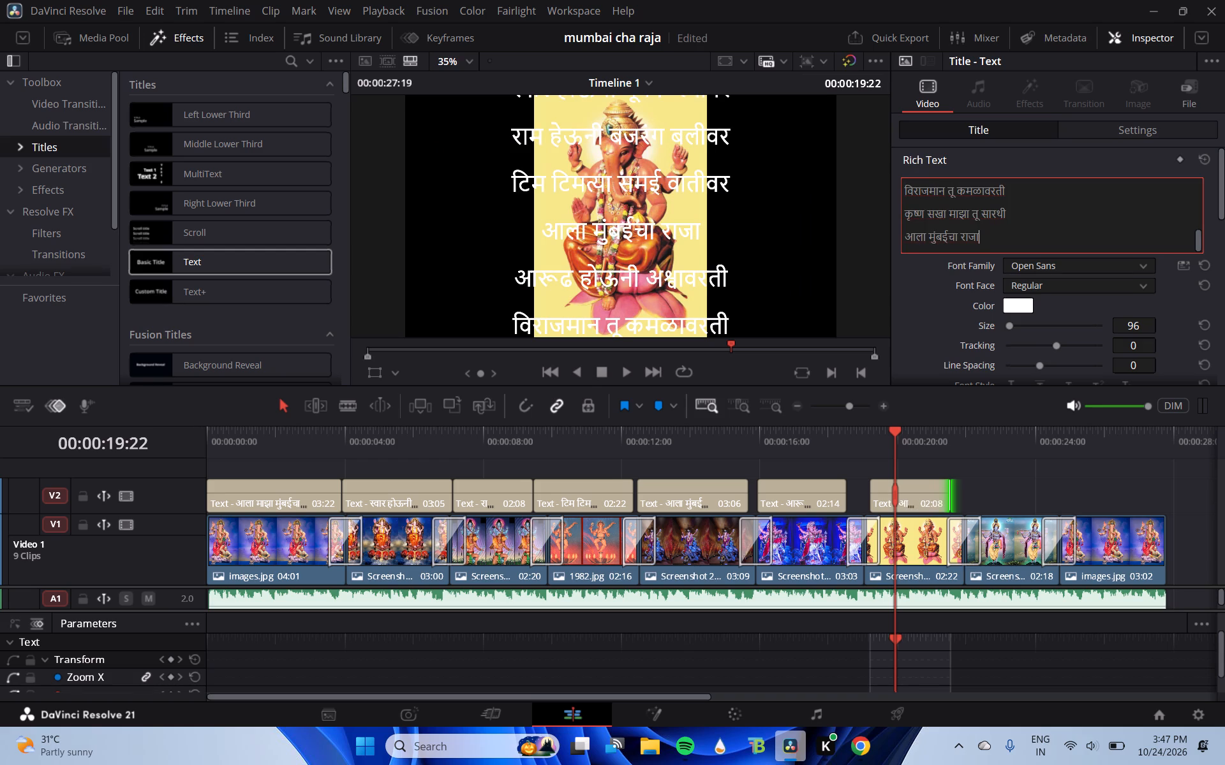
Cut the seventh title's lyrics down to the single line "विराजमान तू कमळावरती", leaving no blank lines.
scroll(1005, 216, "up", 1)
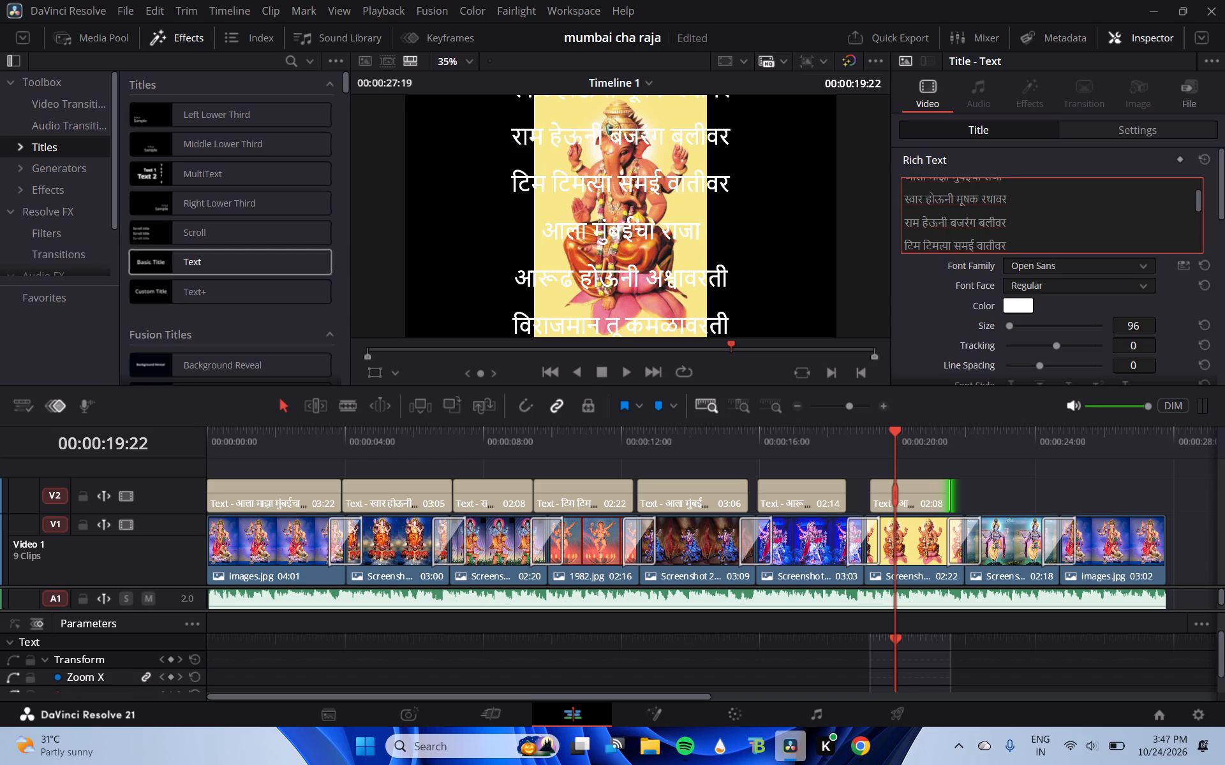
scroll(1005, 216, "up", 1)
scroll(1005, 216, "down", 2)
scroll(1005, 216, "up", 4)
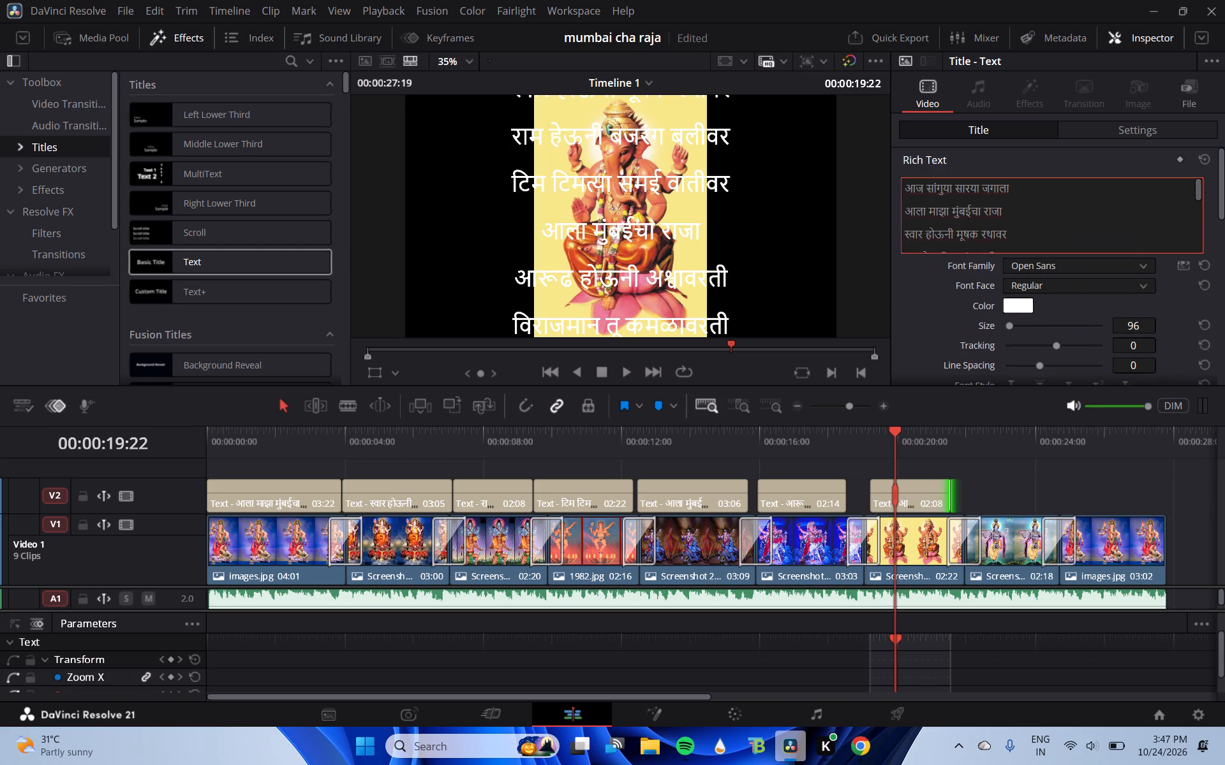
left_click_drag(905, 187, 1001, 200)
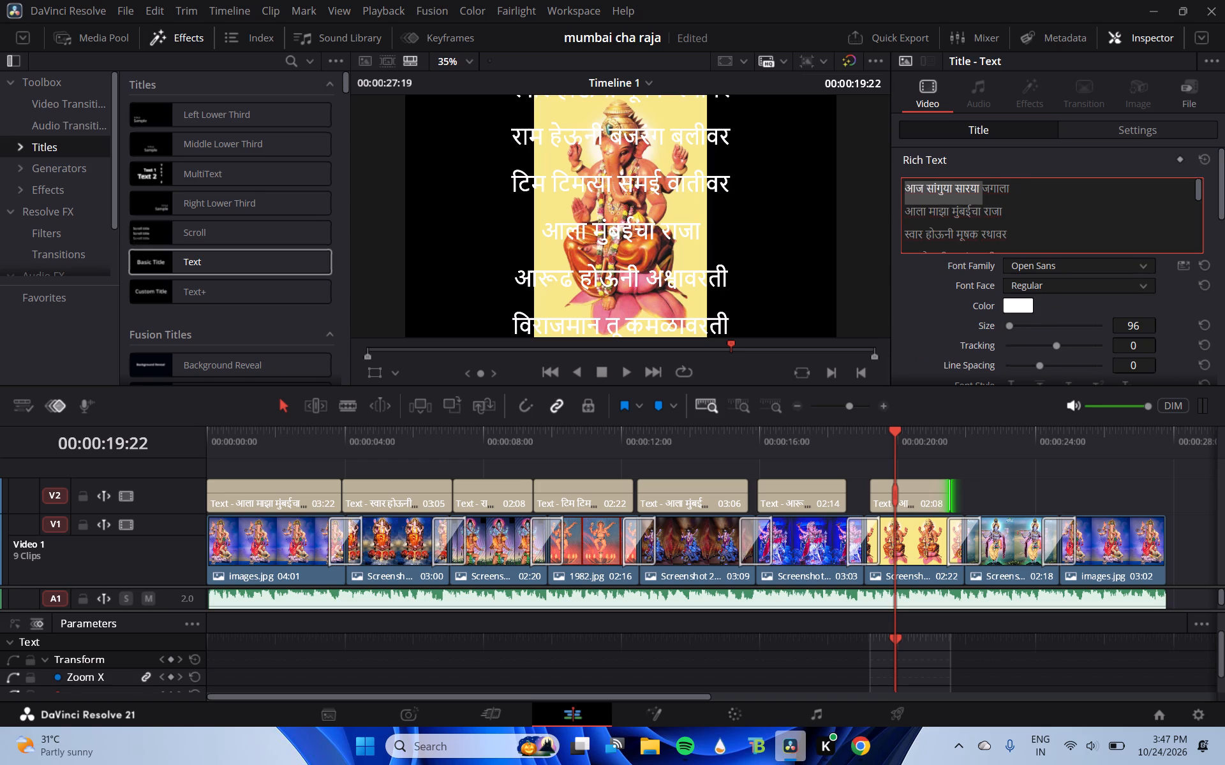
left_click_drag(1001, 200, 1053, 176)
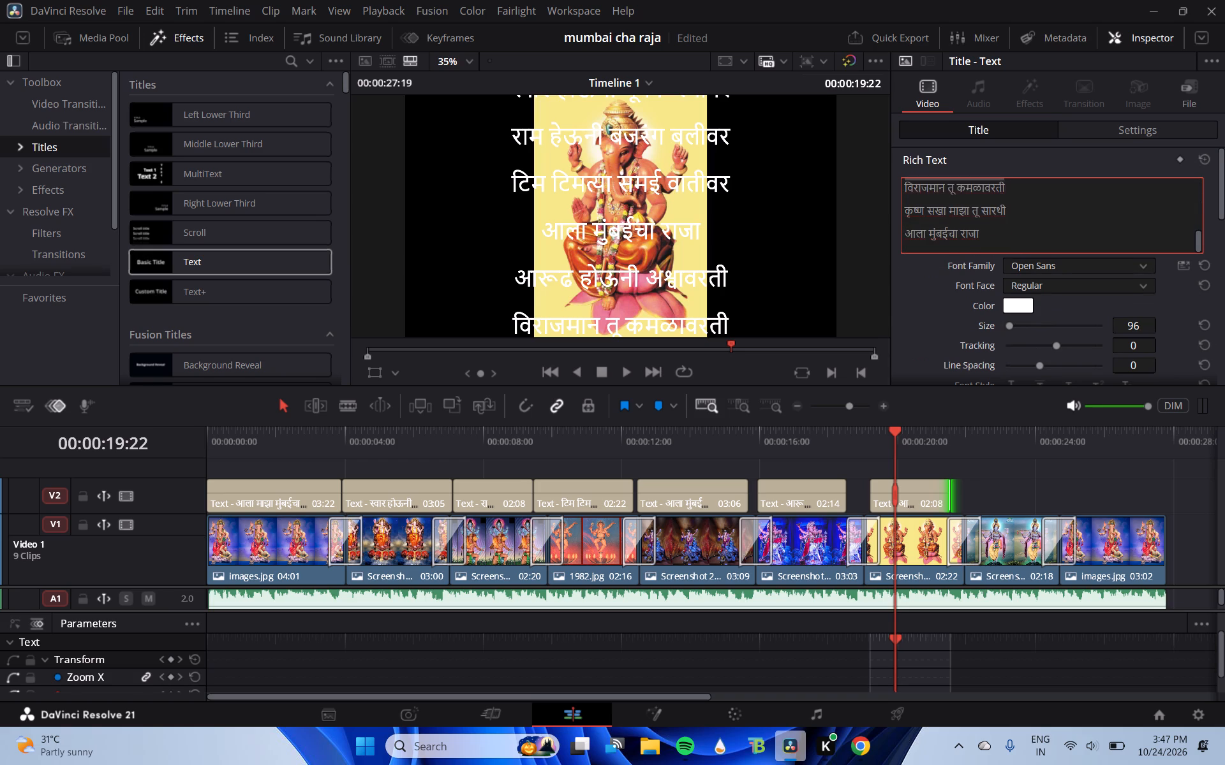
left_click_drag(1053, 176, 1055, 164)
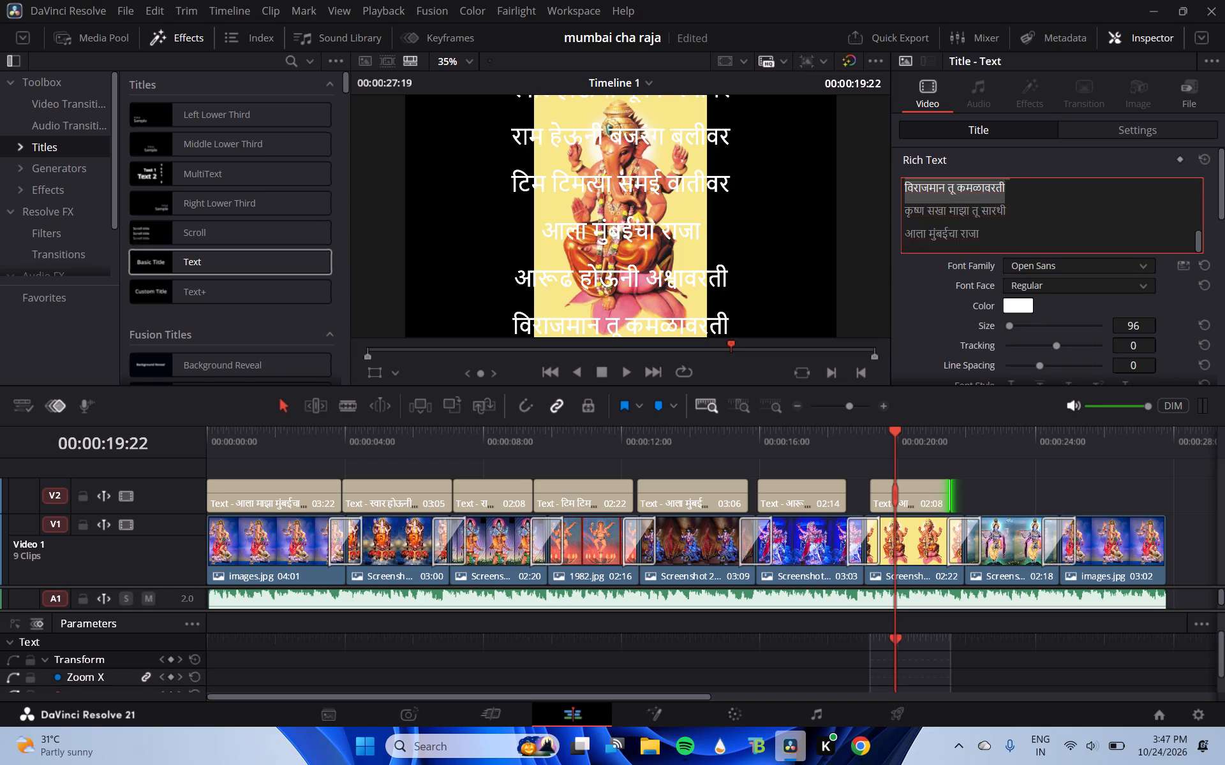
left_click_drag(1055, 164, 1046, 203)
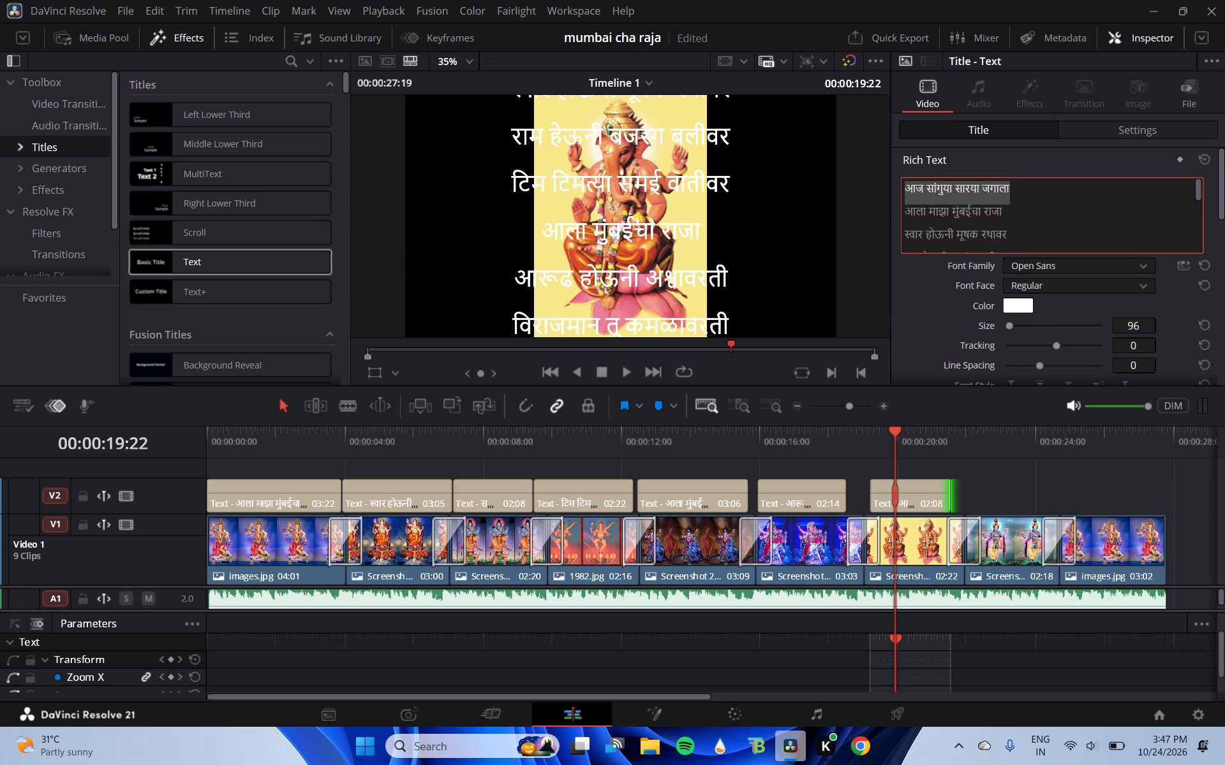
left_click_drag(1046, 203, 1049, 263)
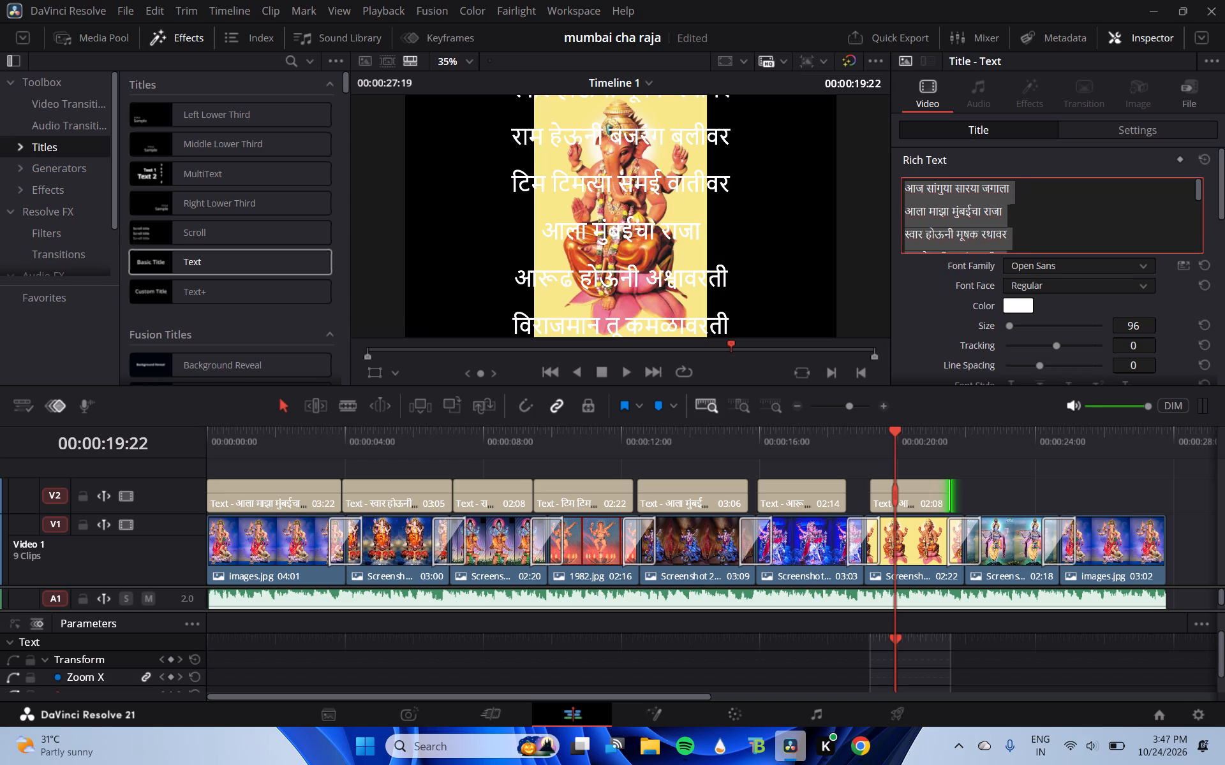
left_click_drag(1049, 263, 1034, 259)
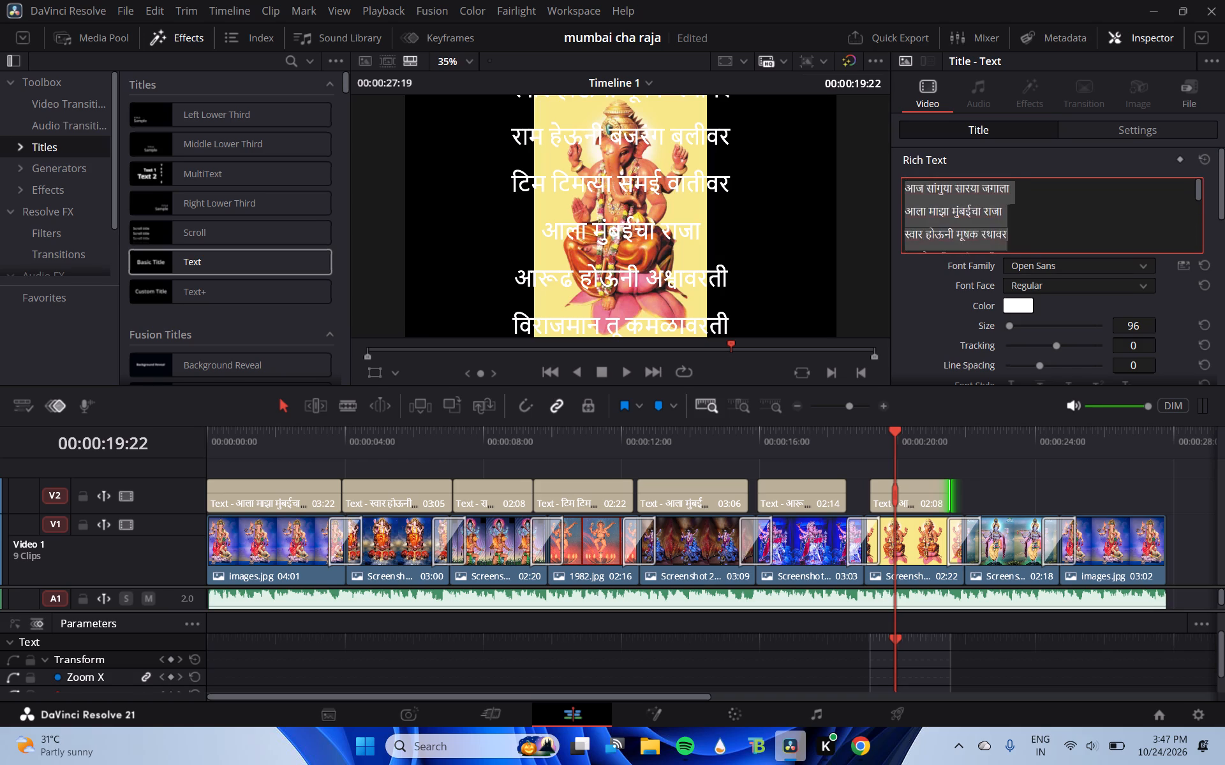
left_click_drag(1034, 259, 1034, 177)
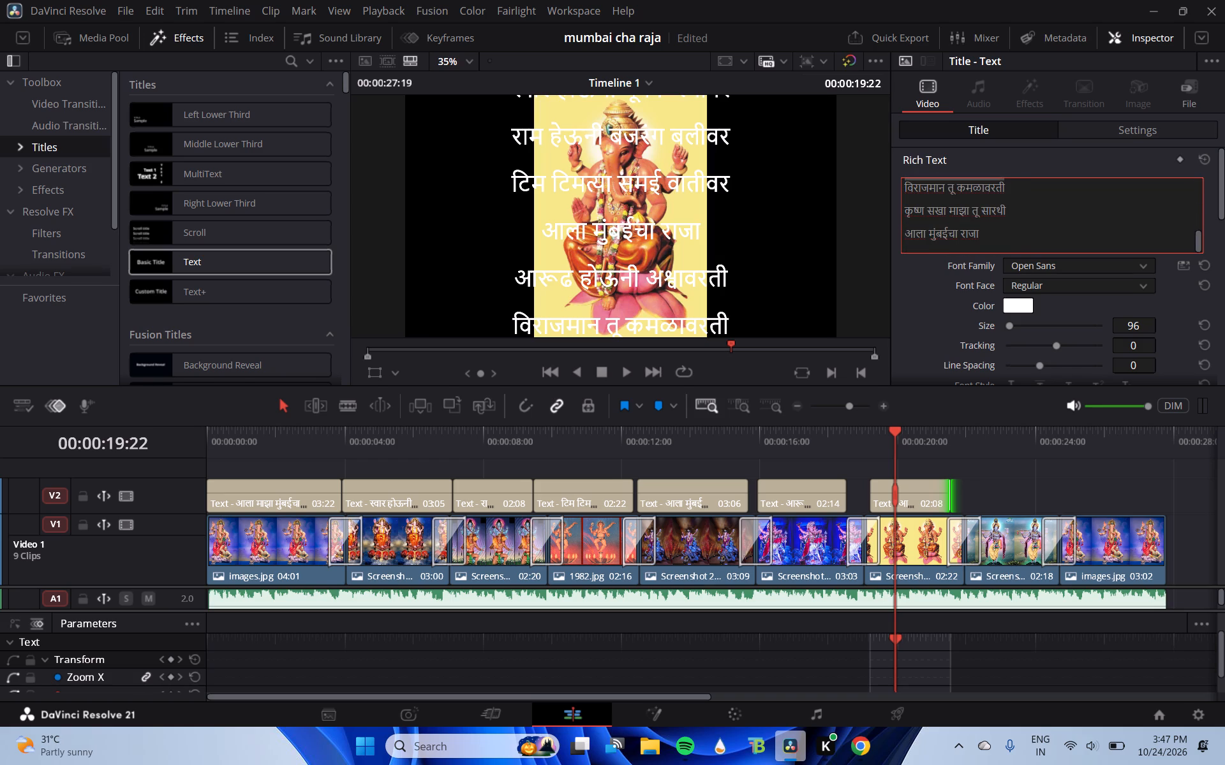
left_click_drag(1034, 177, 1033, 181)
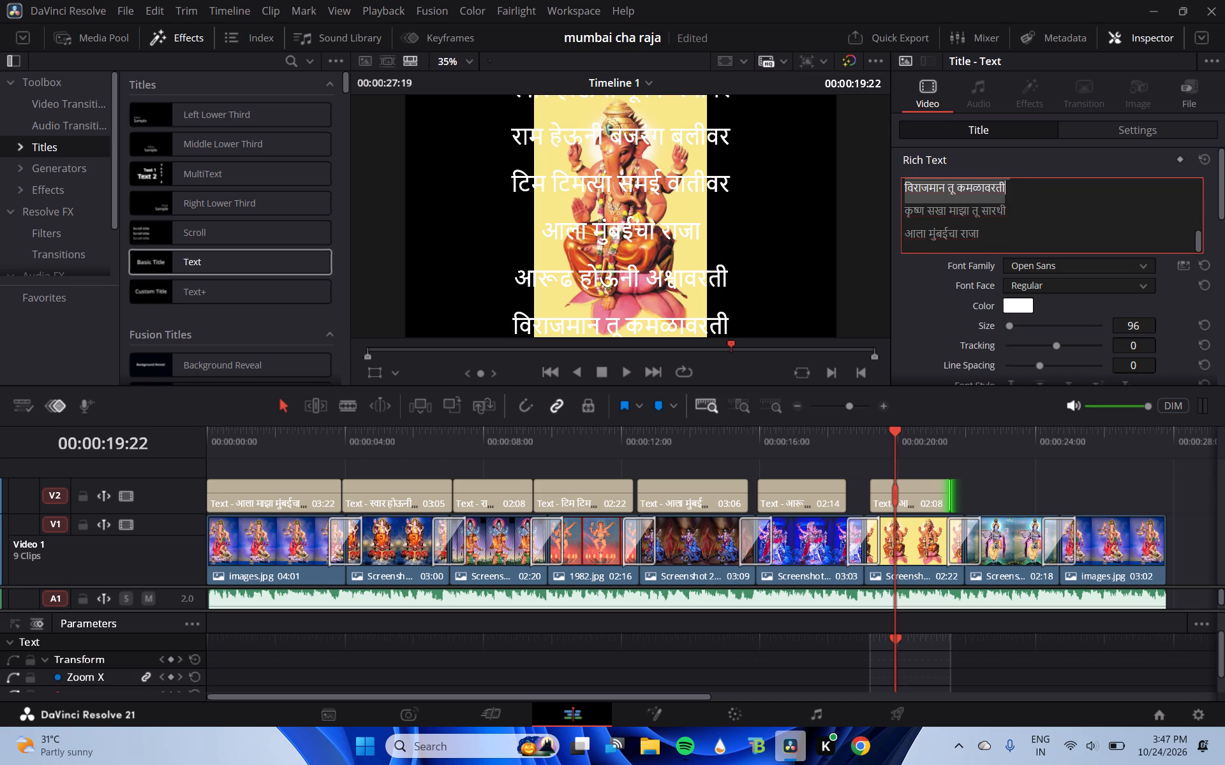
left_click(1021, 231)
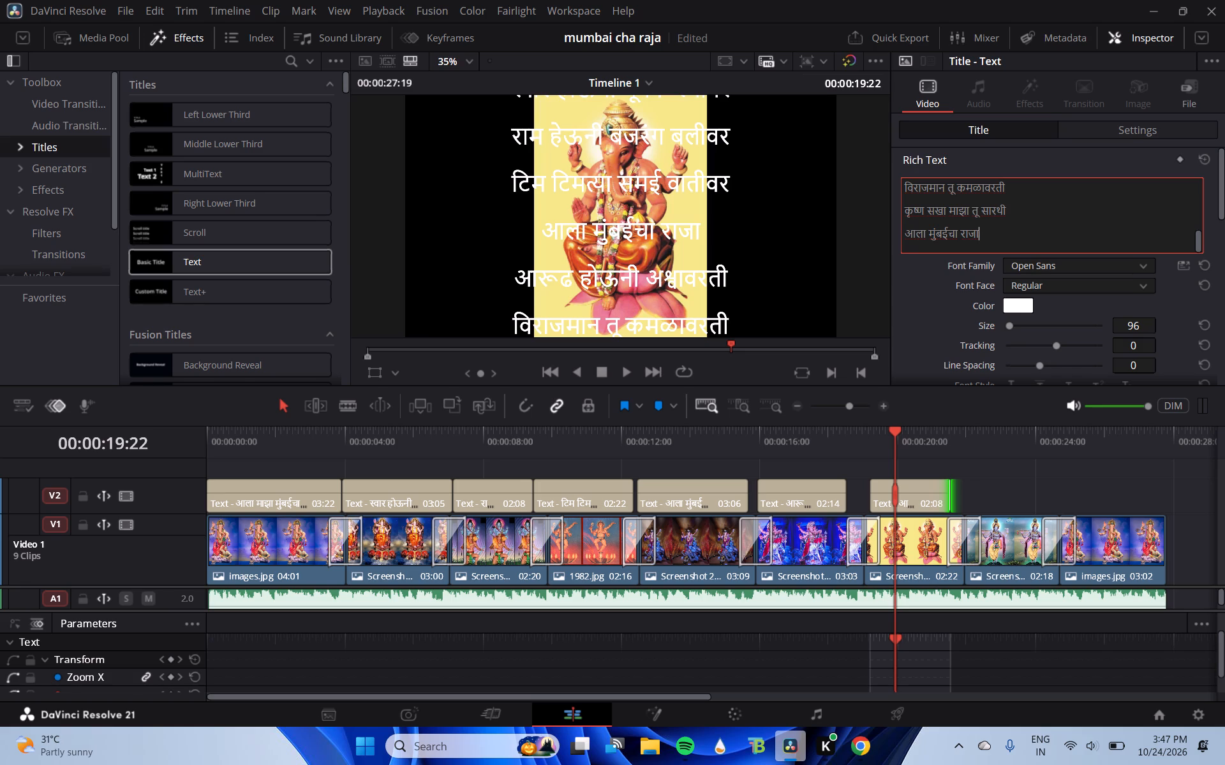
left_click_drag(903, 208, 1043, 252)
key("BackSpace")
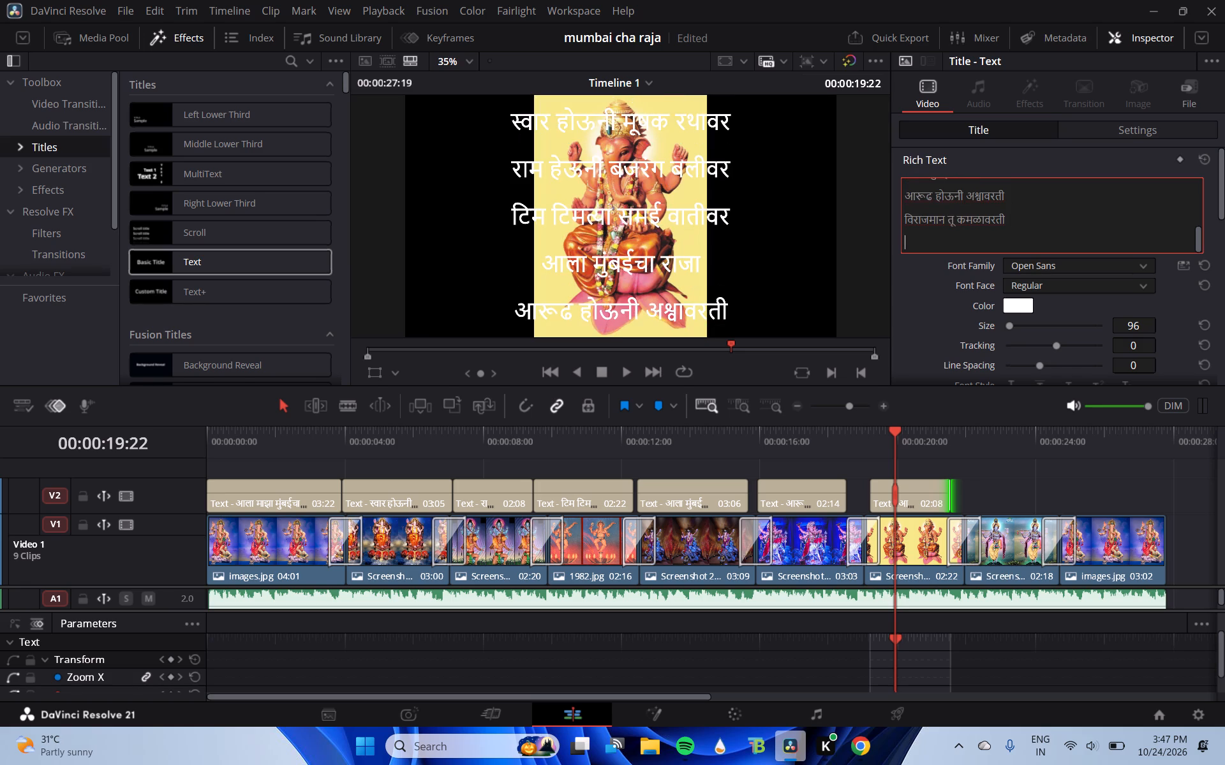
left_click_drag(1020, 195, 813, 115)
key("BackSpace")
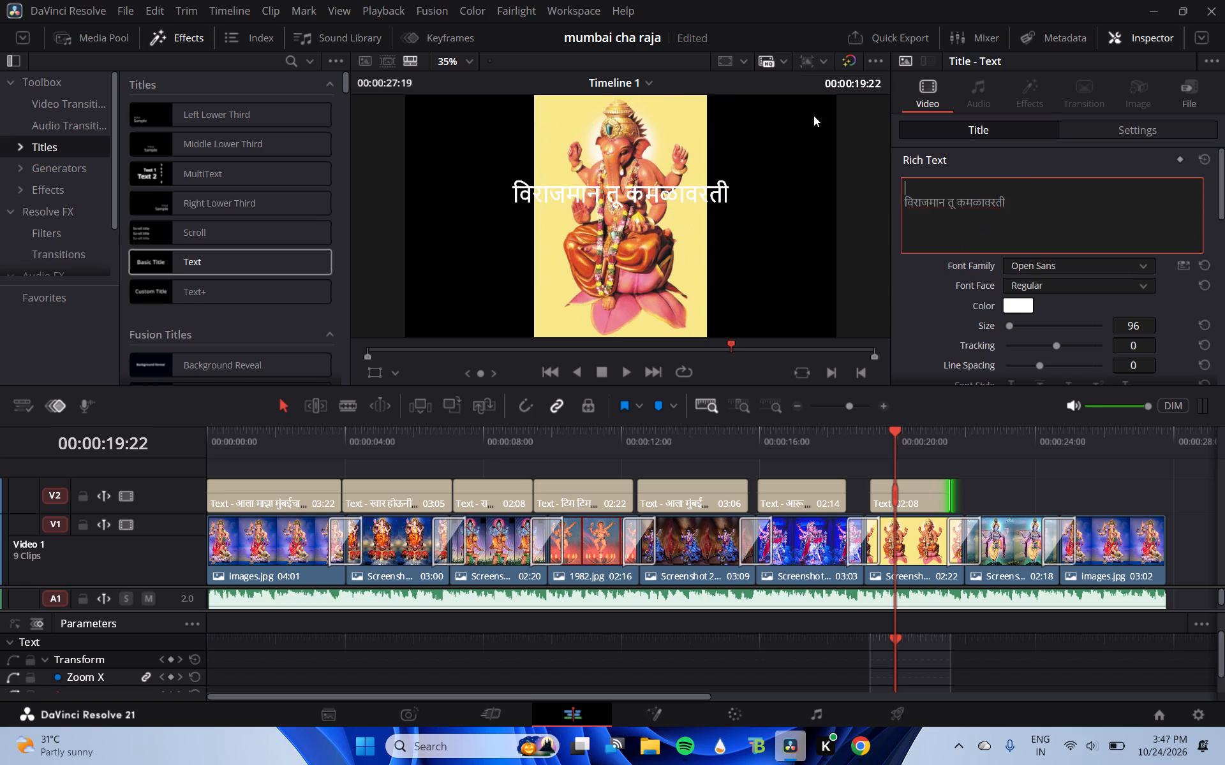
key("Down")
key("BackSpace")
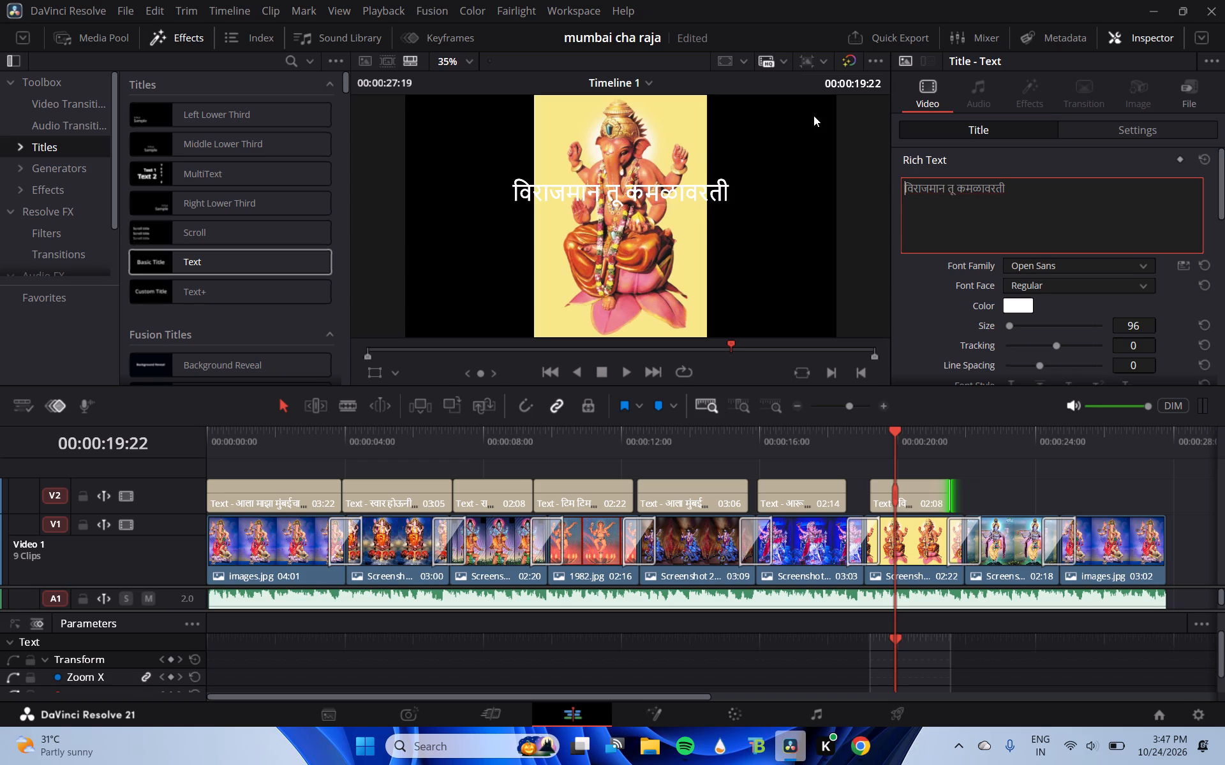
key("Down")
key("Down")
key("BackSpace")
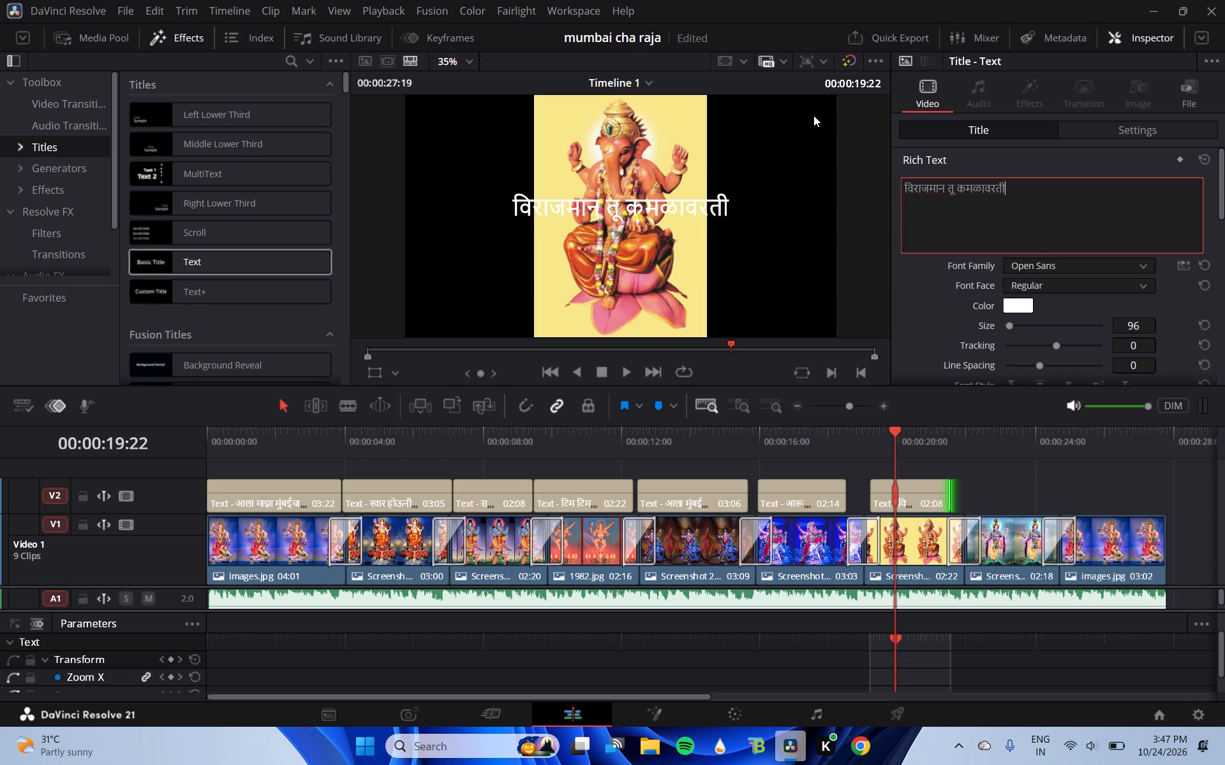
Move the seventh title's text down over the lotus at the lower part of the Ganesha image.
left_click(594, 214)
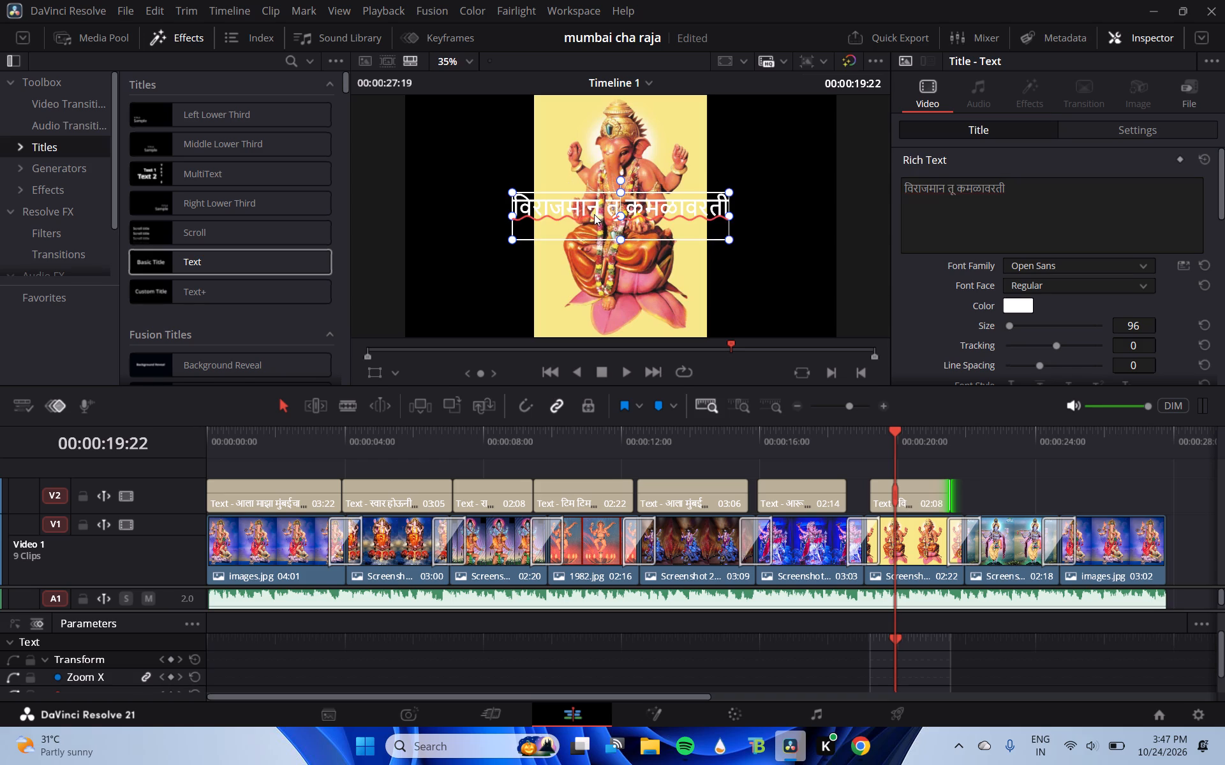
left_click_drag(594, 214, 592, 283)
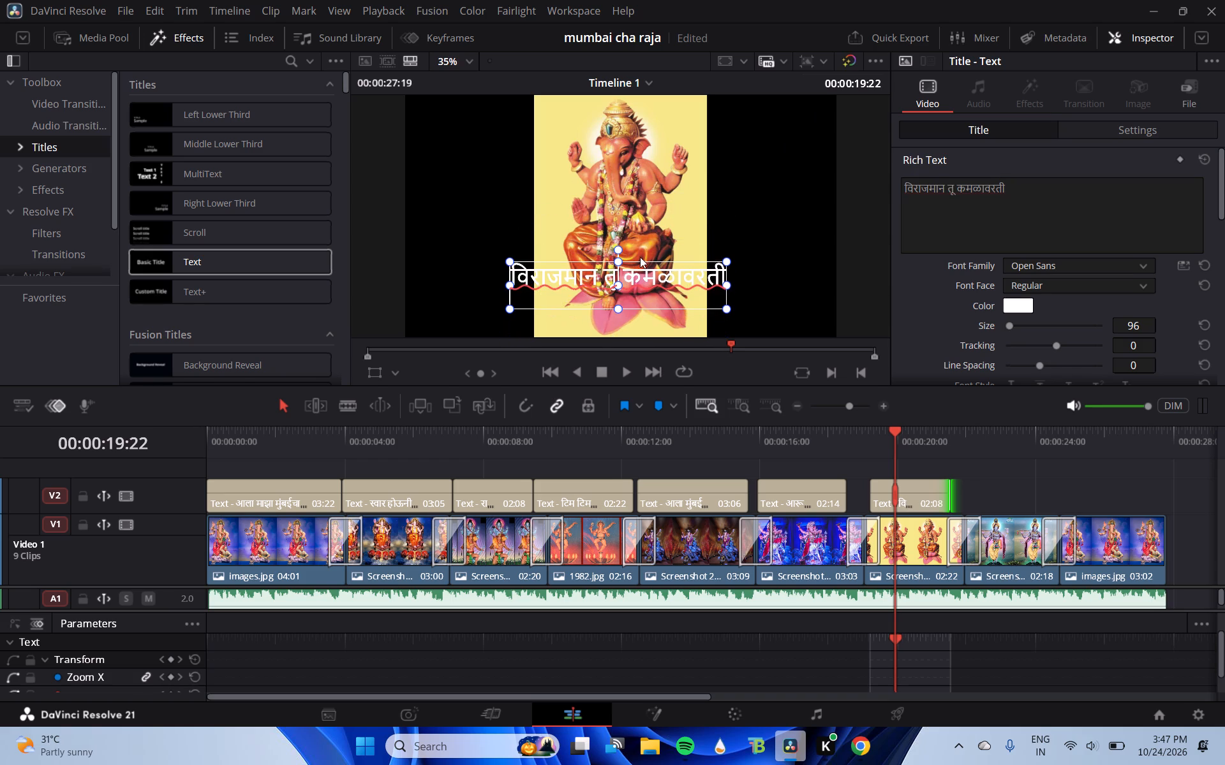
left_click(791, 187)
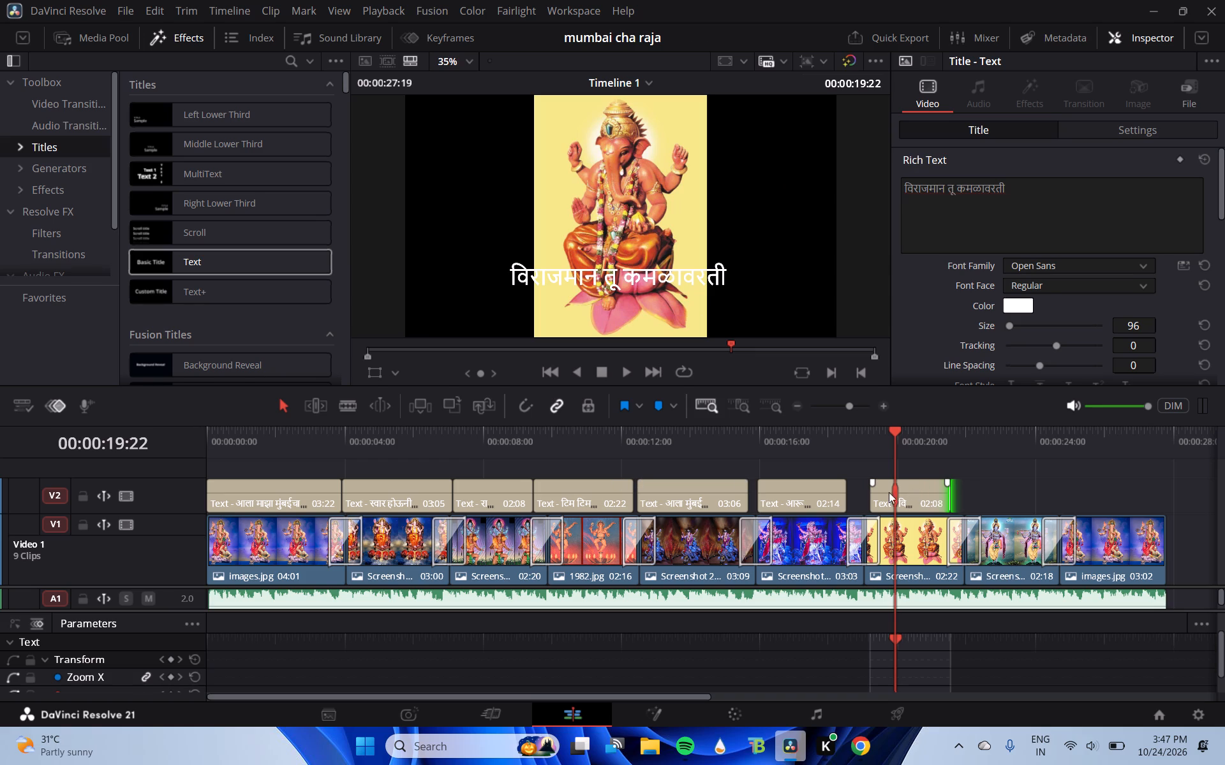
Add an eighth Text title on Video 2 over the Krishna image, starting at about 22 seconds.
left_click(1004, 503)
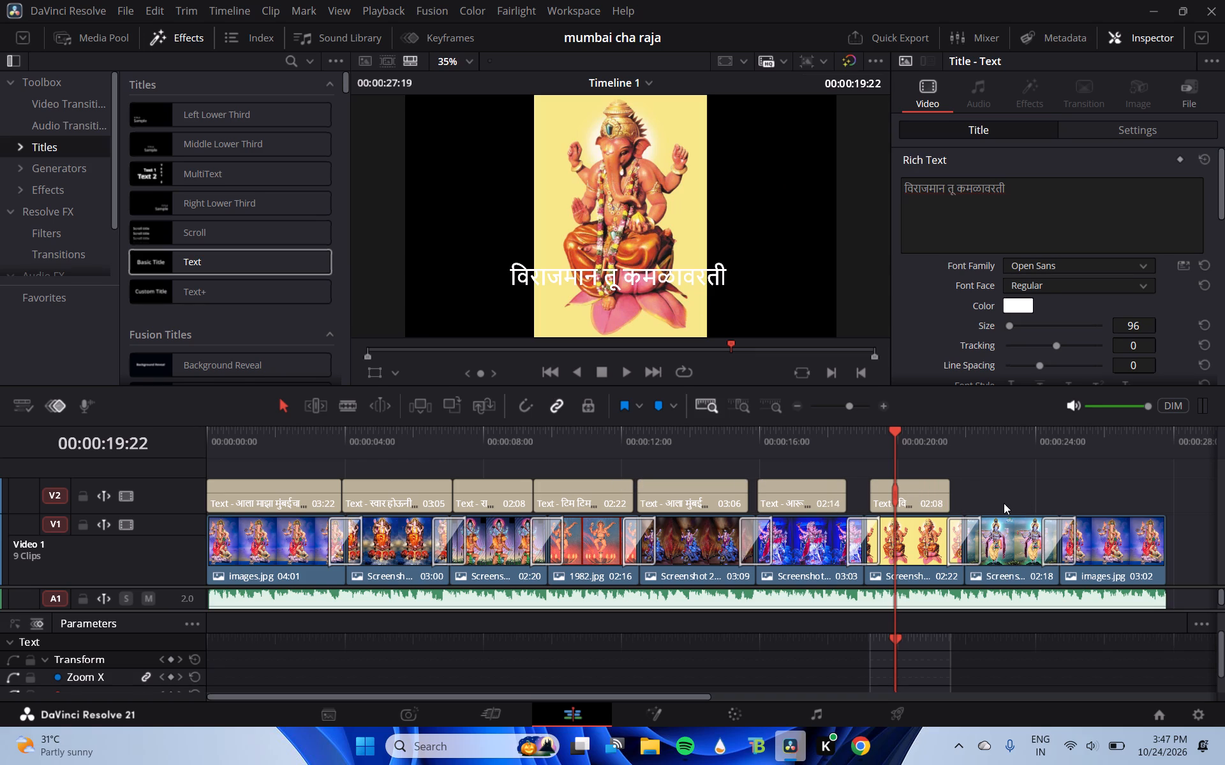
left_click_drag(210, 268, 848, 433)
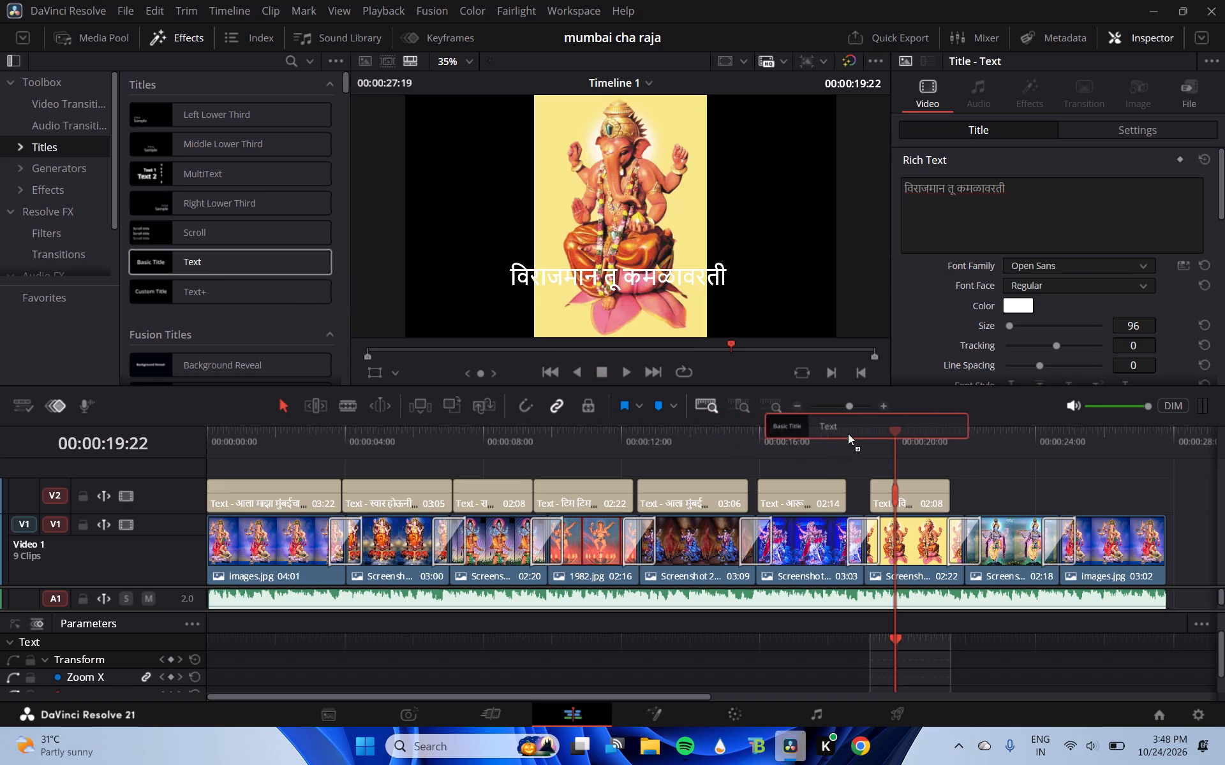
left_click_drag(848, 433, 1005, 499)
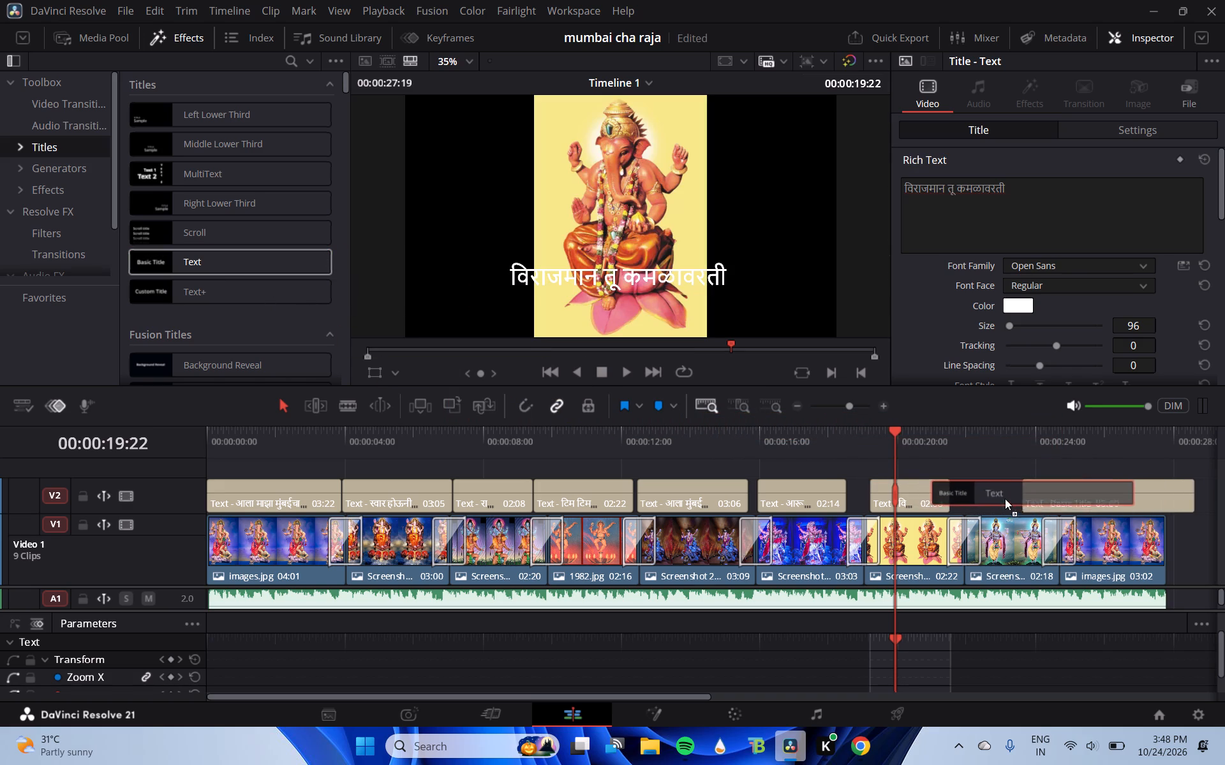
left_click_drag(1005, 499, 974, 498)
left_click(1055, 493)
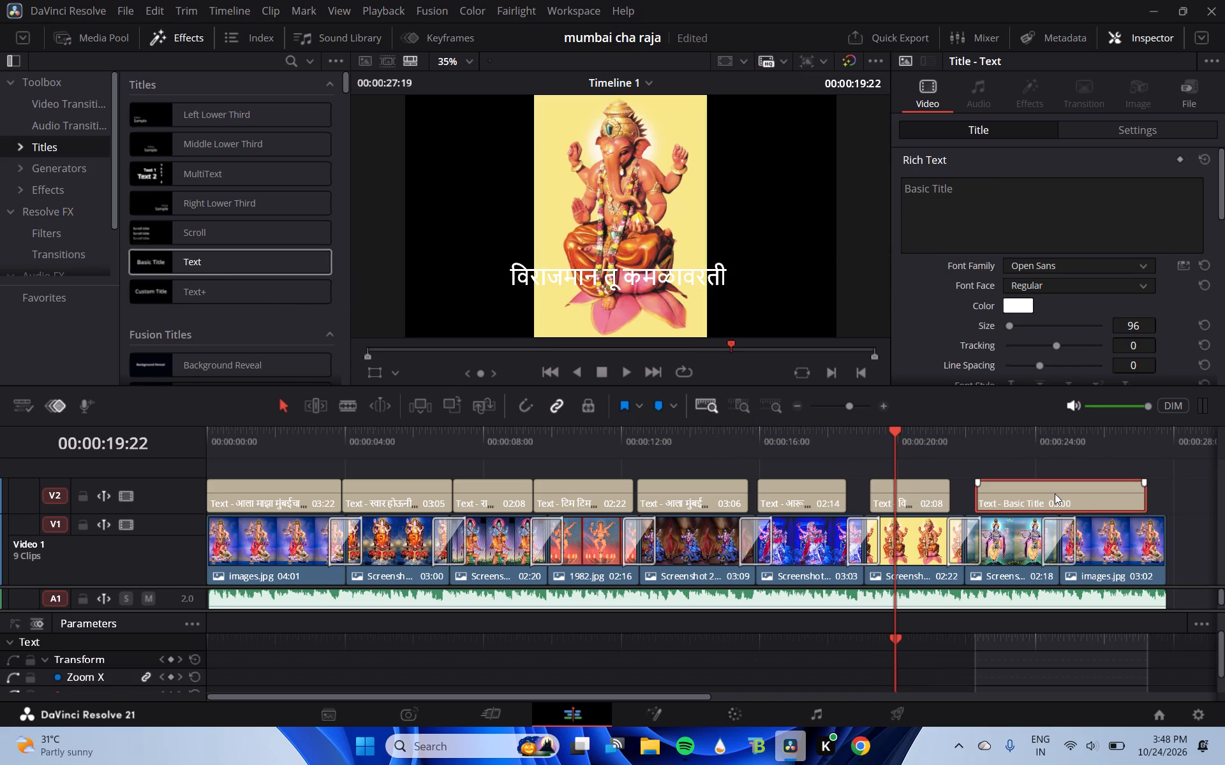
Trim the eighth title's end to a duration of 02:00 and extend its start earlier to reach 02:05.
left_click_drag(1143, 497, 1055, 507)
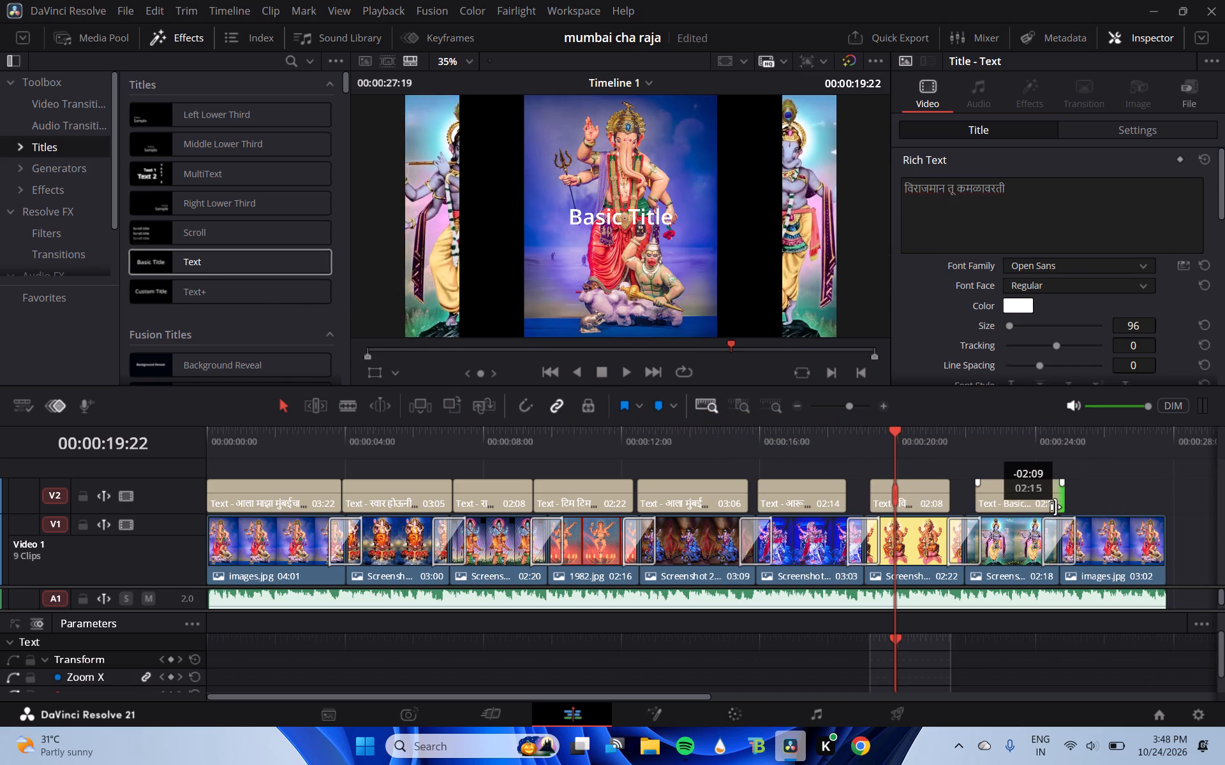
left_click_drag(1055, 507, 1042, 508)
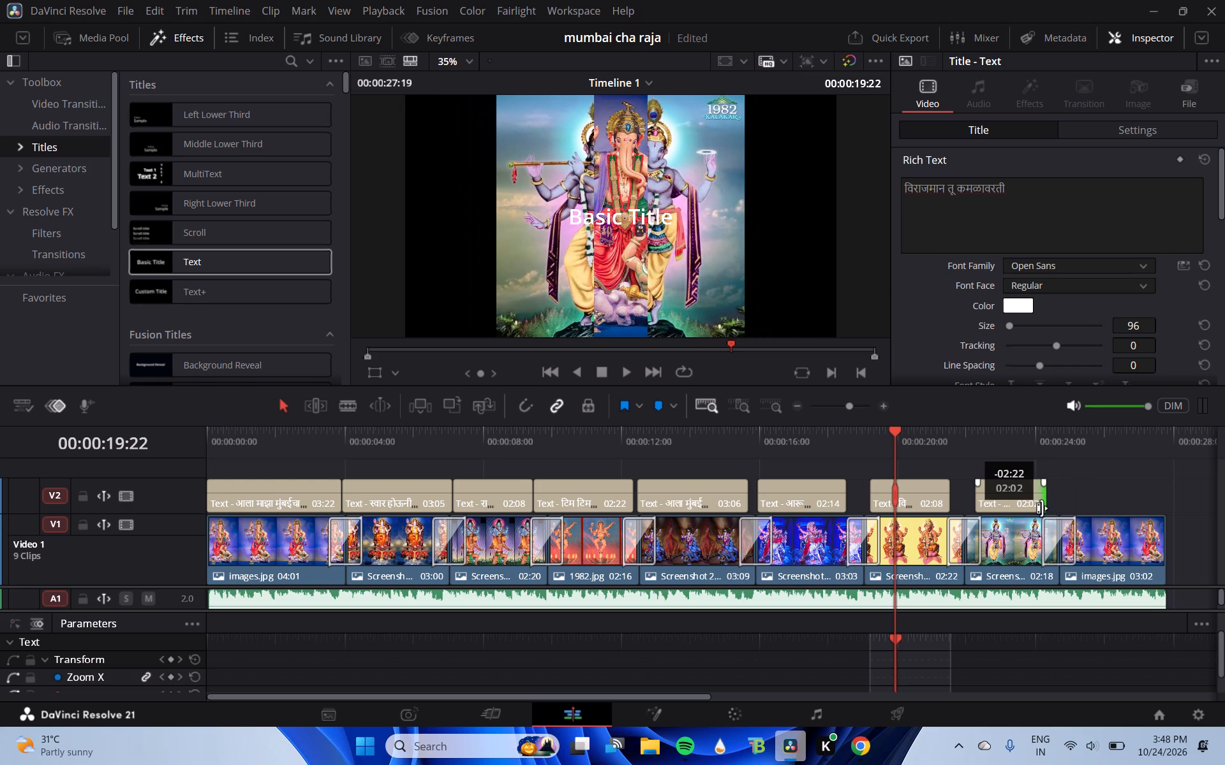
left_click_drag(1042, 508, 1039, 507)
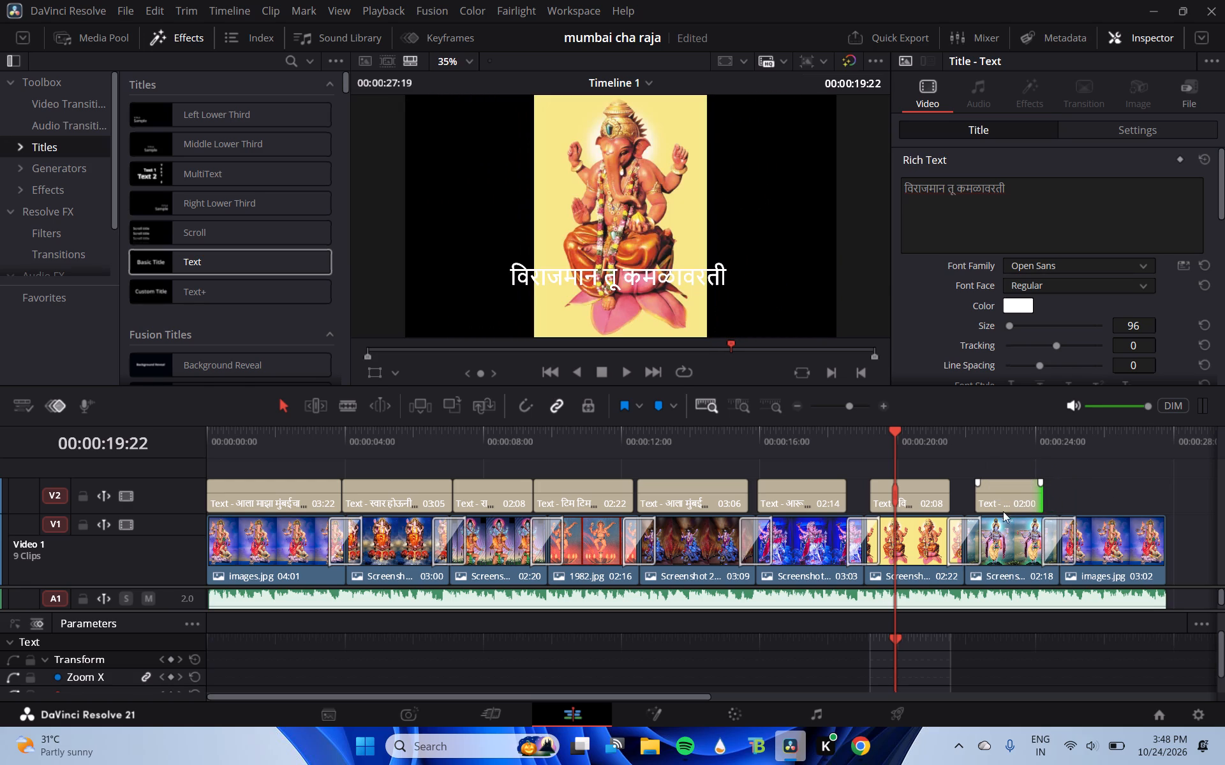
left_click_drag(976, 504, 967, 505)
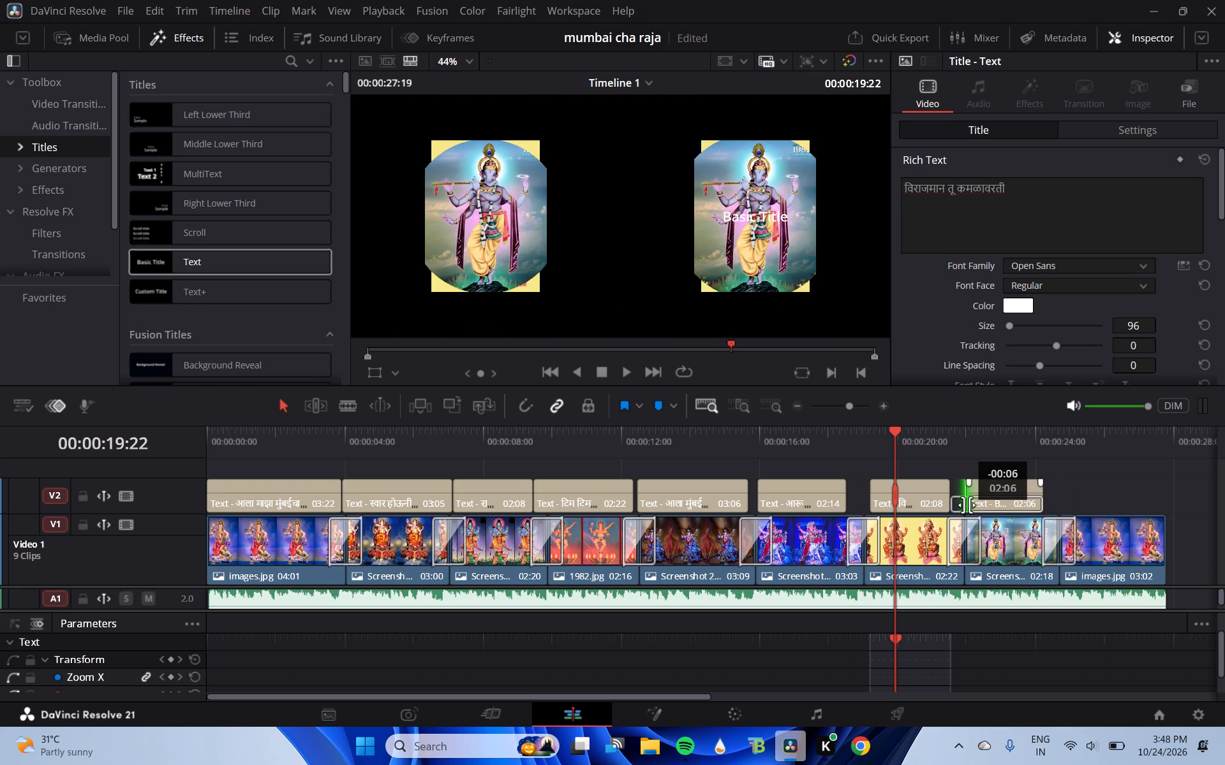
left_click_drag(967, 505, 968, 507)
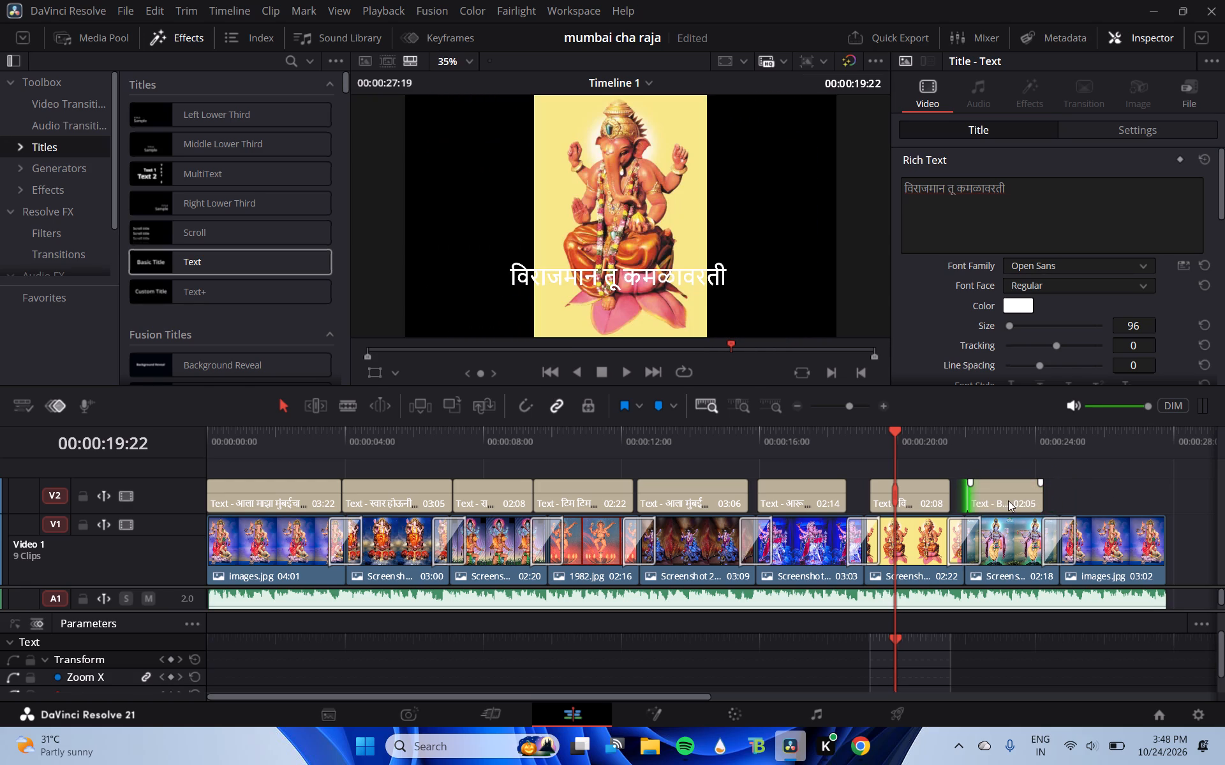
Replace the eighth title's "Basic Title" placeholder text with the full copied Marathi lyrics.
left_click(1008, 500)
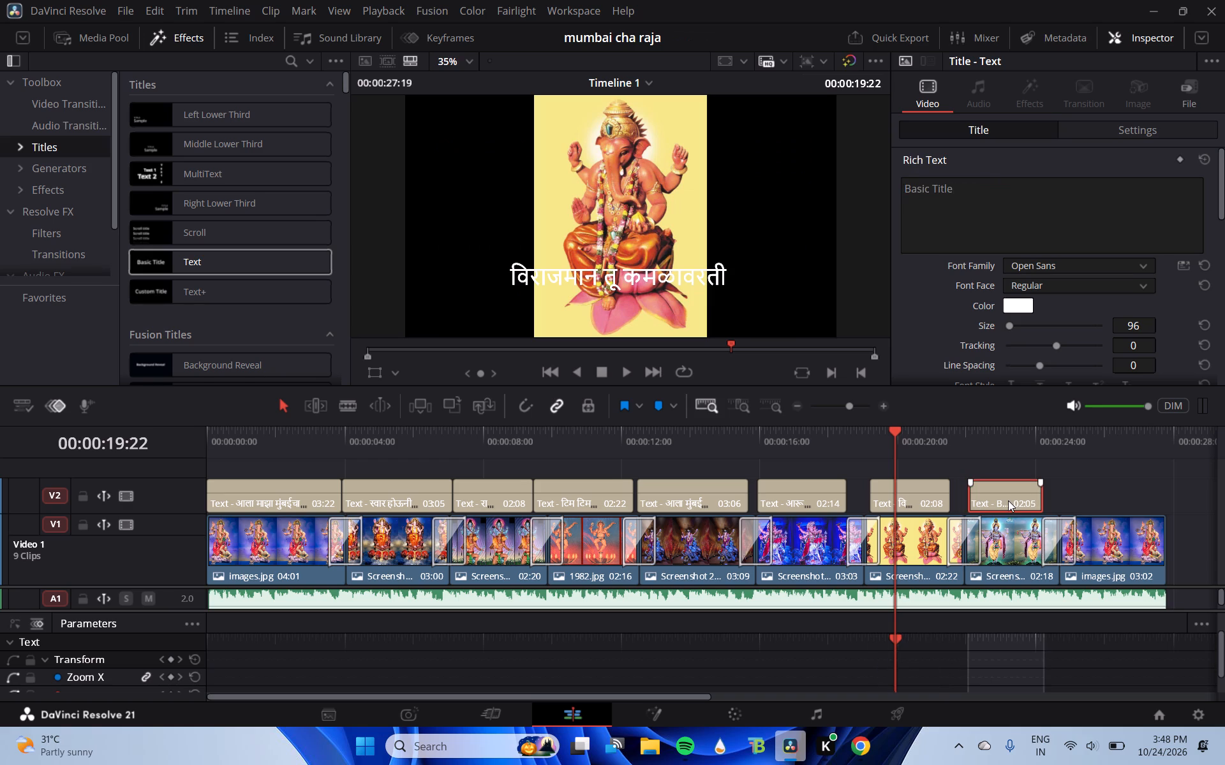
left_click(968, 196)
key("BackSpace")
key("BackSpace")
key("BackSpace")
key("BackSpace")
key("BackSpace")
key("BackSpace")
key("BackSpace")
key("BackSpace")
key("BackSpace")
key("BackSpace")
key("BackSpace")
key("BackSpace")
key("BackSpace")
key("BackSpace")
key("BackSpace")
key("BackSpace")
key("BackSpace")
key("BackSpace")
key("BackSpace")
key("BackSpace")
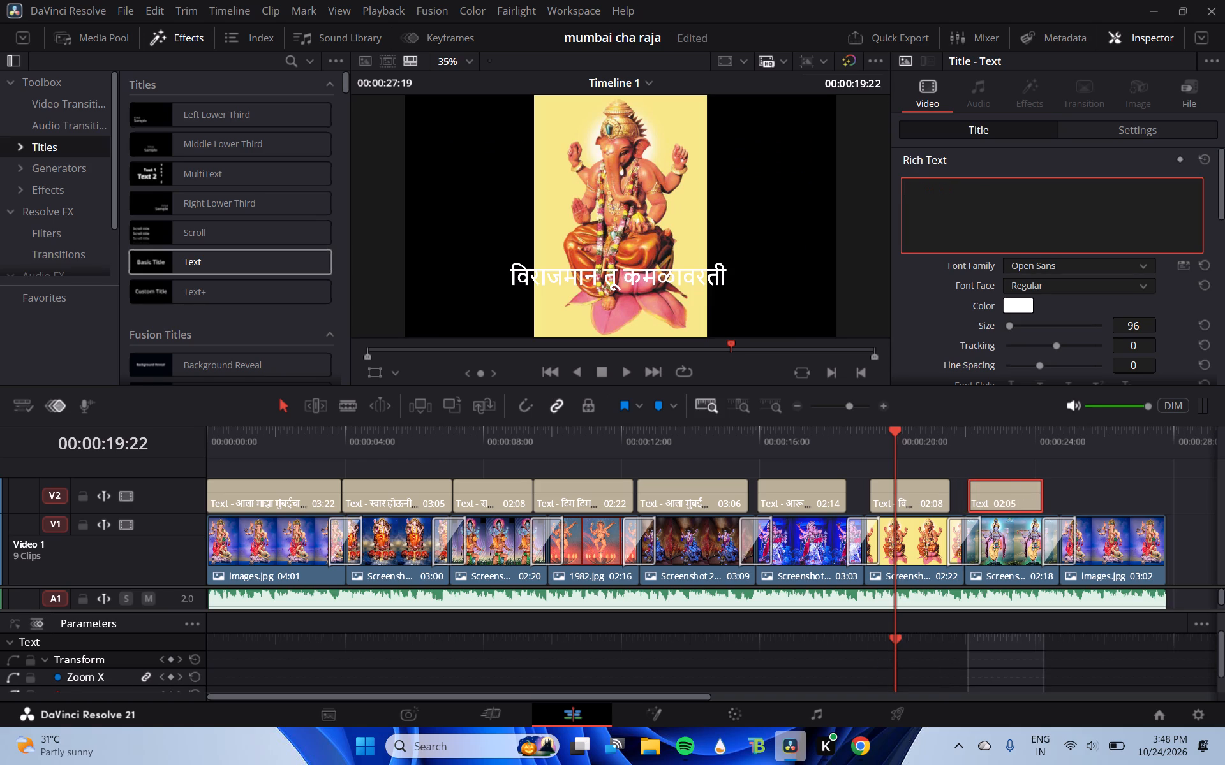
key("ctrl+v")
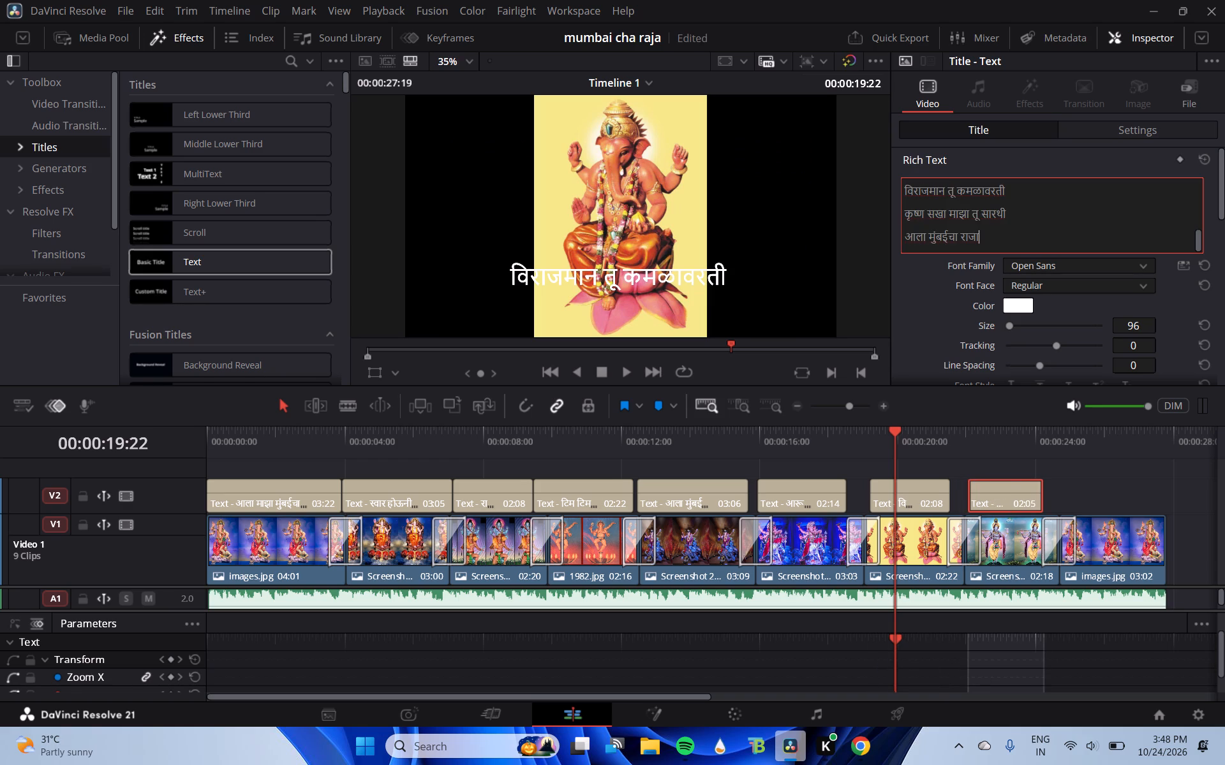
Cut the eighth title's pasted lyrics down to the single line "कृष्ण सखा माझा तू सारथी", with no blank lines around it.
left_click_drag(986, 240, 900, 238)
key("BackSpace")
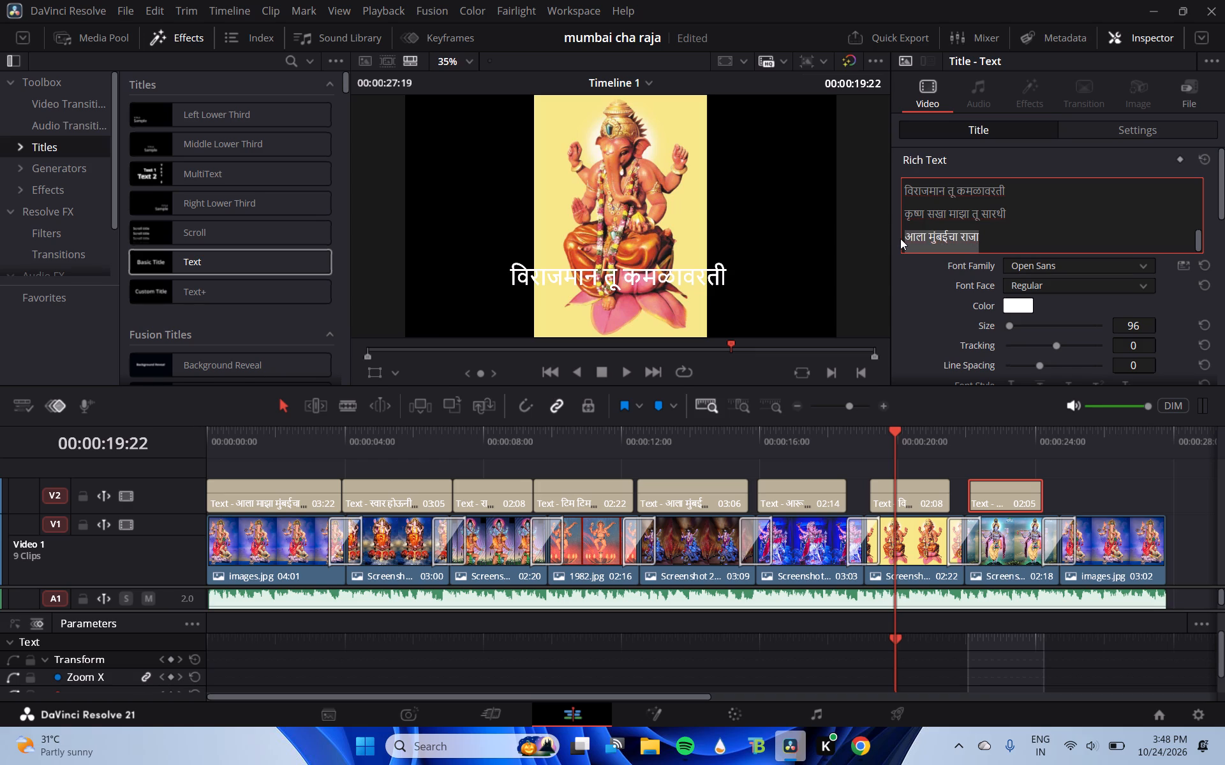
left_click_drag(1017, 196, 996, 194)
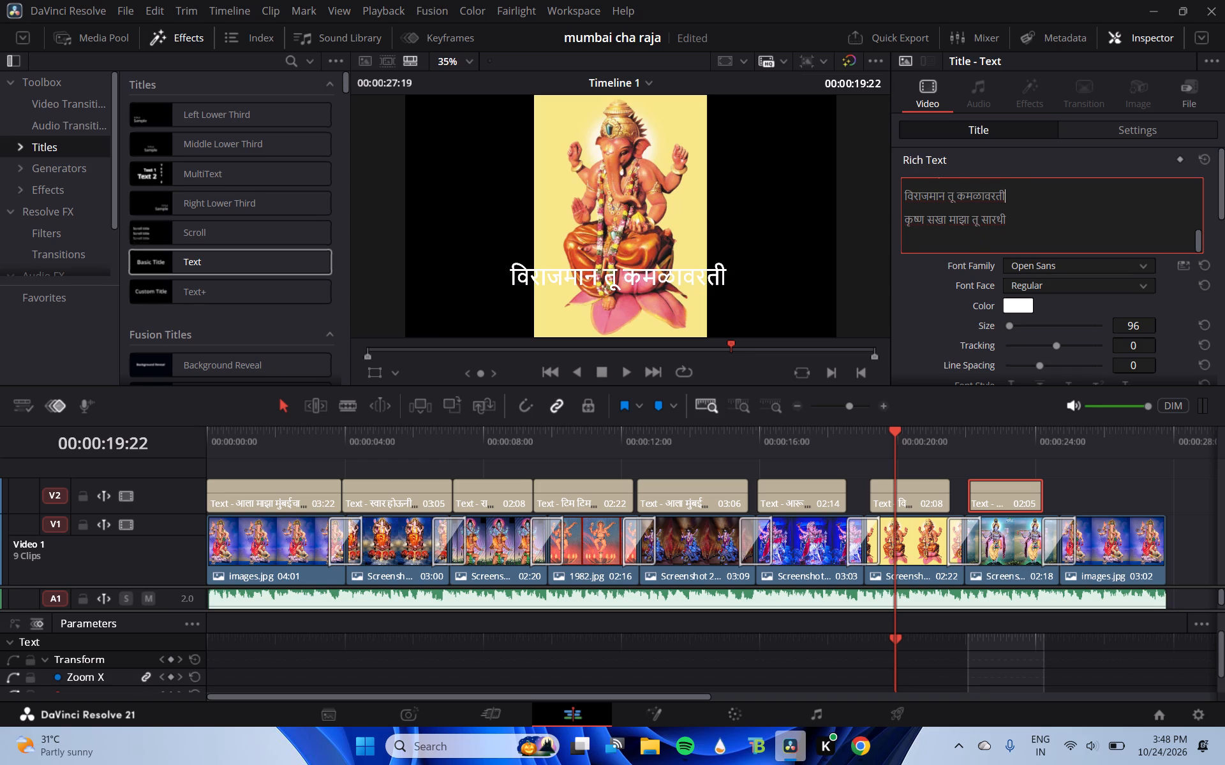
left_click_drag(996, 194, 847, 131)
key("BackSpace")
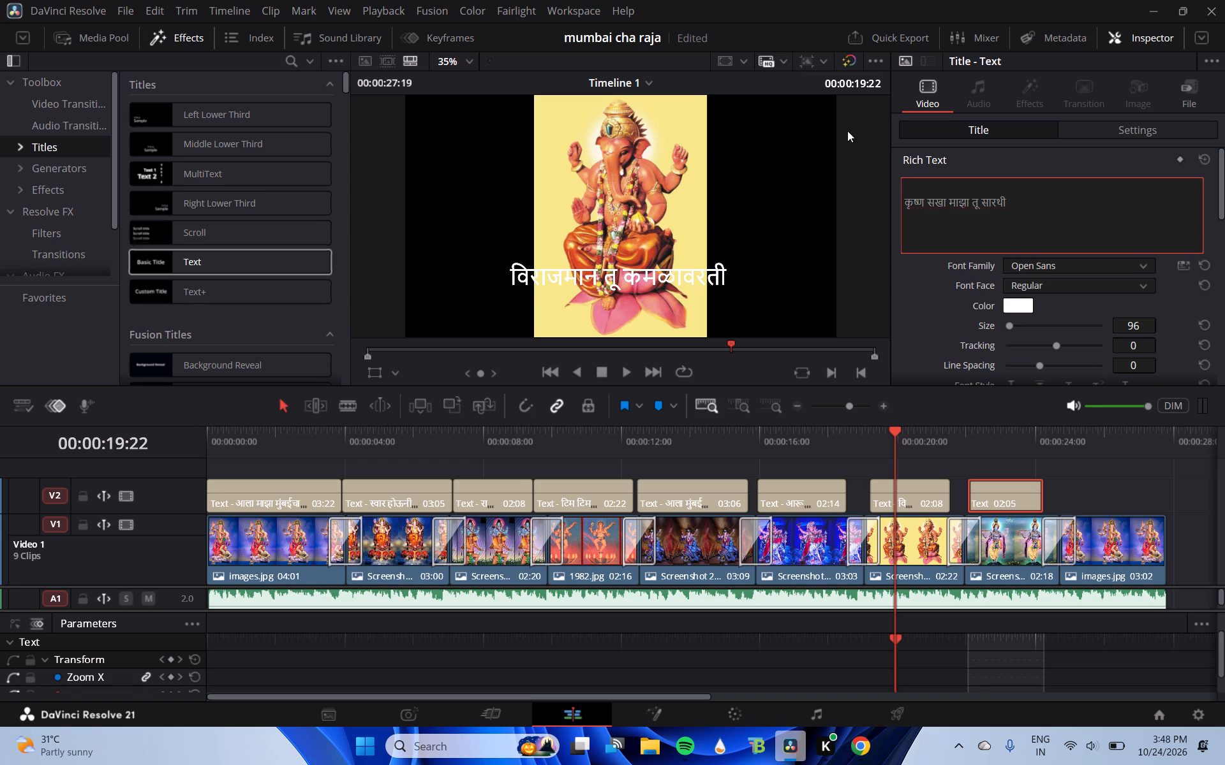
key("Down")
key("BackSpace")
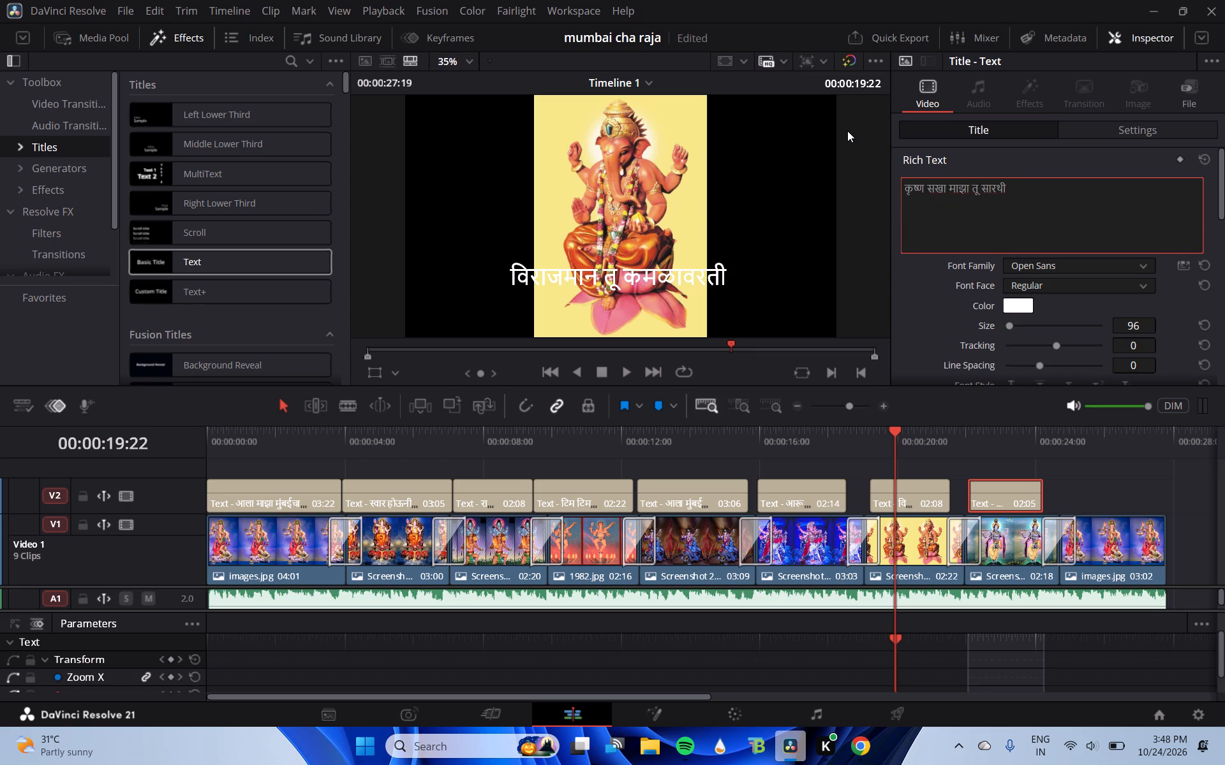
left_click(999, 493)
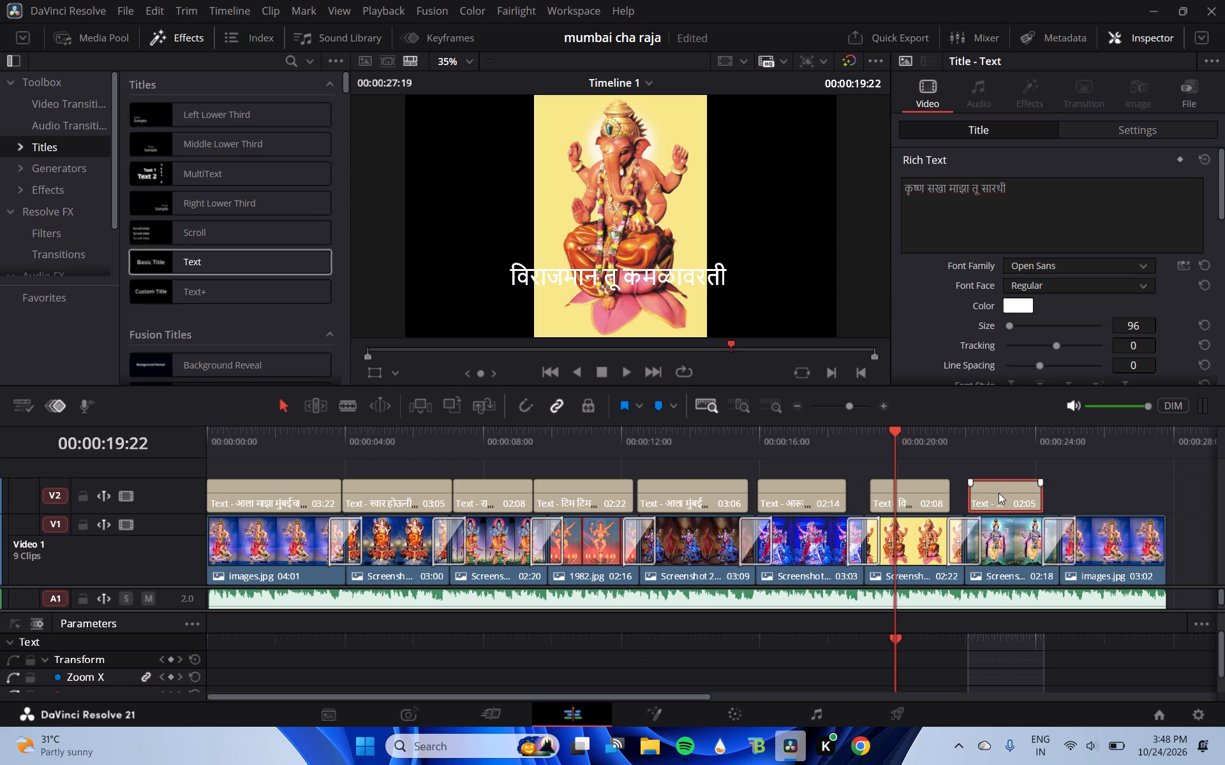
left_click(919, 497)
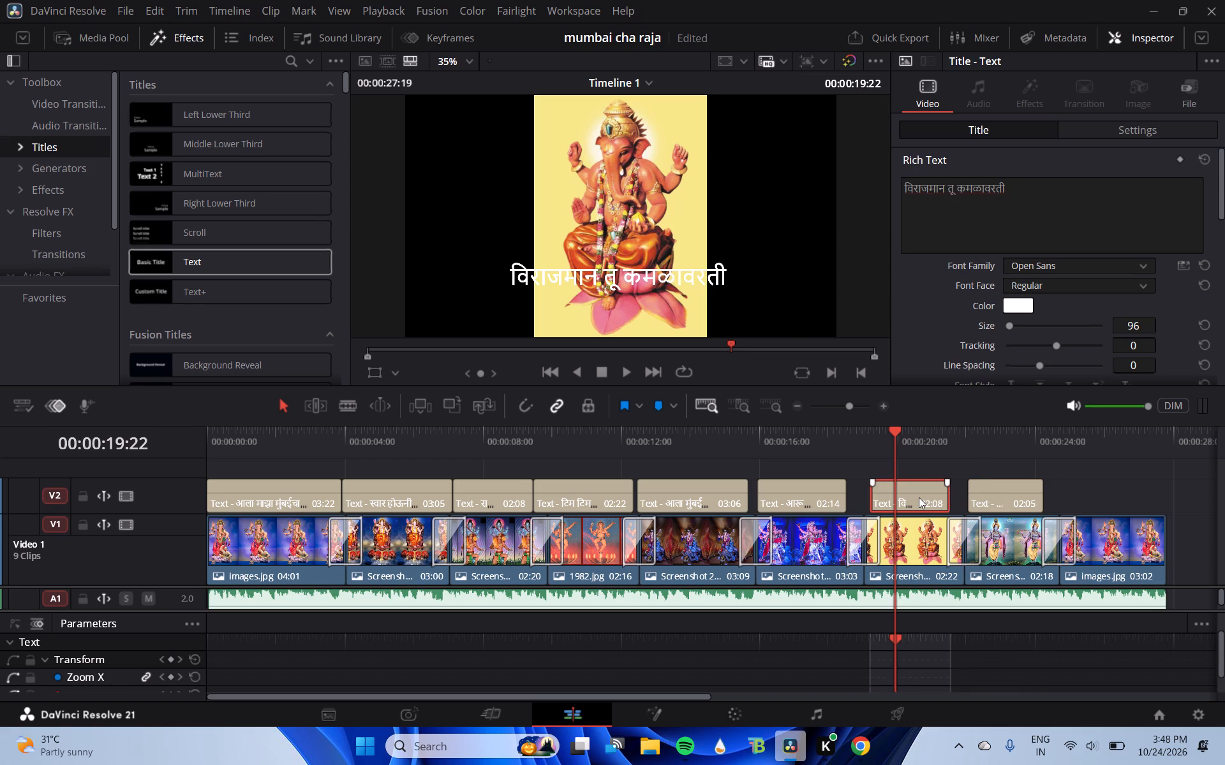
left_click(989, 499)
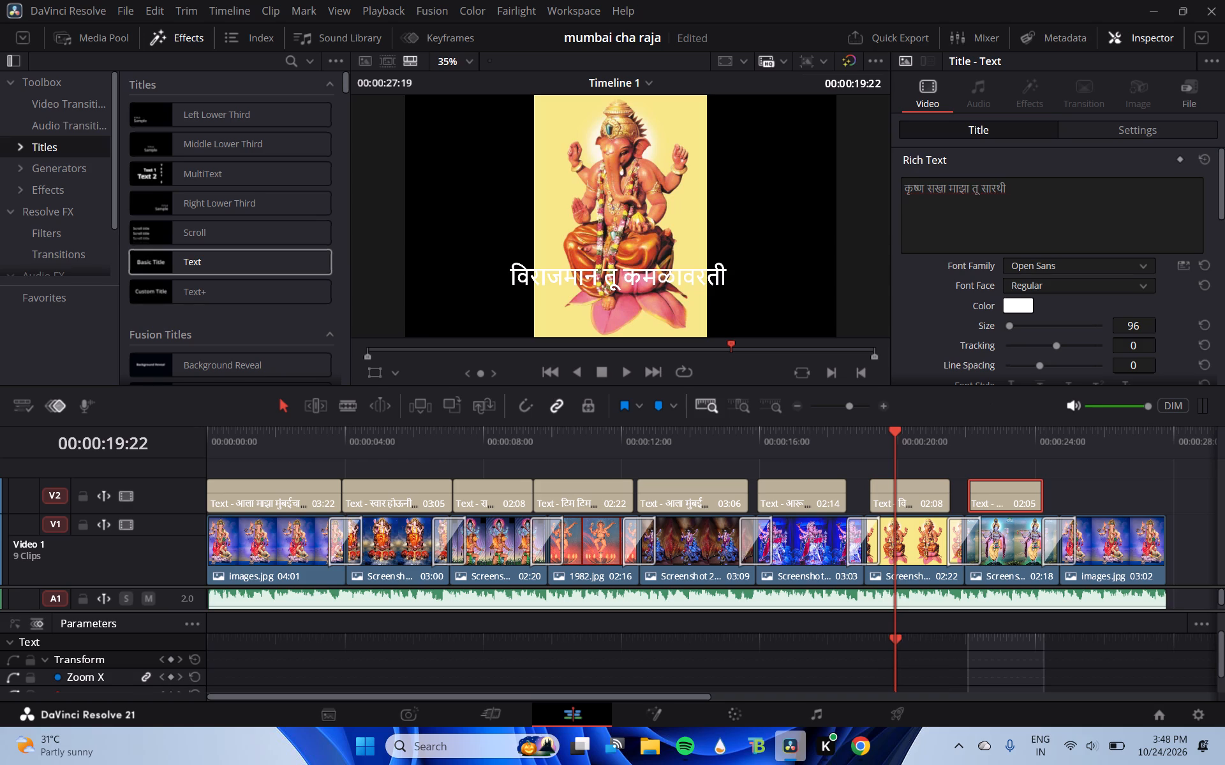
left_click(990, 190)
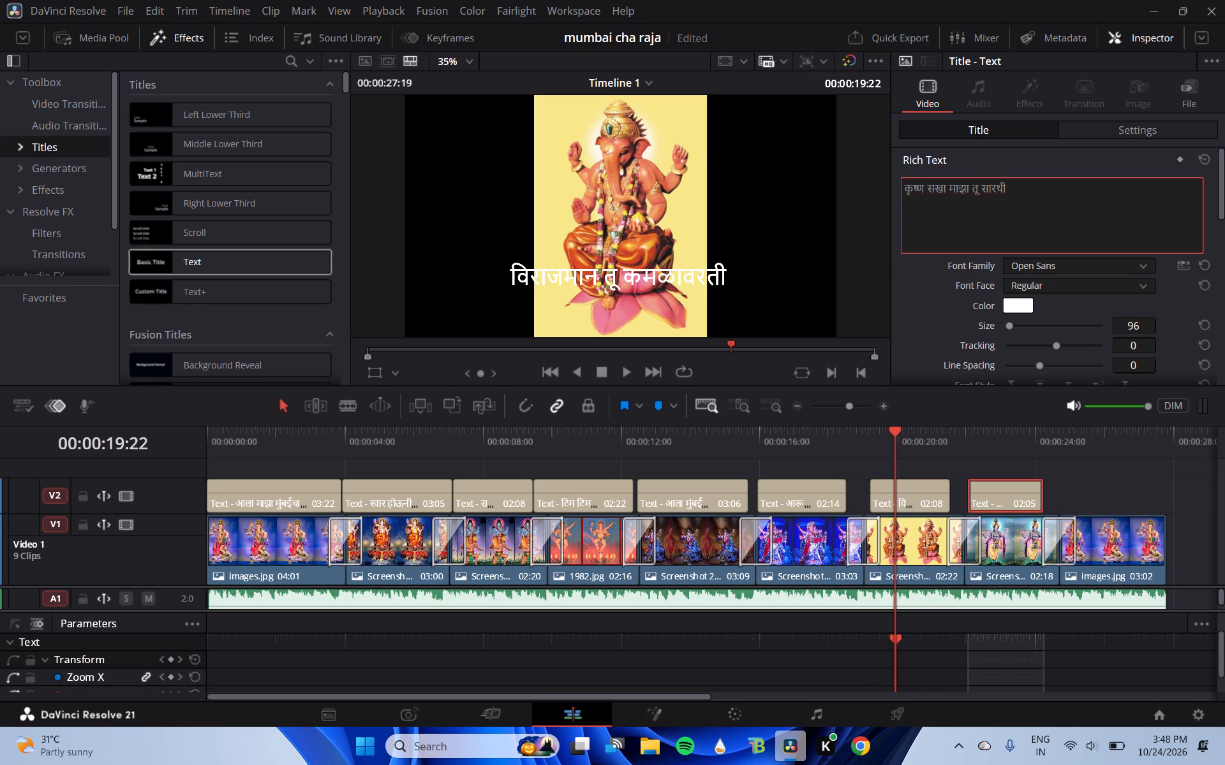
key("Down")
key("BackSpace")
Move the eighth title's text down to the lower part of the Krishna image, around knee height.
left_click(1016, 442)
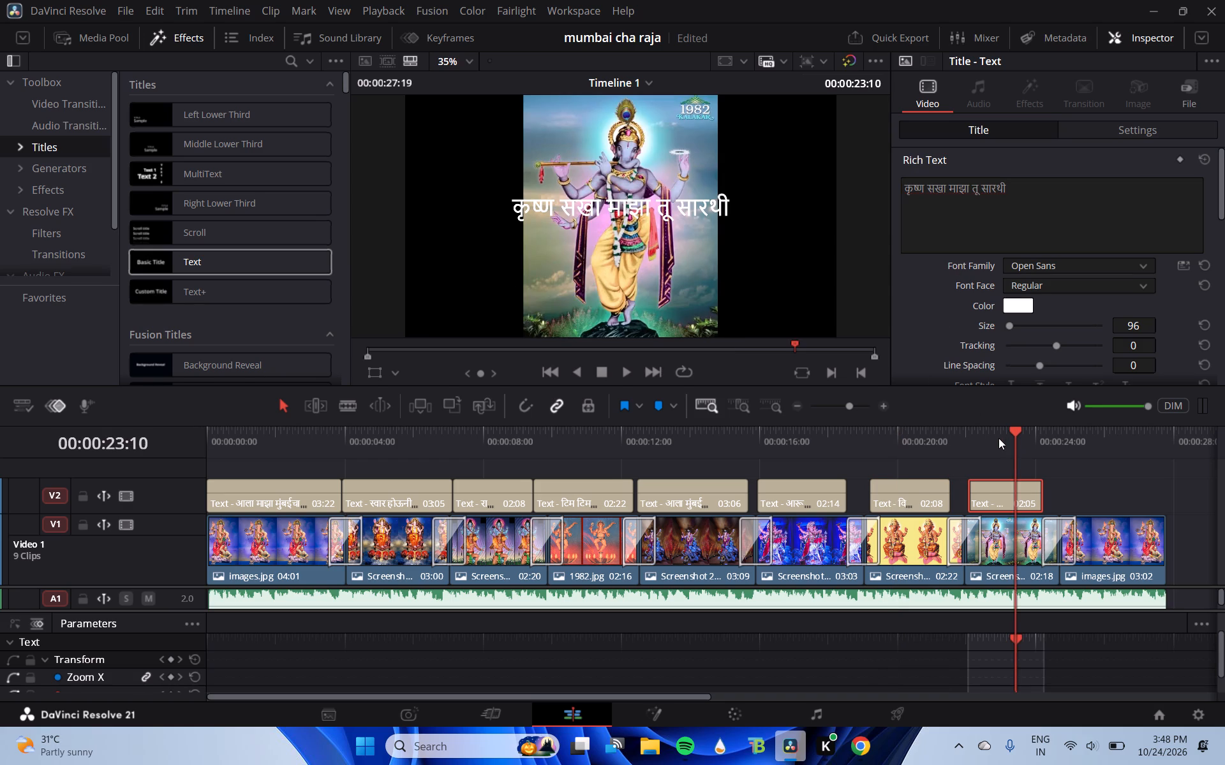
left_click(973, 430)
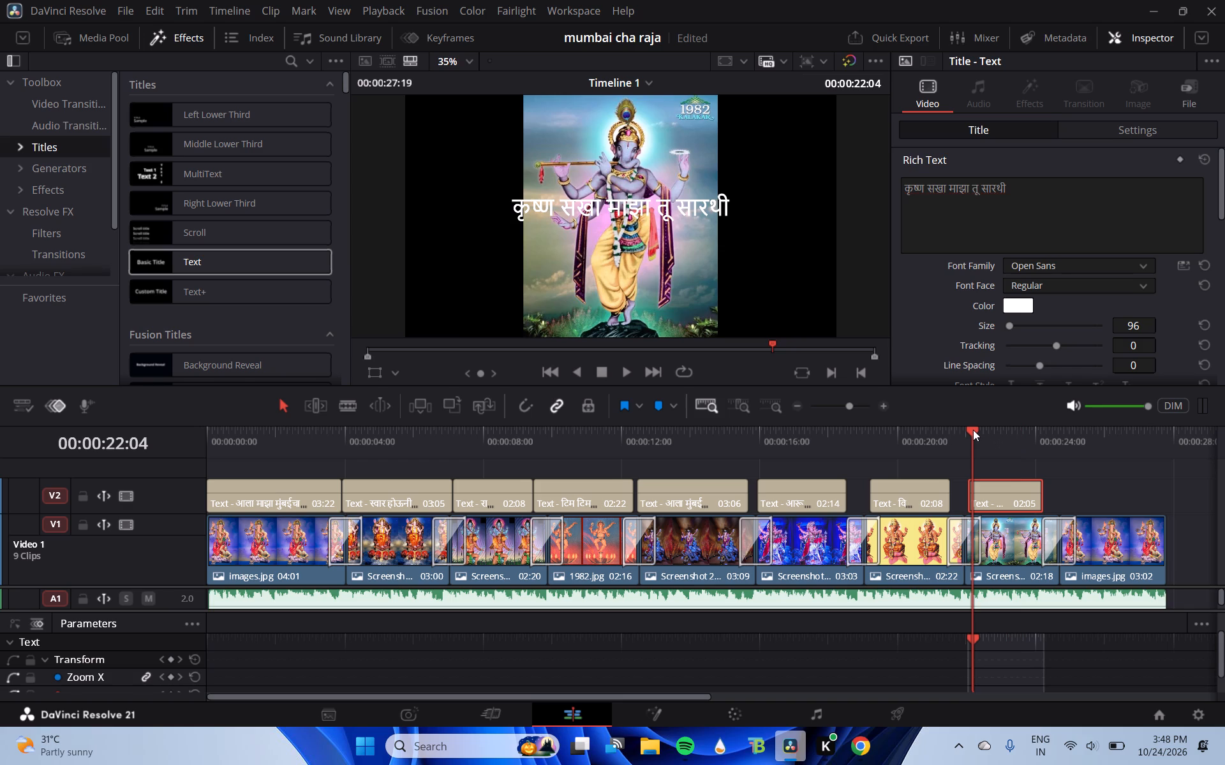
left_click_drag(692, 205, 687, 264)
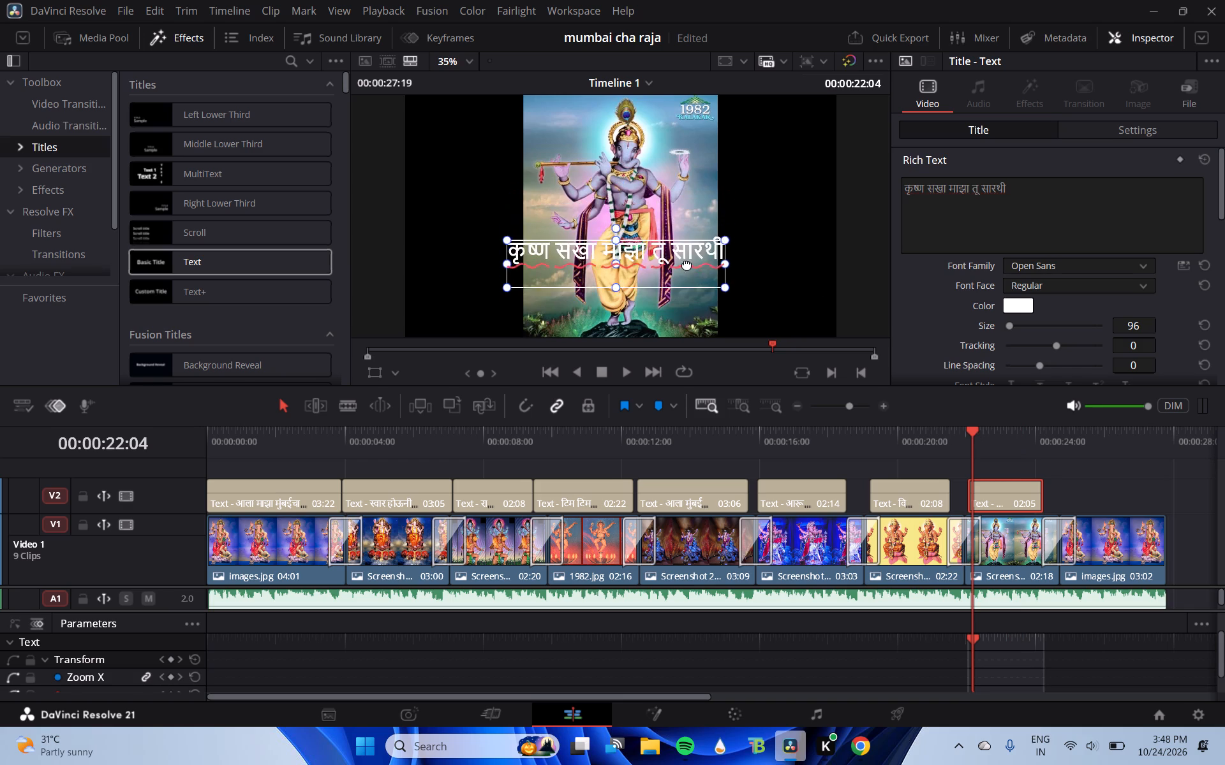
left_click_drag(687, 264, 689, 258)
left_click(796, 266)
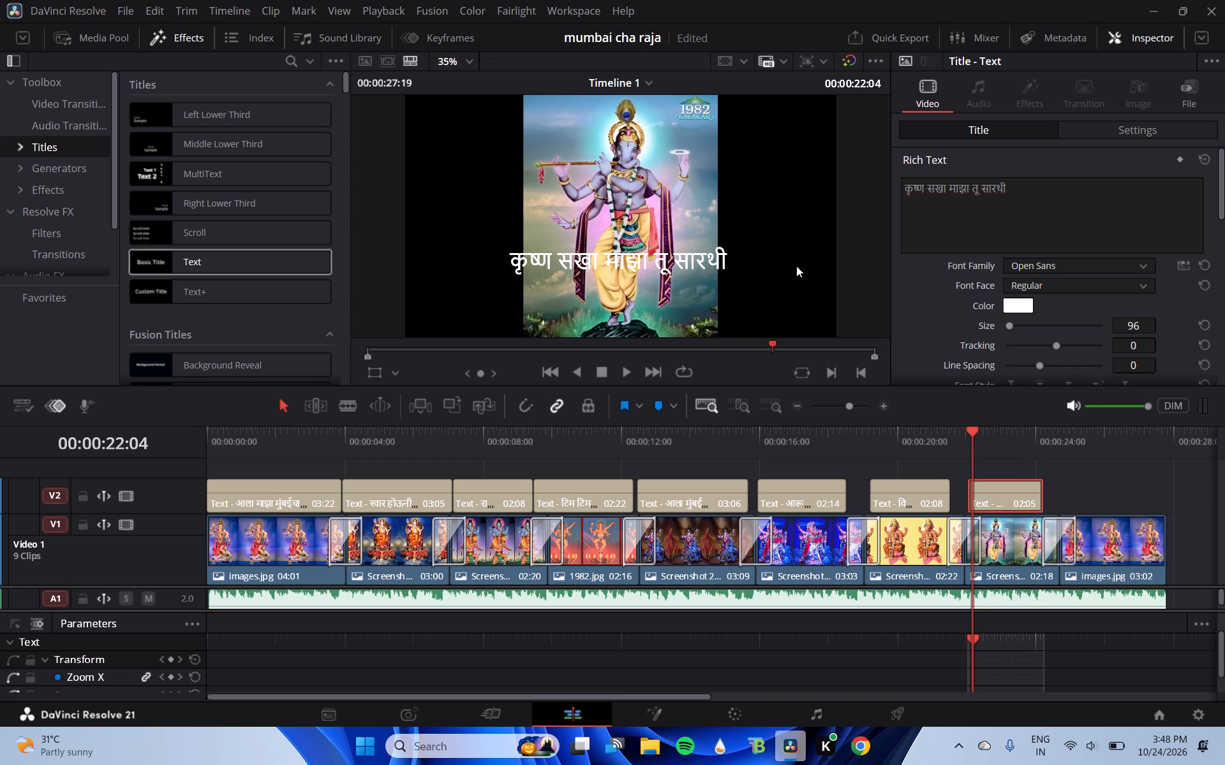
left_click(796, 266)
Play the whole timeline from the start to check the lyric titles against the song.
left_click_drag(224, 430, 200, 432)
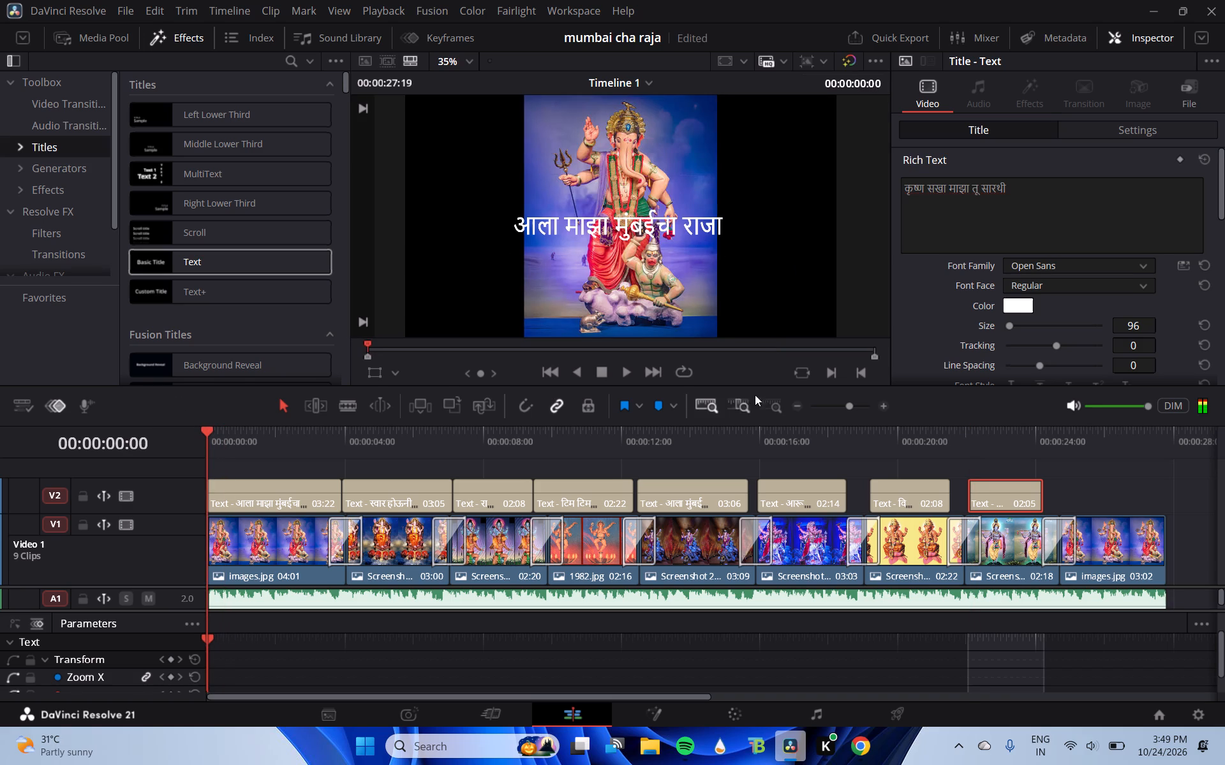
left_click(634, 370)
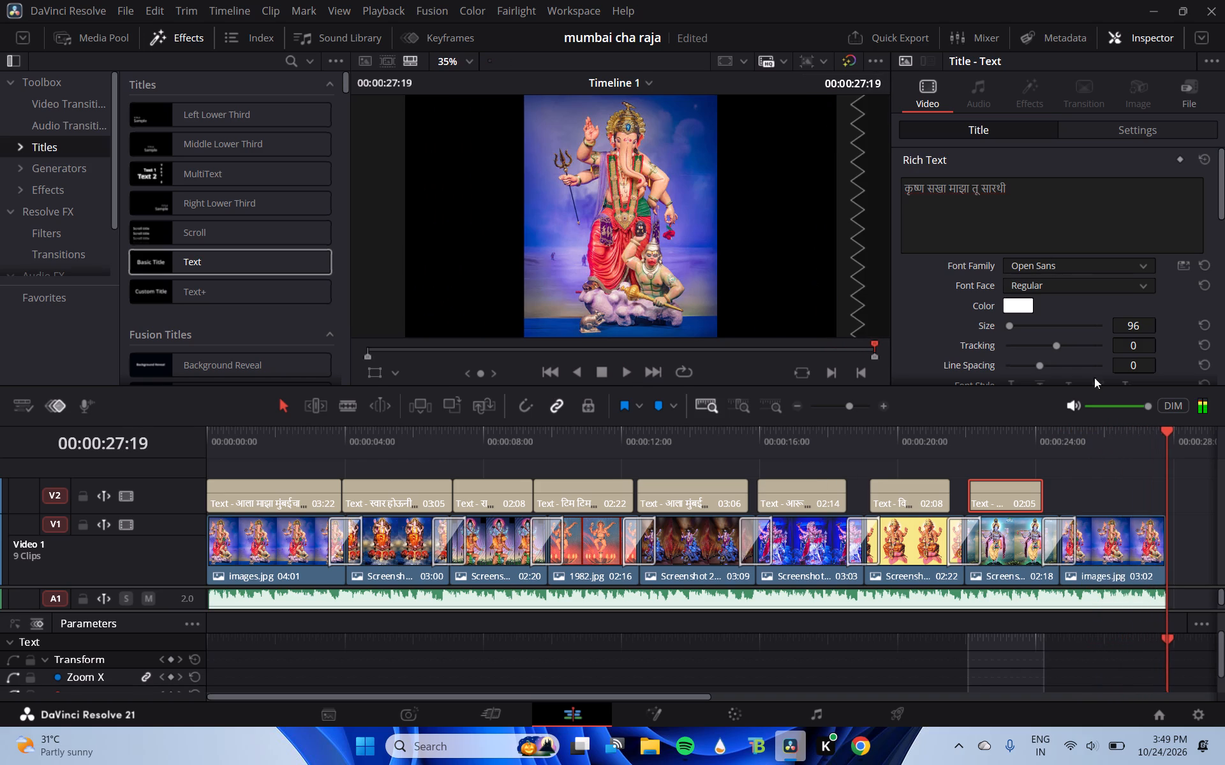
Add a ninth Text title on Video 2 over the final Ganesha image, starting at about 25 seconds and lasting 02:18.
left_click(1069, 490)
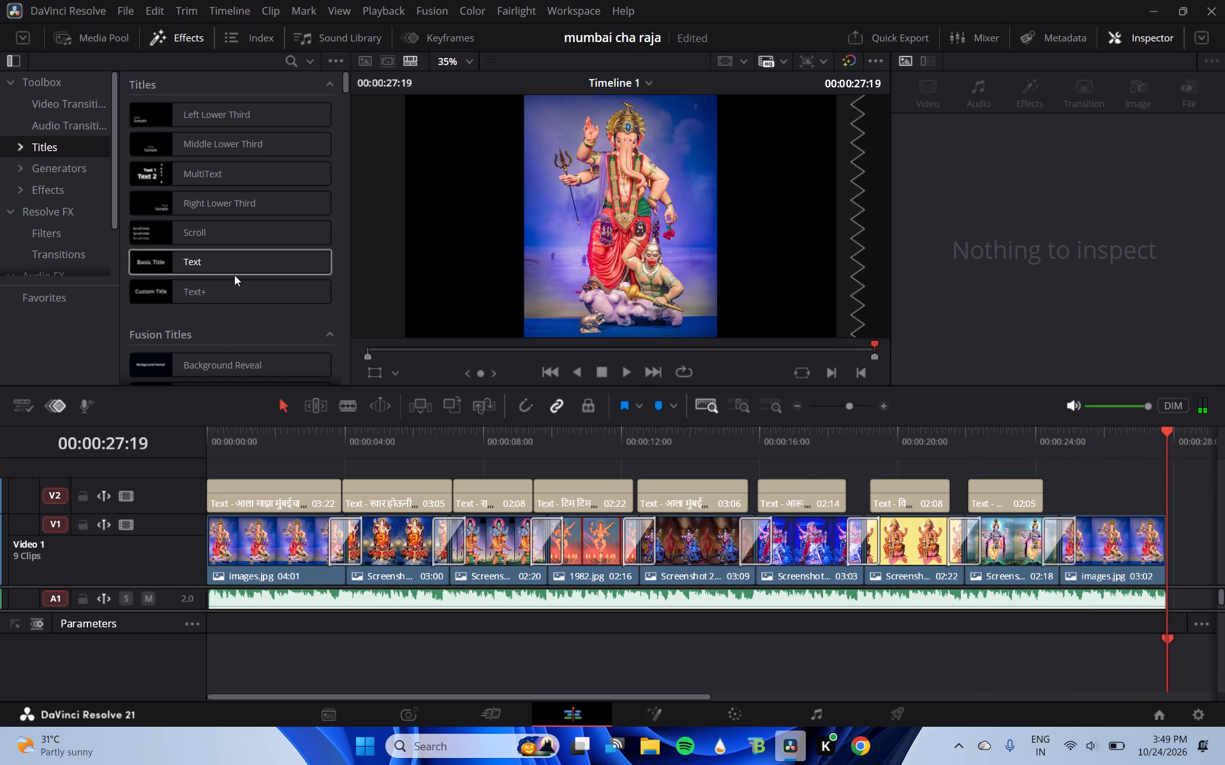
double_click(229, 261)
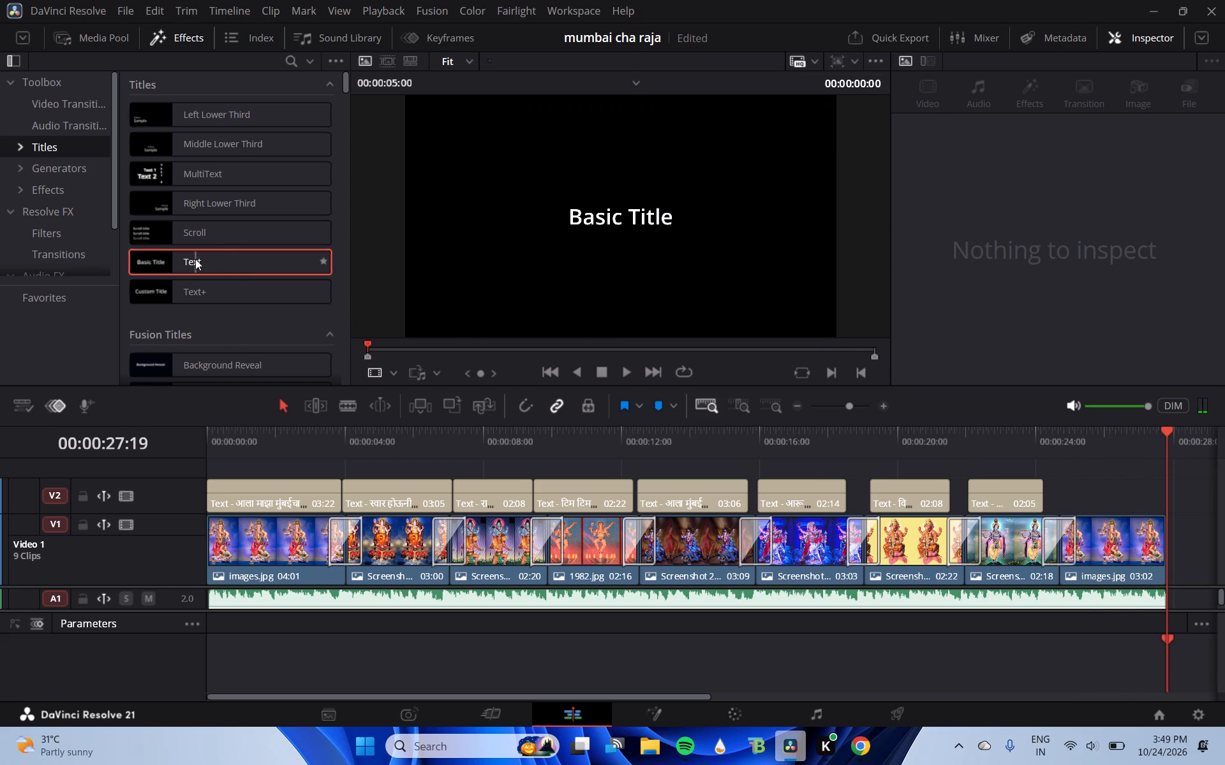
left_click_drag(195, 259, 955, 473)
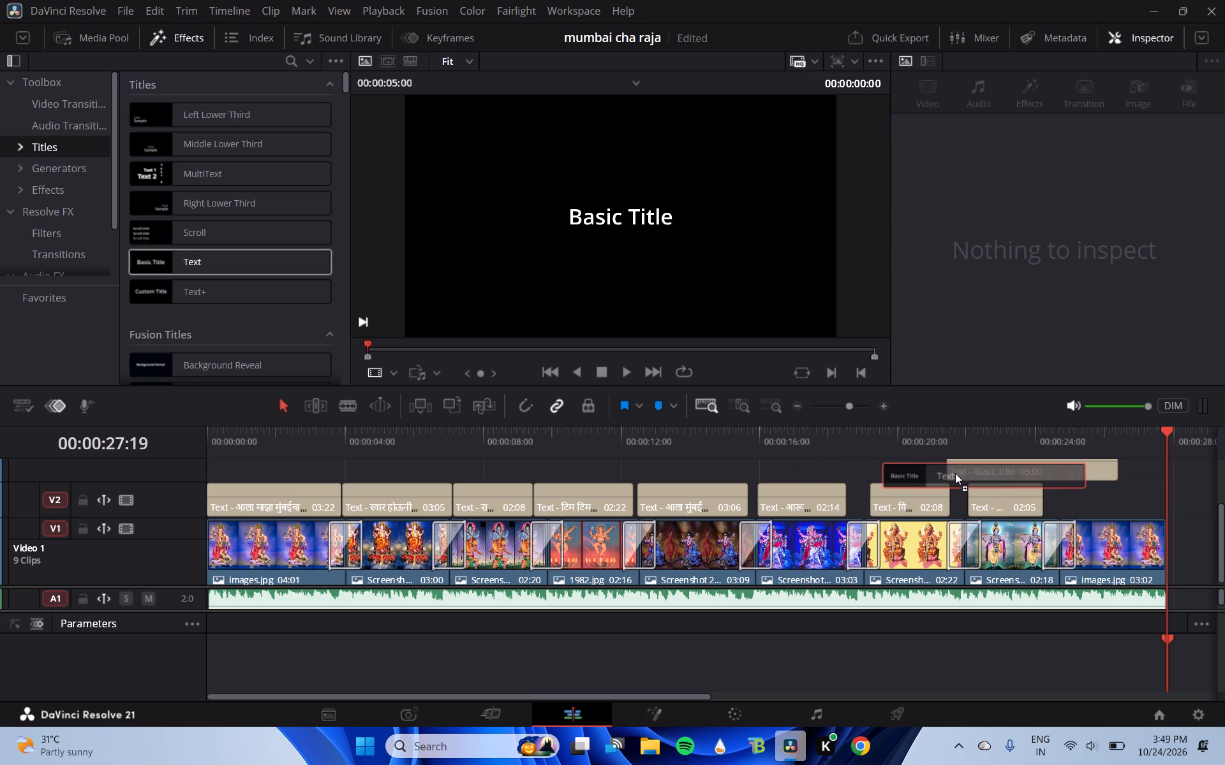
left_click_drag(955, 473, 1070, 502)
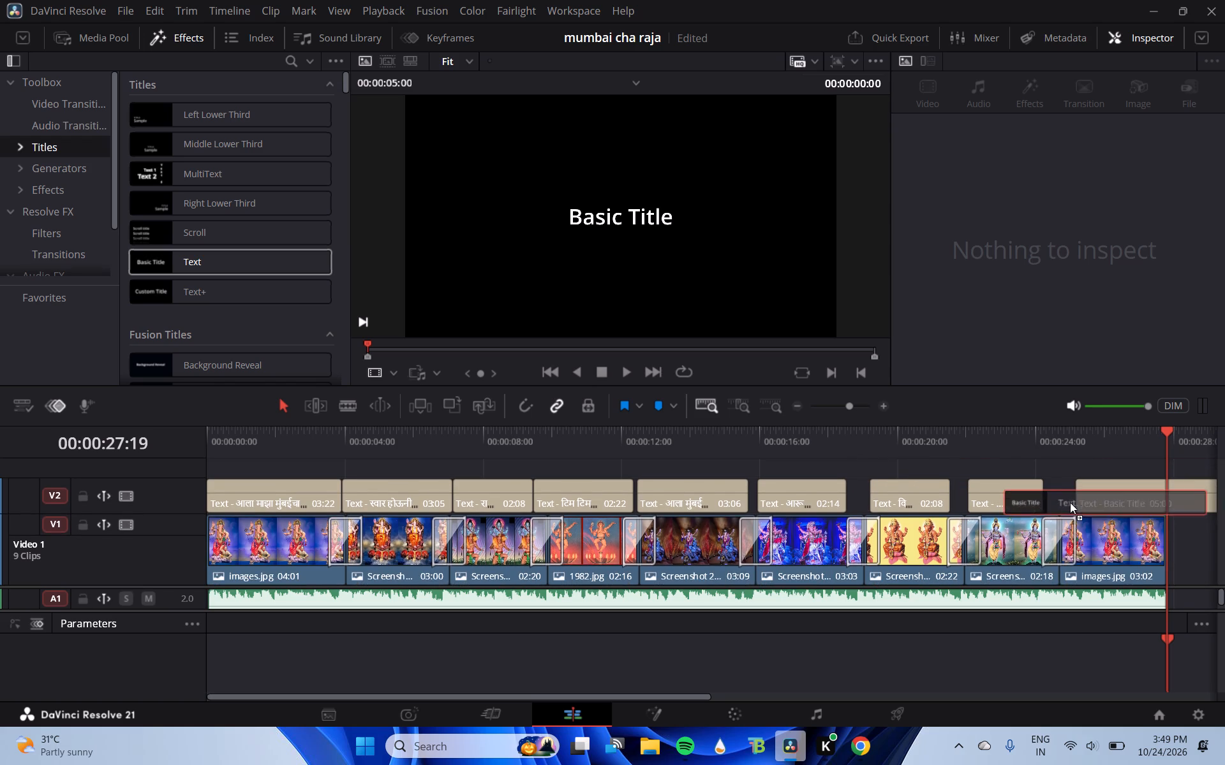
left_click_drag(1070, 502, 1069, 502)
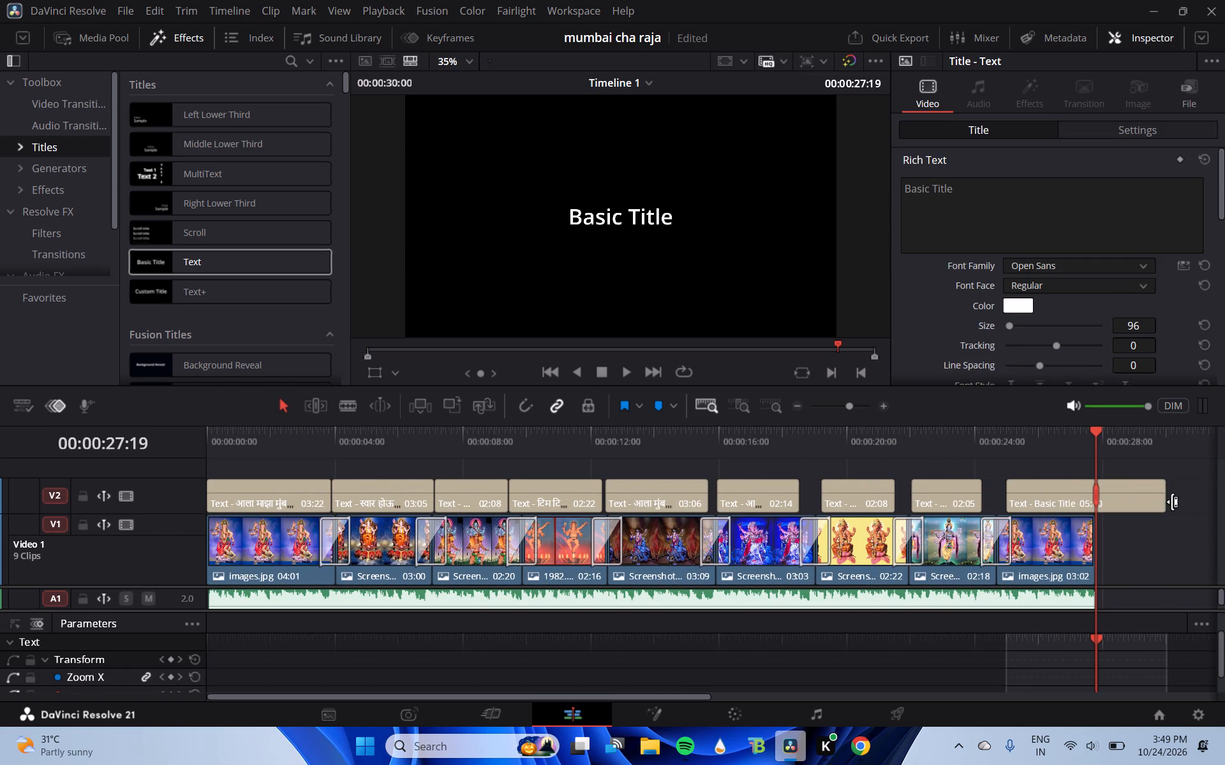
left_click_drag(1164, 501, 1090, 501)
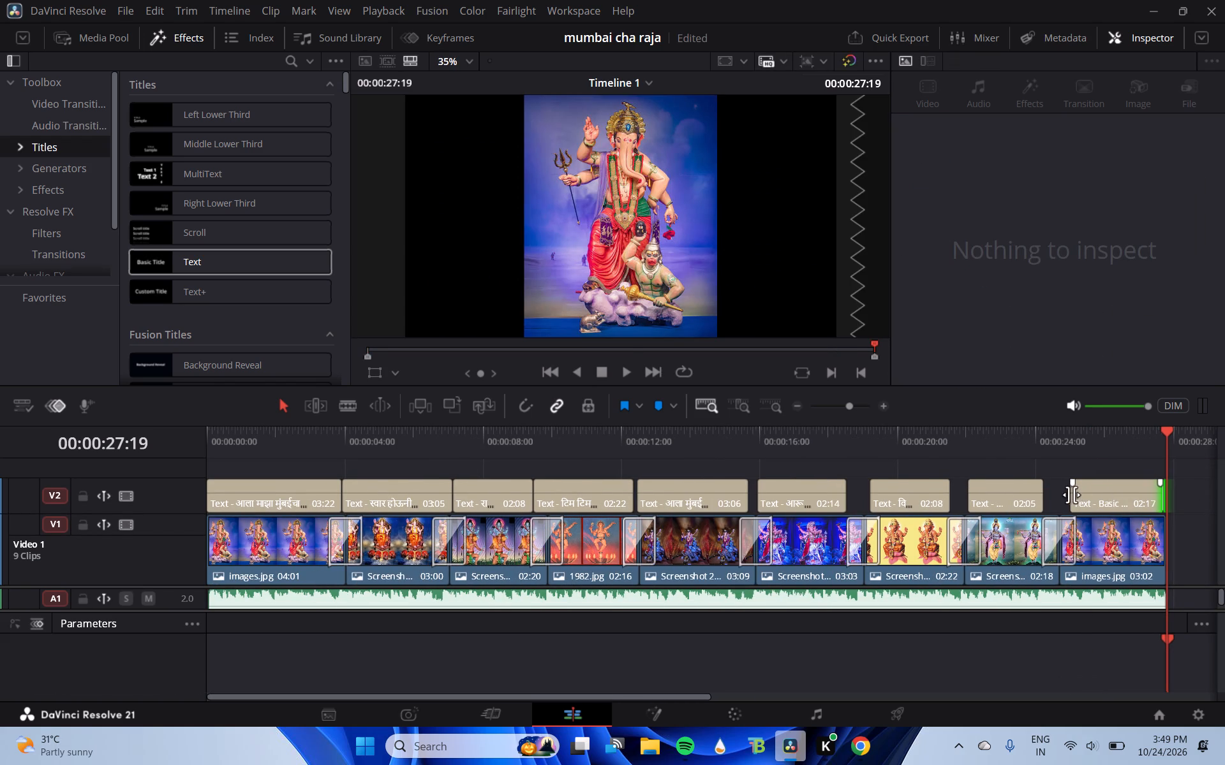
left_click(1071, 495)
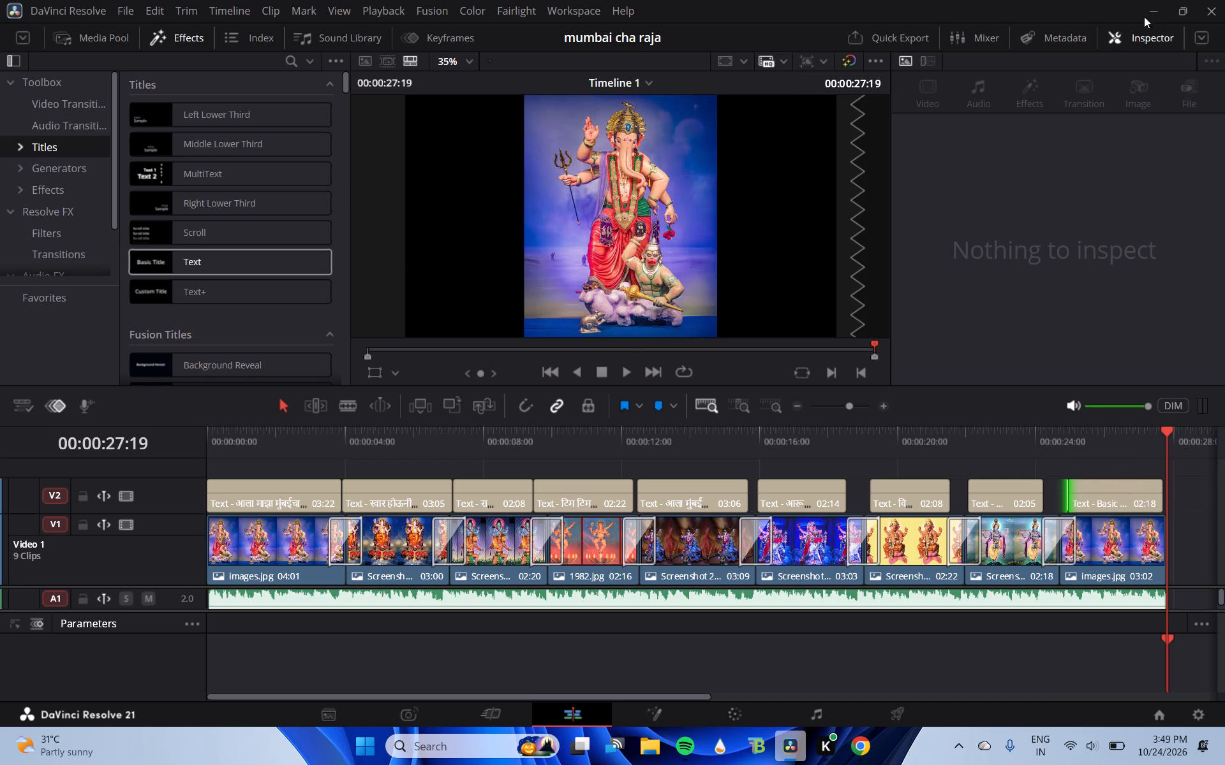
Replace the ninth title's "Basic Title" placeholder text with the full copied Marathi lyrics.
left_click(1138, 38)
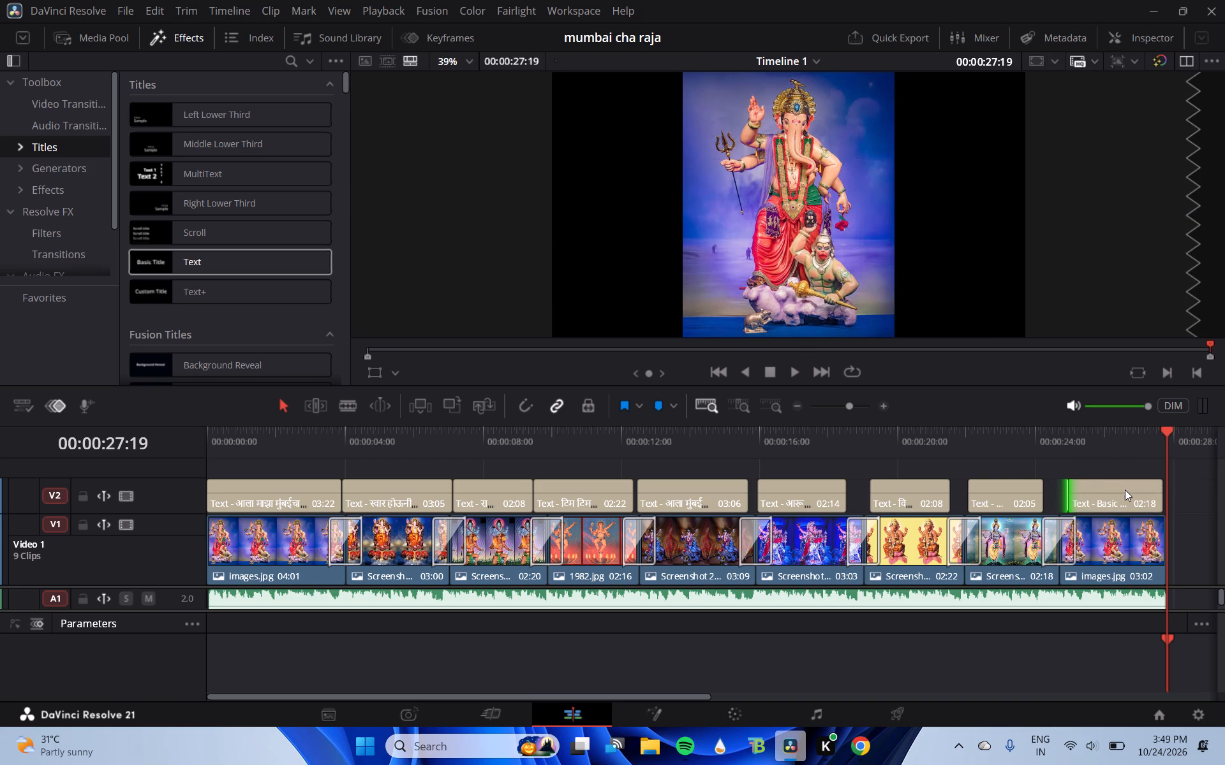
left_click(1125, 490)
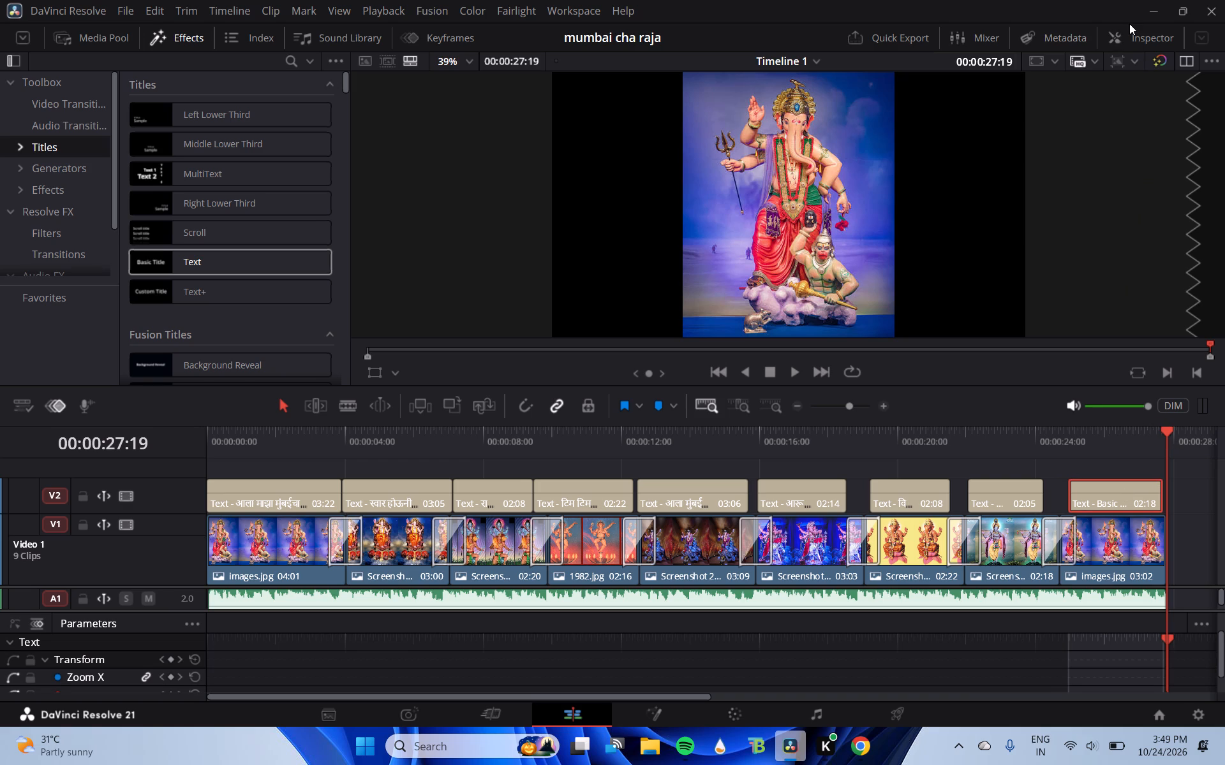
left_click(1129, 24)
left_click(1131, 43)
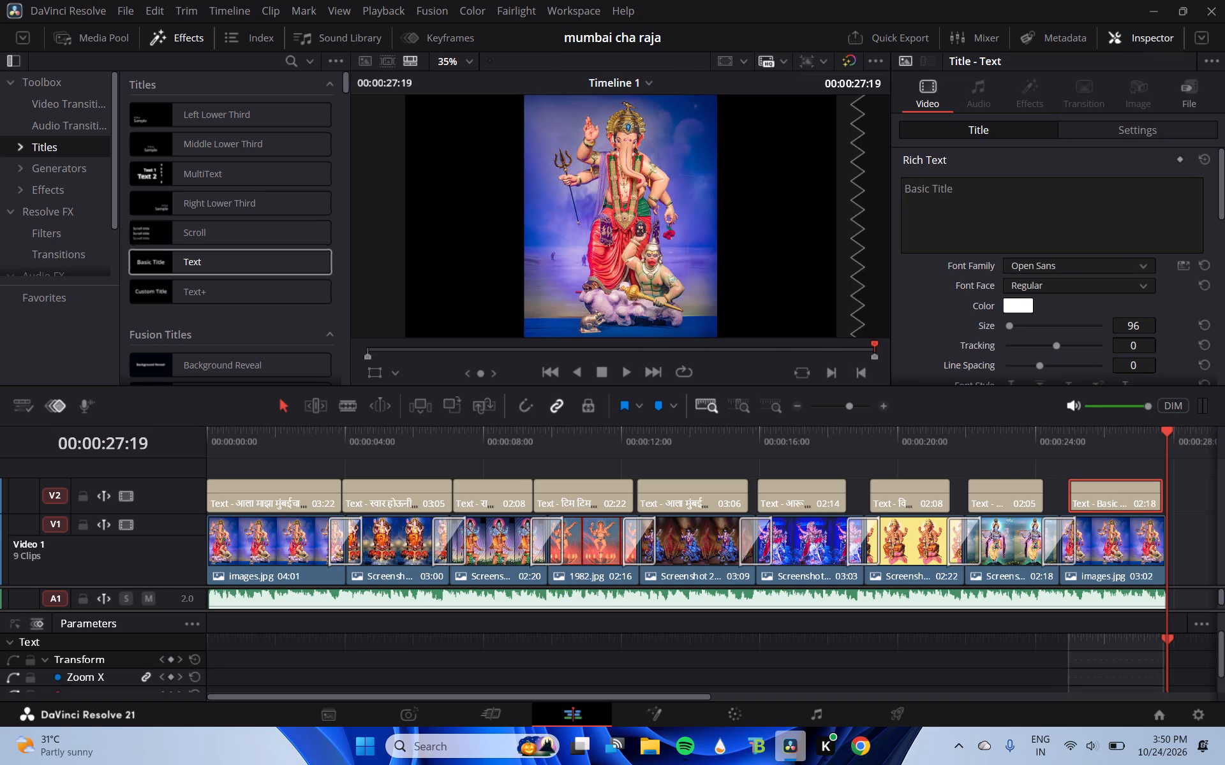
left_click(963, 197)
key("BackSpace")
key("BackSpace")
key("BackSpace")
key("BackSpace")
key("BackSpace")
key("BackSpace")
key("BackSpace")
key("BackSpace")
key("BackSpace")
key("BackSpace")
key("BackSpace")
key("BackSpace")
key("BackSpace")
key("BackSpace")
key("BackSpace")
key("BackSpace")
key("BackSpace")
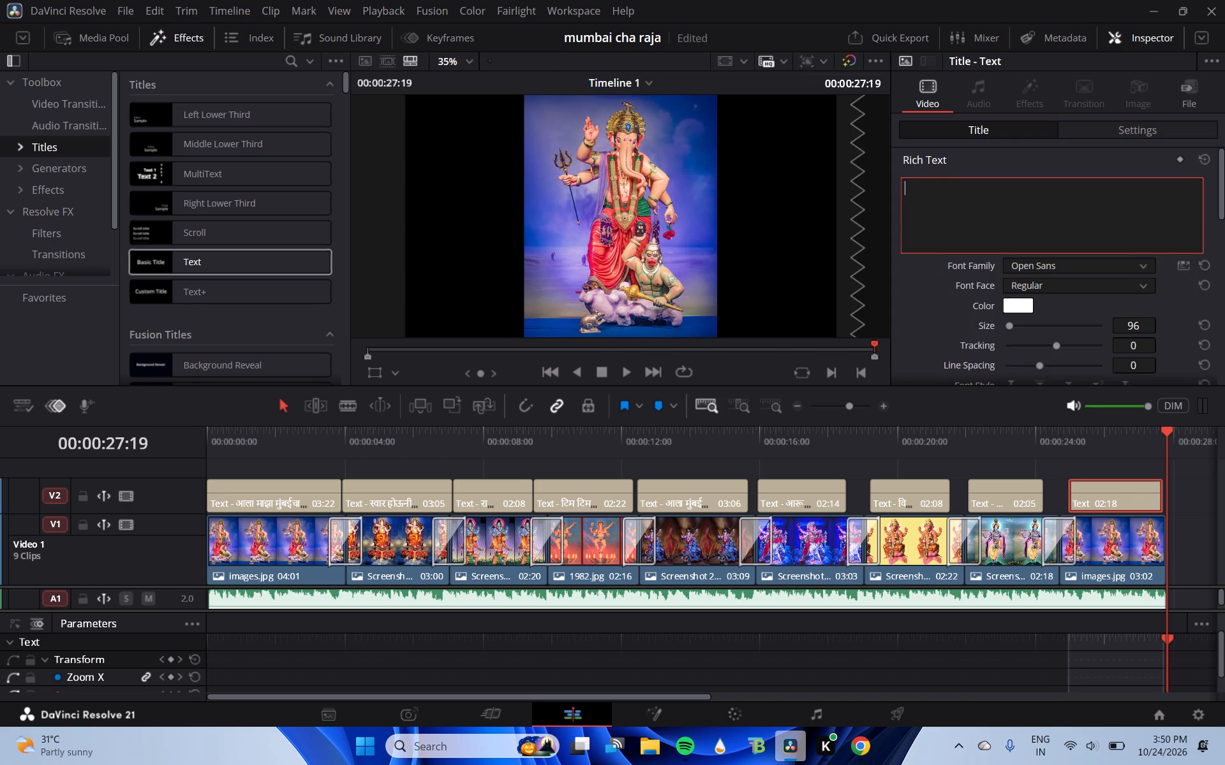
key("ctrl+v")
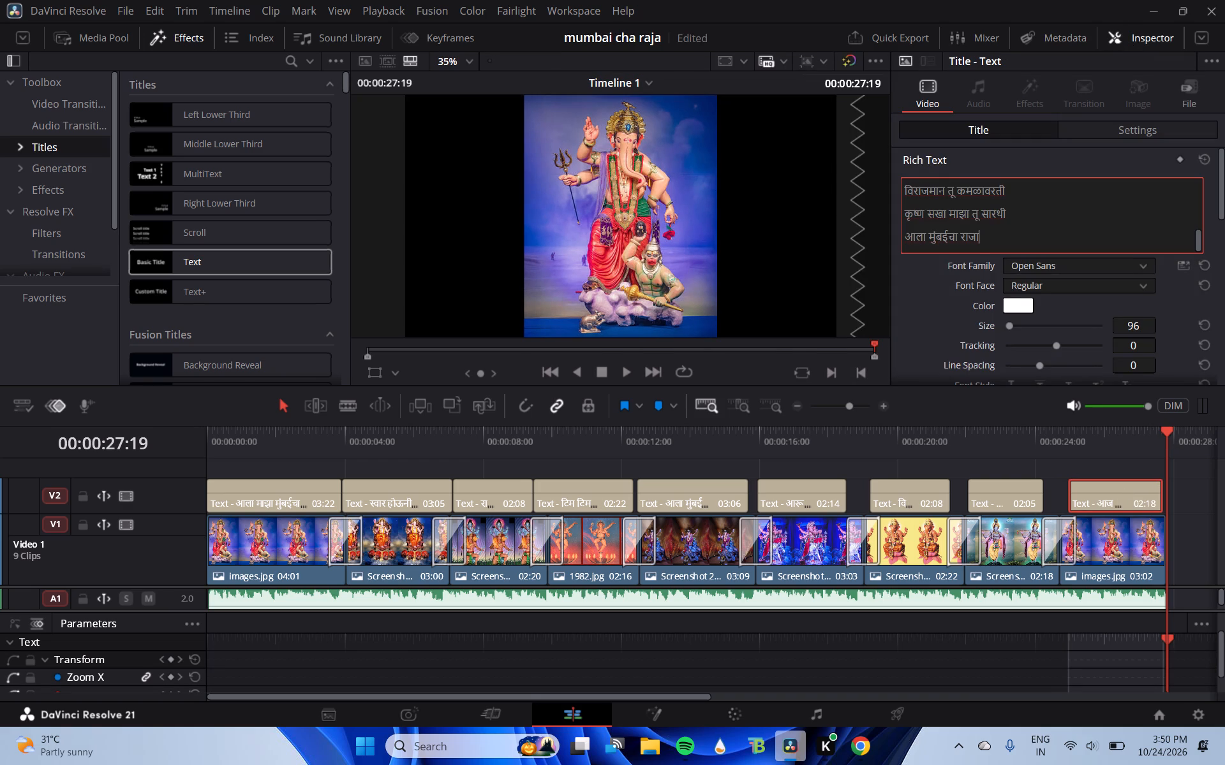
Cut the ninth title's lyrics down to the single line "आला मुंबईचा राजा" and remove the blank line above it.
left_click_drag(1014, 215, 863, 140)
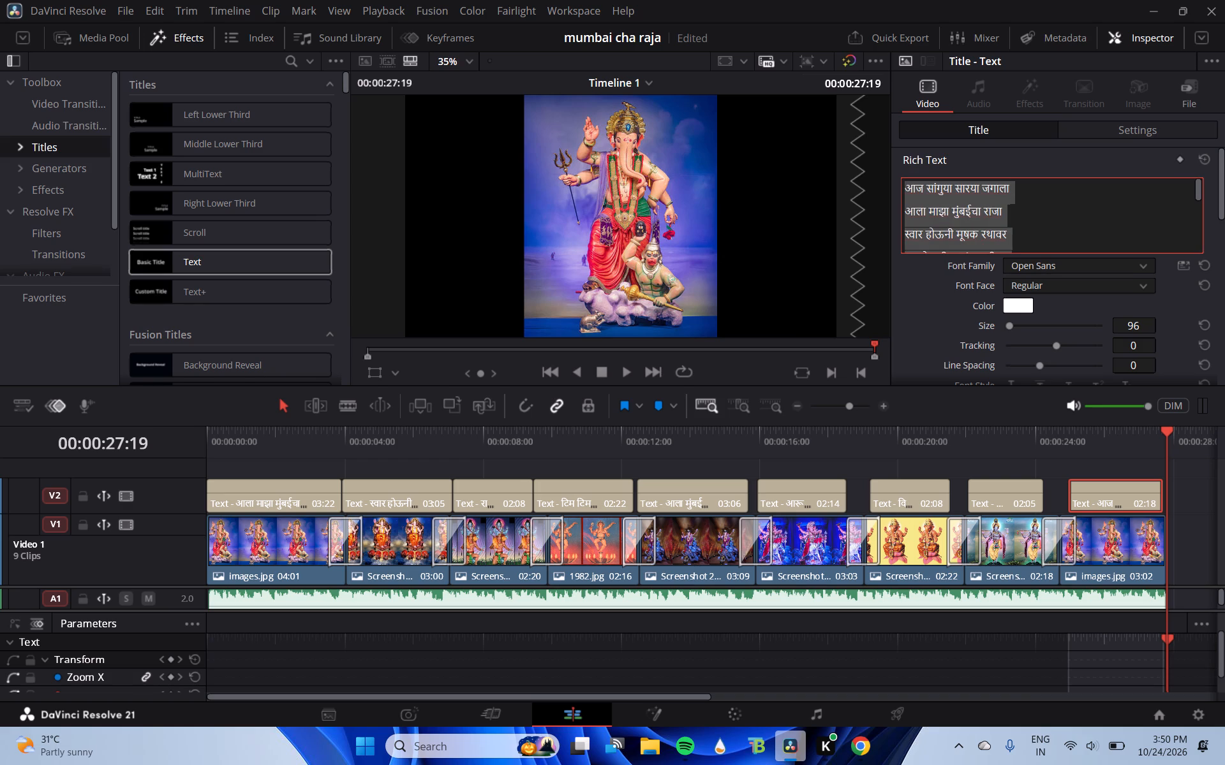
left_click_drag(863, 140, 859, 133)
key("BackSpace")
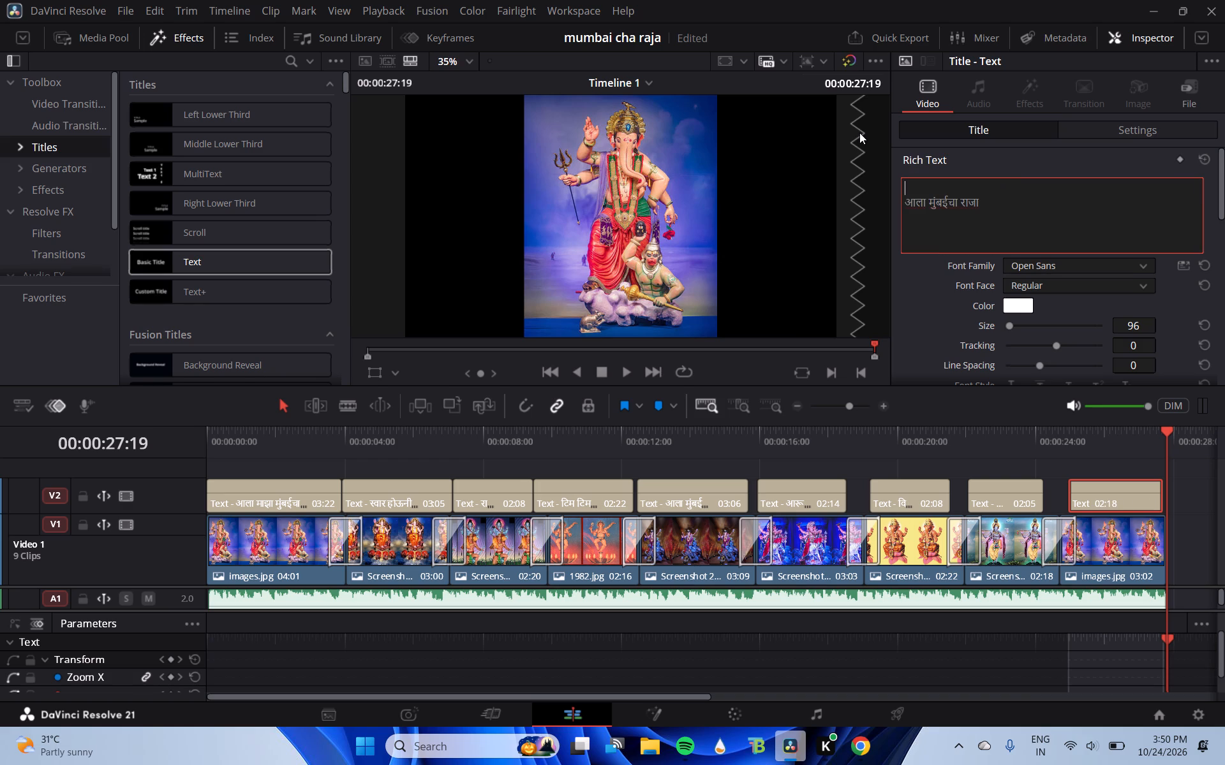
key("Down")
key("BackSpace")
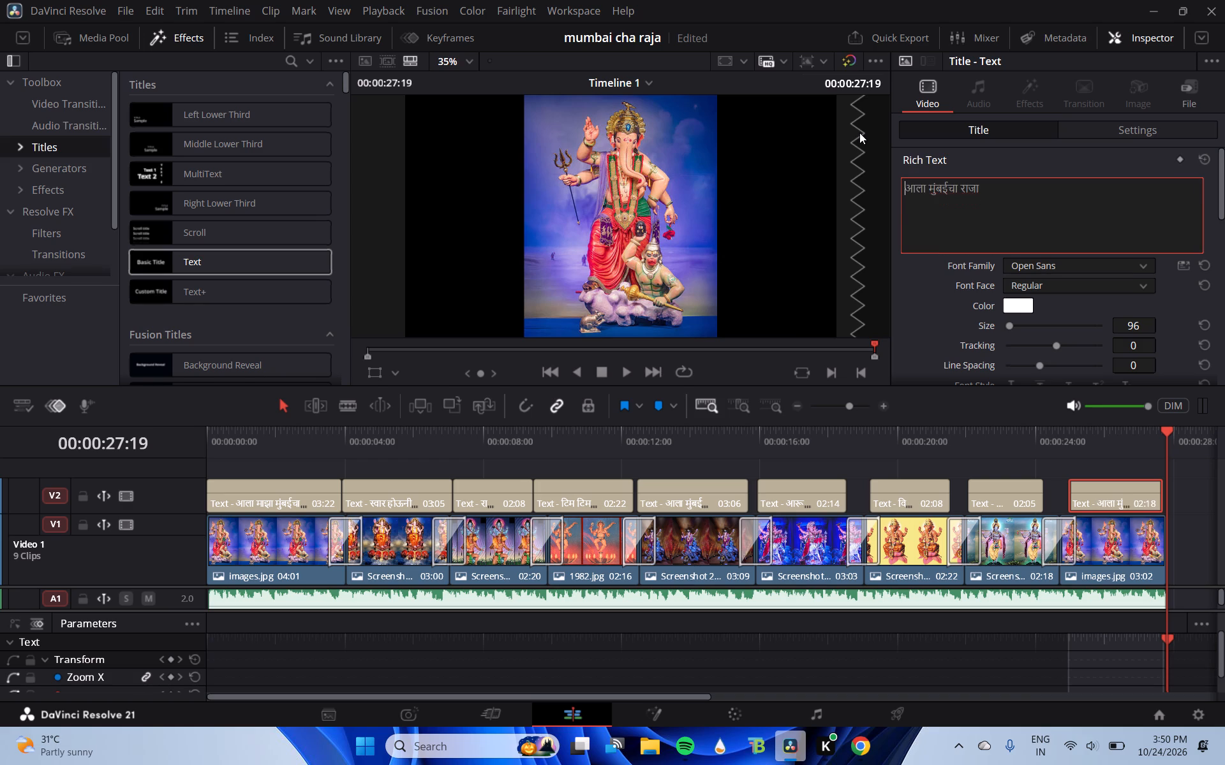
key("Right")
key("Right")
key("Right")
key("Right")
key("Right")
key("Right")
key("Right")
key("Right")
key("Right")
key("Right")
key("Right")
key("Right")
key("Right")
key("Right")
key("Down")
key("Down")
key("Down")
Move the ninth title's text down to the lower half of the final Ganesha image.
left_click(1117, 507)
left_click(1080, 431)
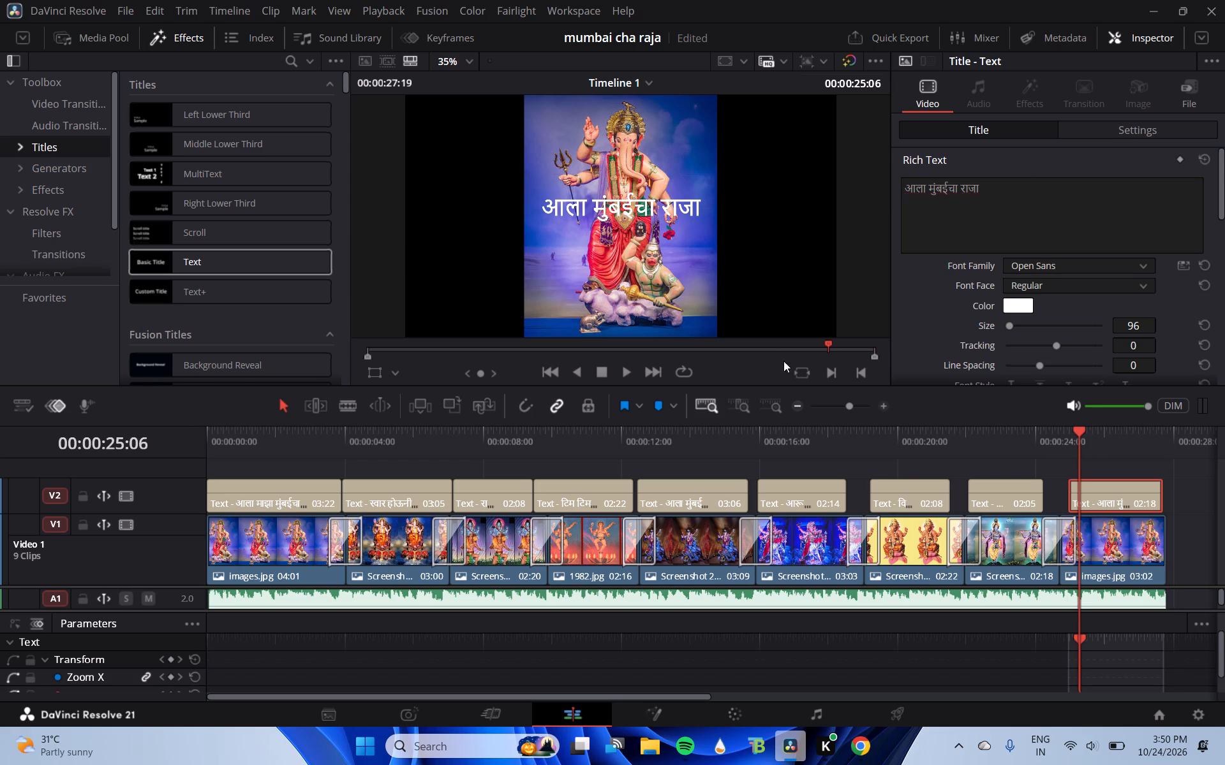
left_click(655, 214)
left_click_drag(655, 214, 654, 254)
left_click(769, 287)
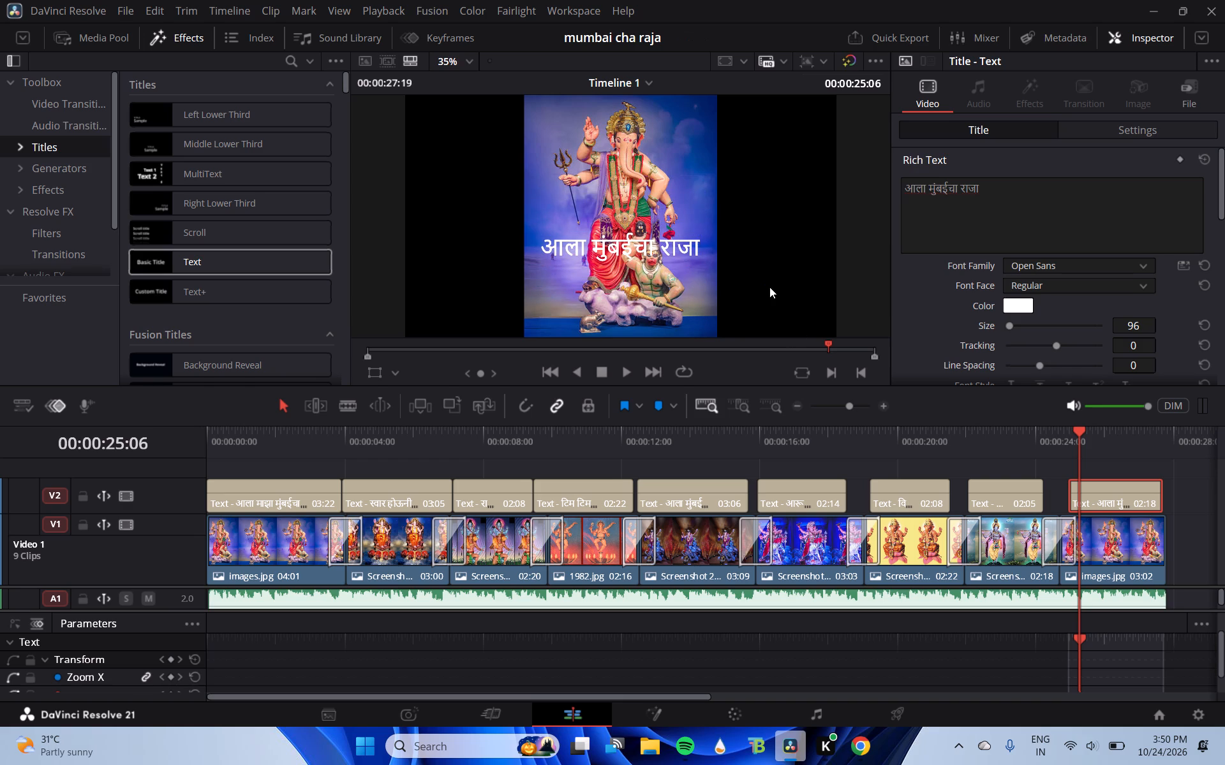
Extend the start of the ninth title one frame earlier, making its duration 02:19.
left_click(1071, 498)
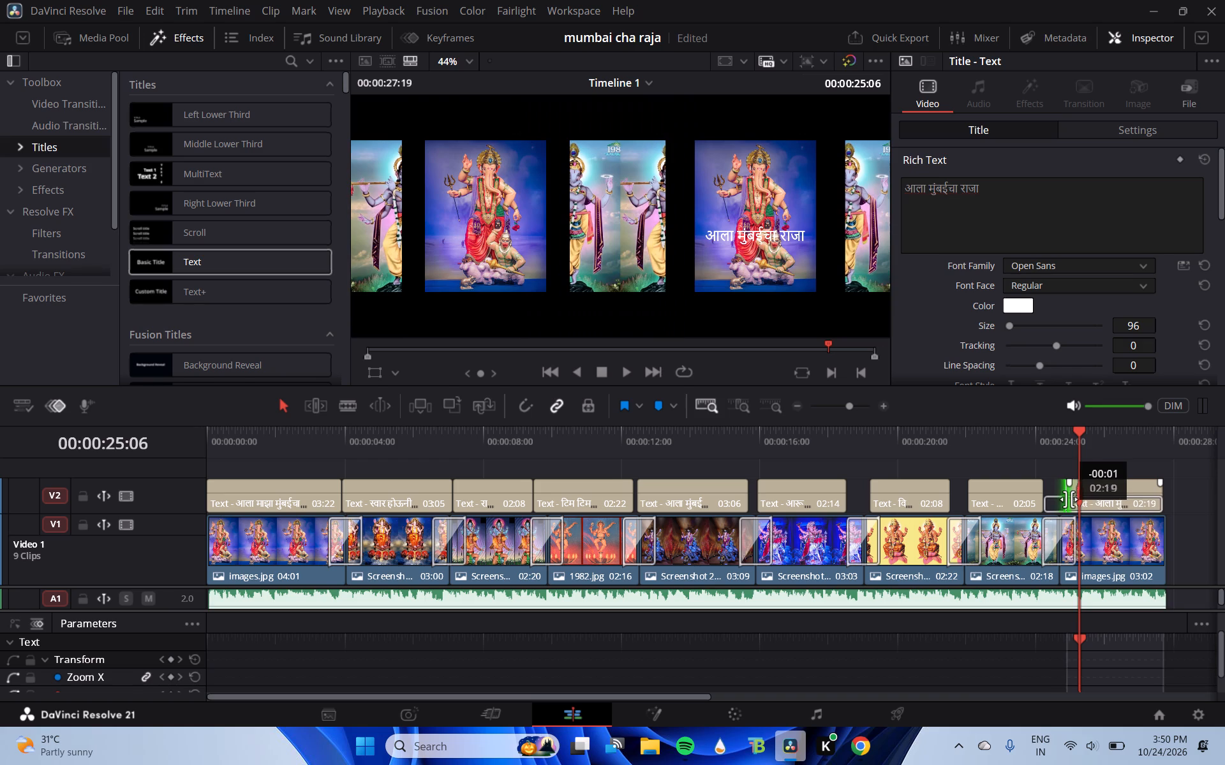
Play back the timeline from about 23:12 through the final title to the end.
left_click(1018, 444)
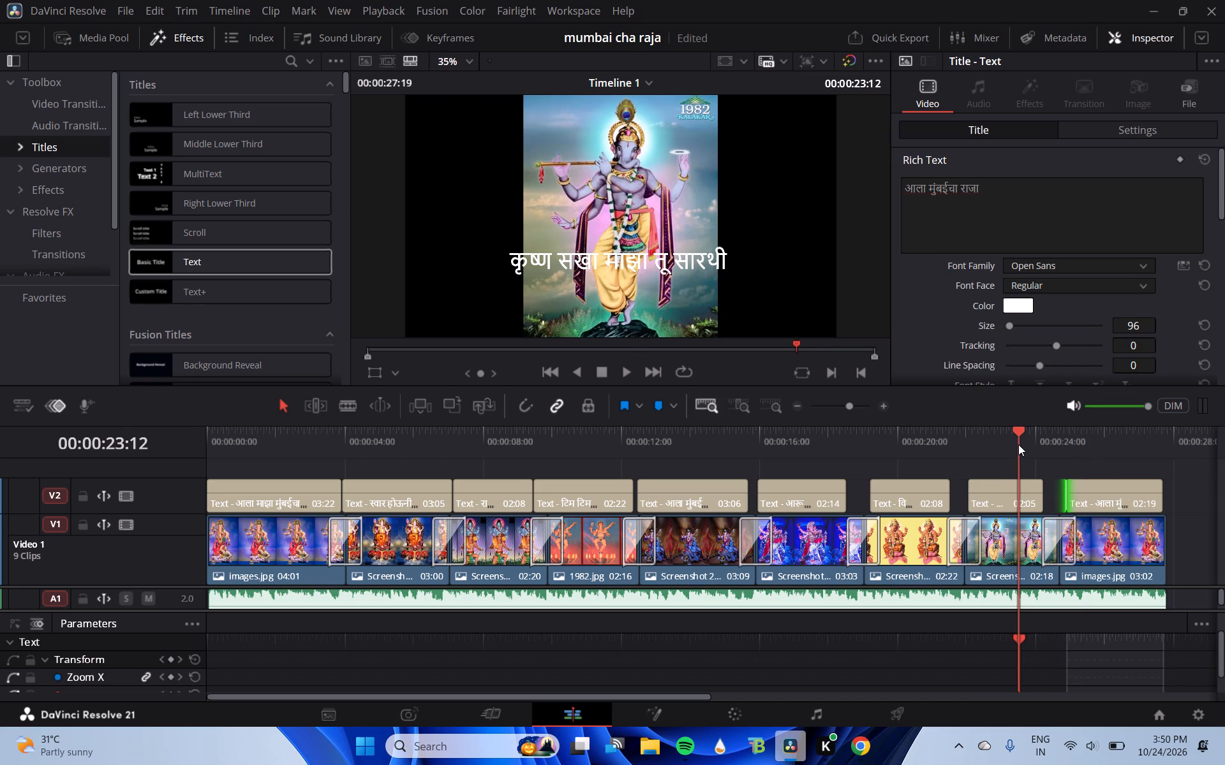
left_click(622, 371)
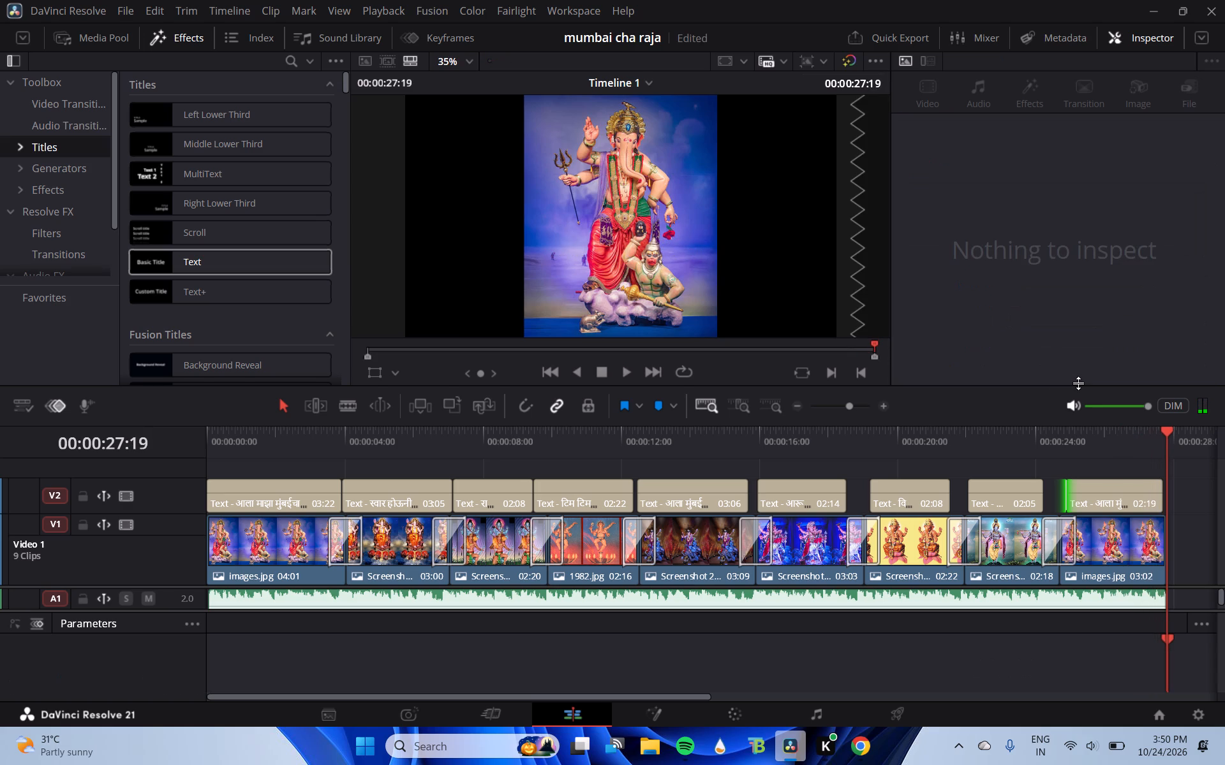
Extend the end of the ninth title to meet the end of the final Ganesha image, making its duration 02:21.
left_click(1153, 495)
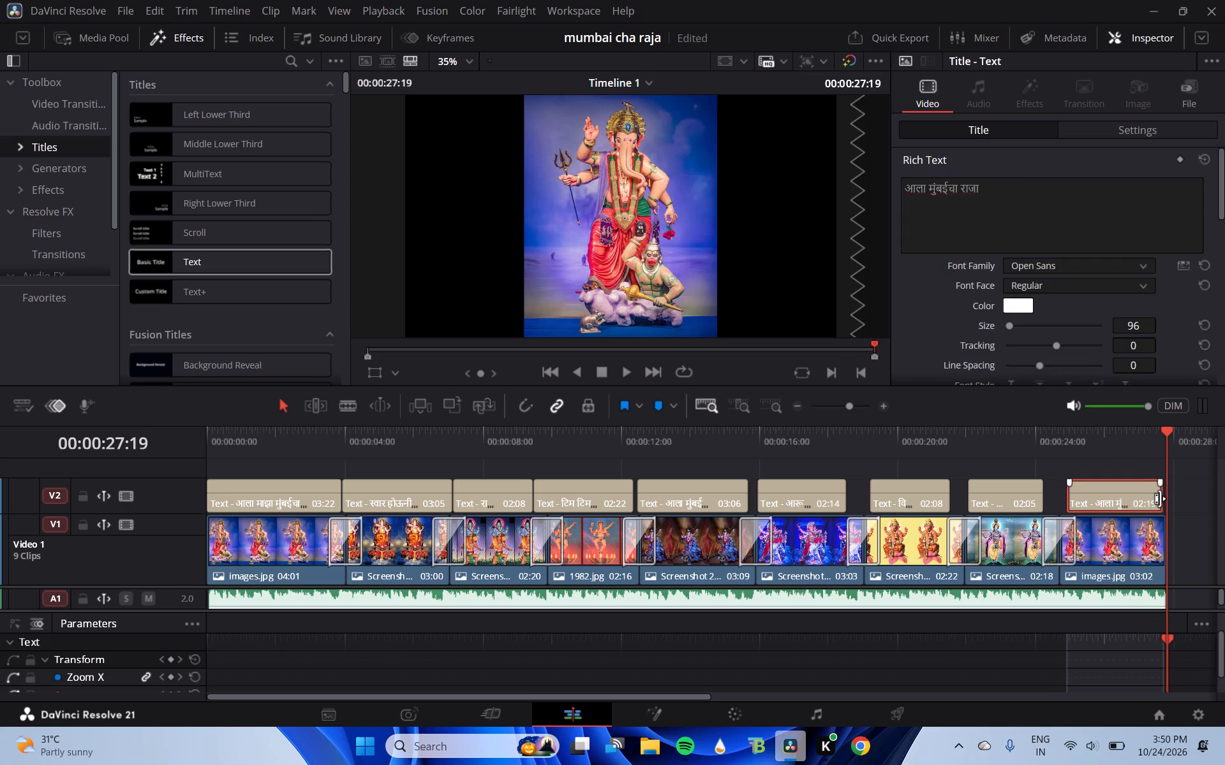
left_click_drag(1160, 499, 1166, 499)
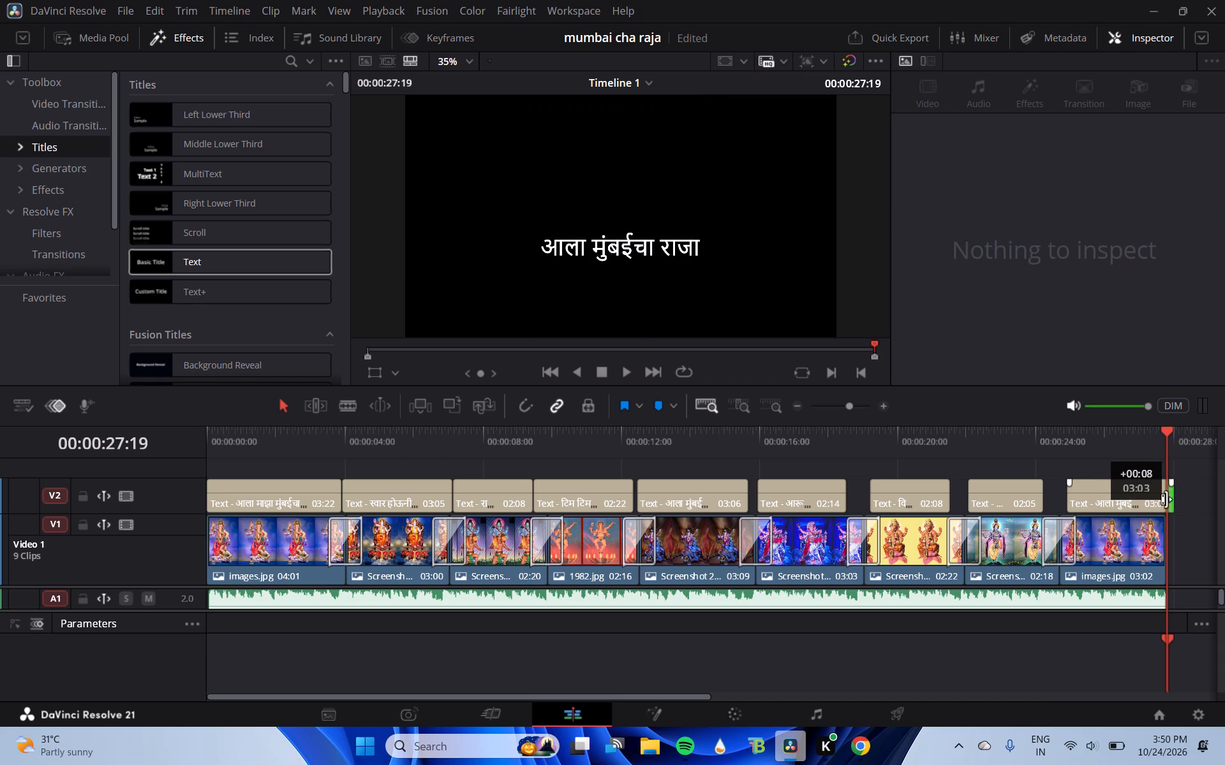
left_click_drag(1166, 499, 1166, 501)
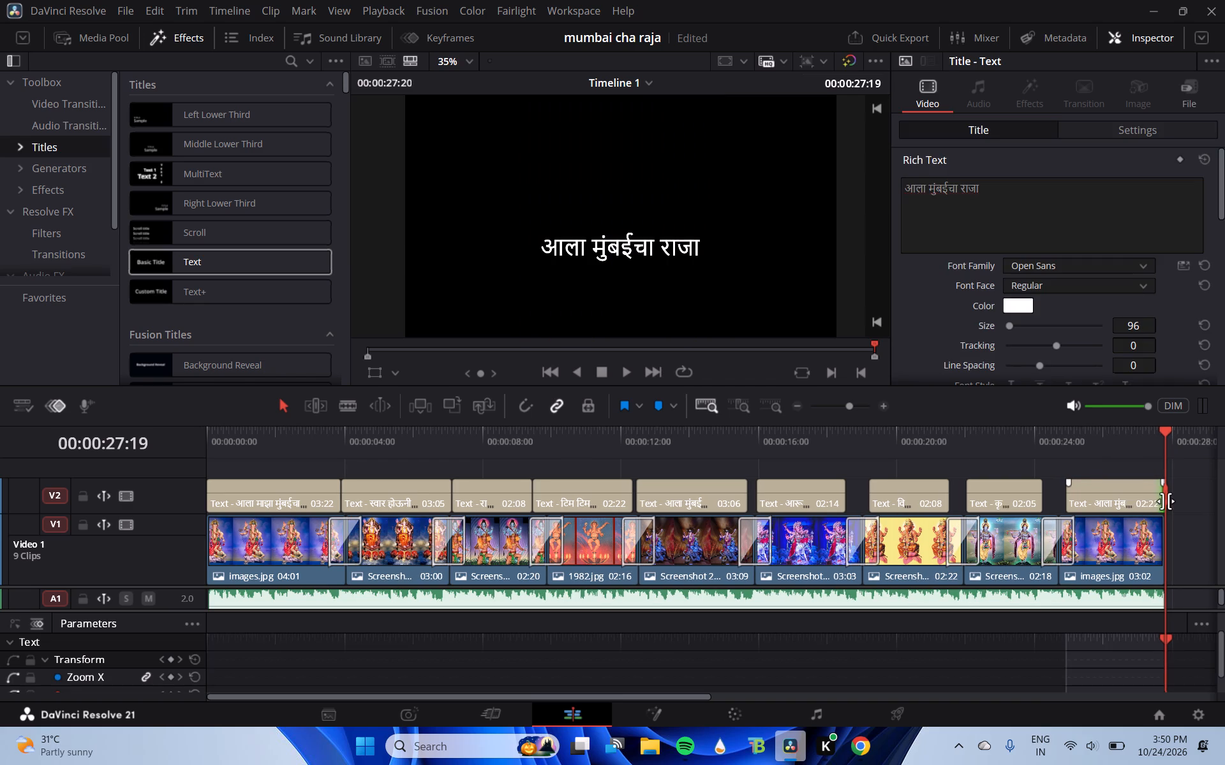
left_click(1182, 507)
left_click(1134, 499)
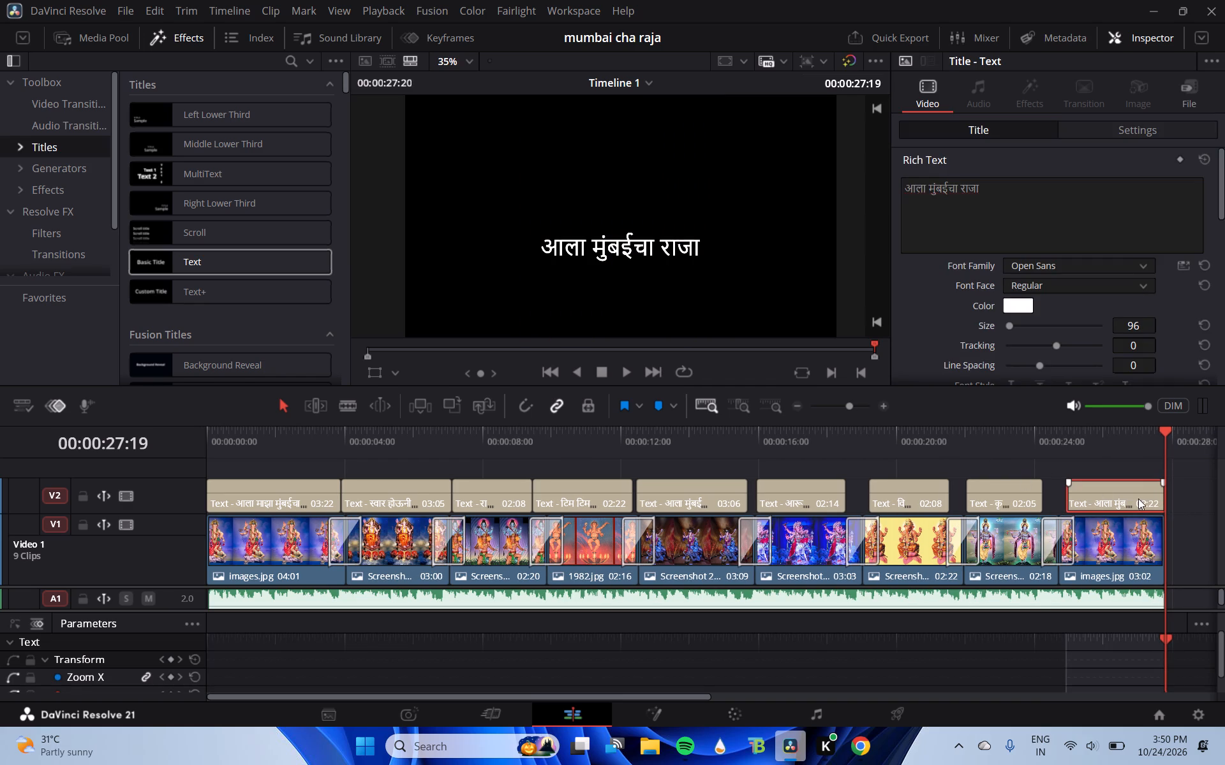
left_click(1164, 497)
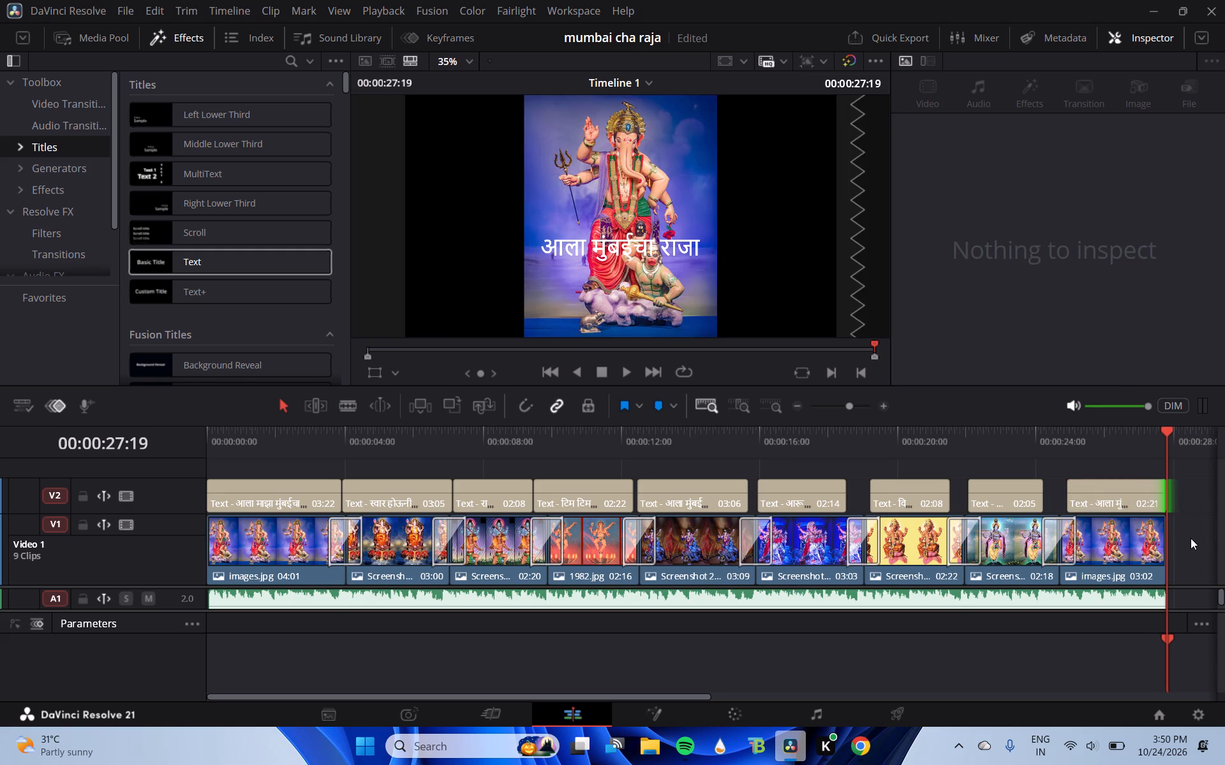
left_click(1191, 538)
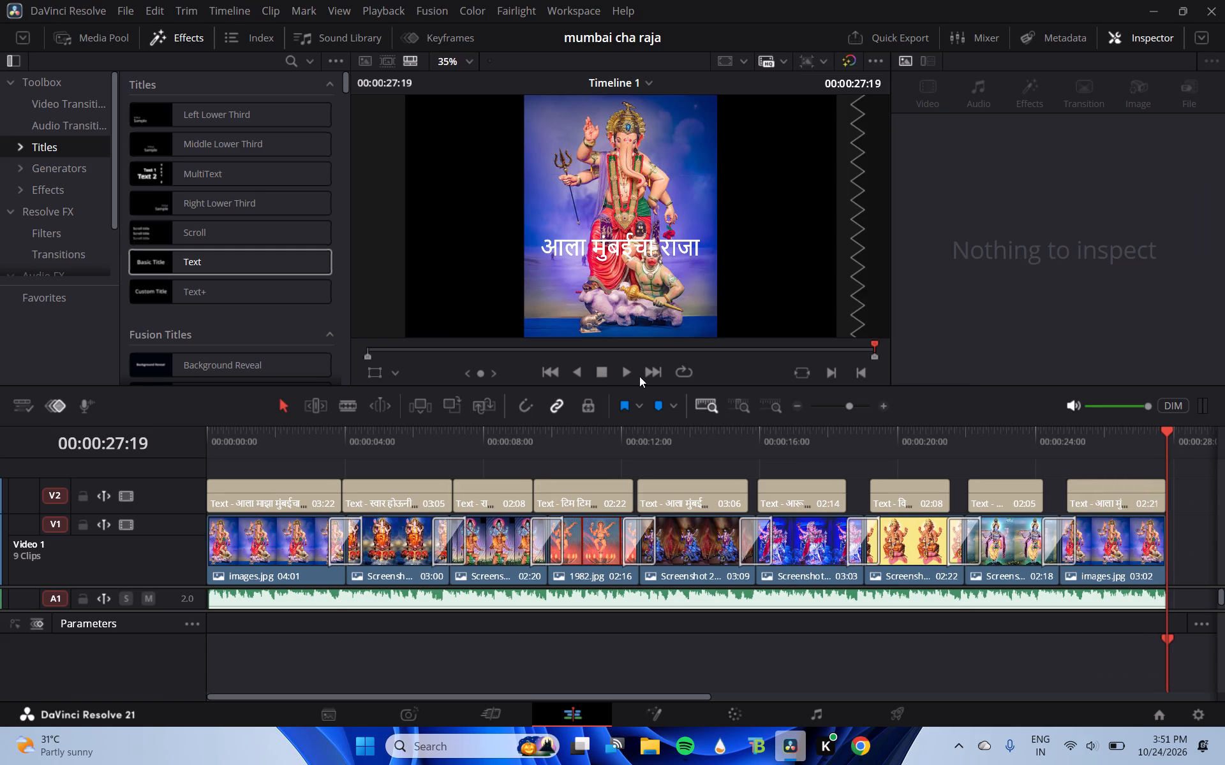
Play back the closing part of the timeline from about 26 seconds to check the ninth title's ending.
left_click(627, 374)
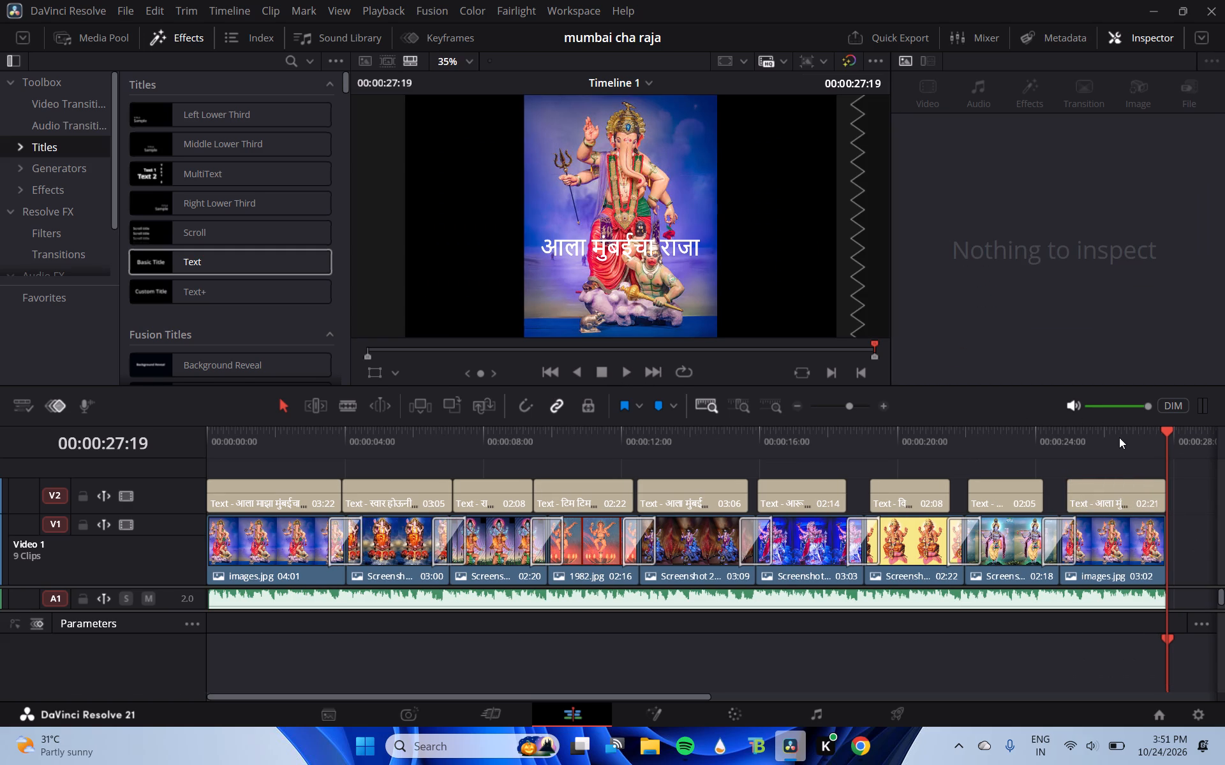
left_click(1119, 437)
left_click(627, 370)
left_click(625, 373)
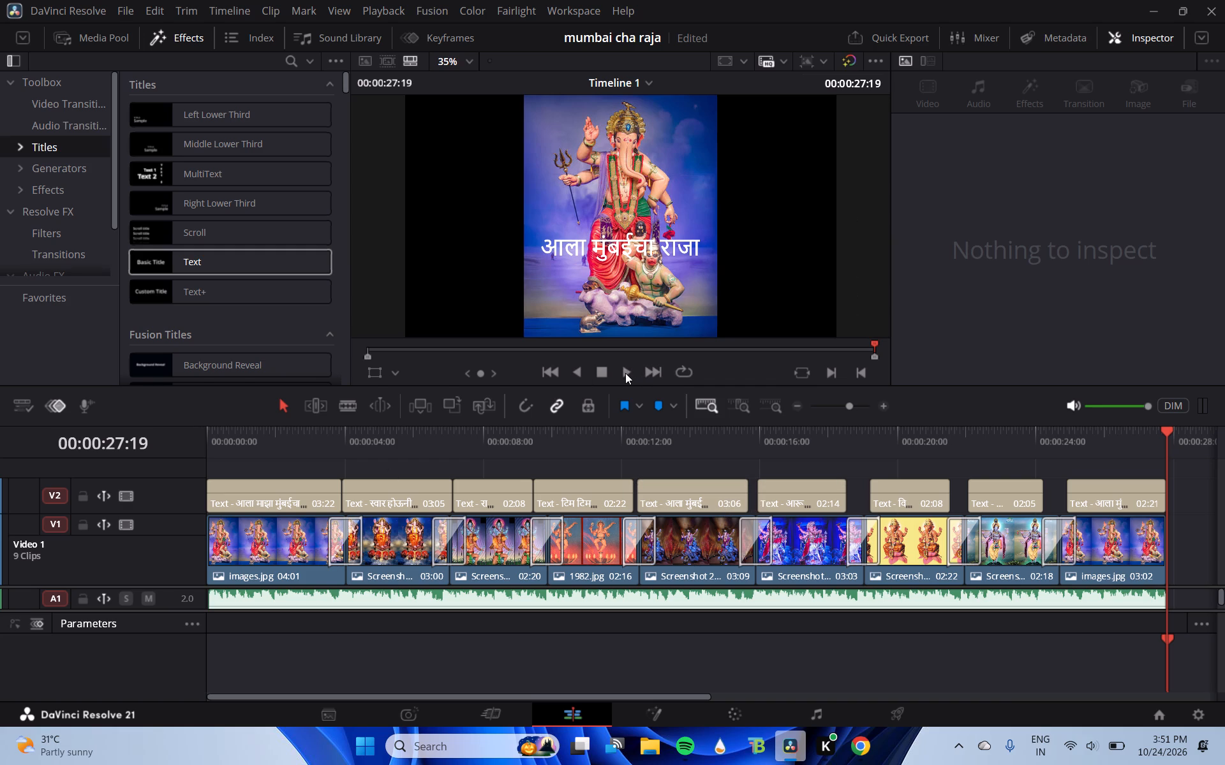
Examine the first title "आला माझा मुंबईचा राजा" at the timeline start, reviewing its font, text styling, shadow, background and transform options.
left_click(269, 504)
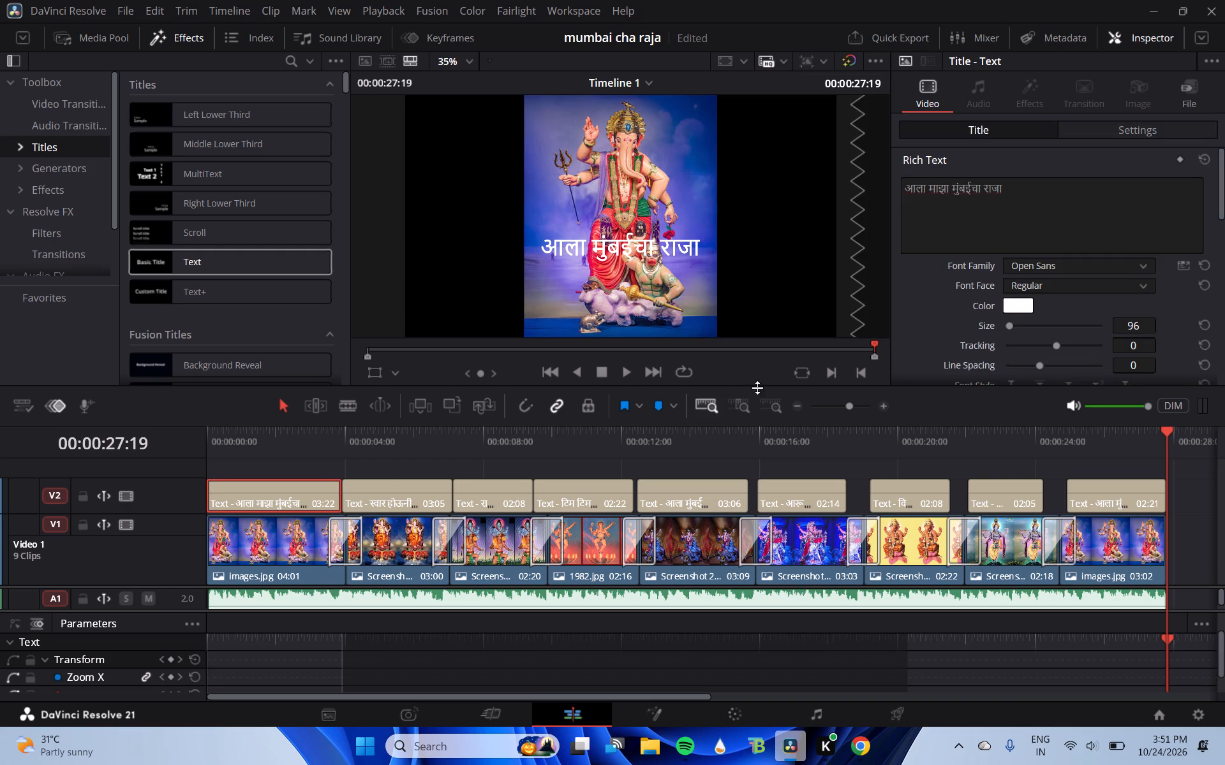
left_click(1036, 266)
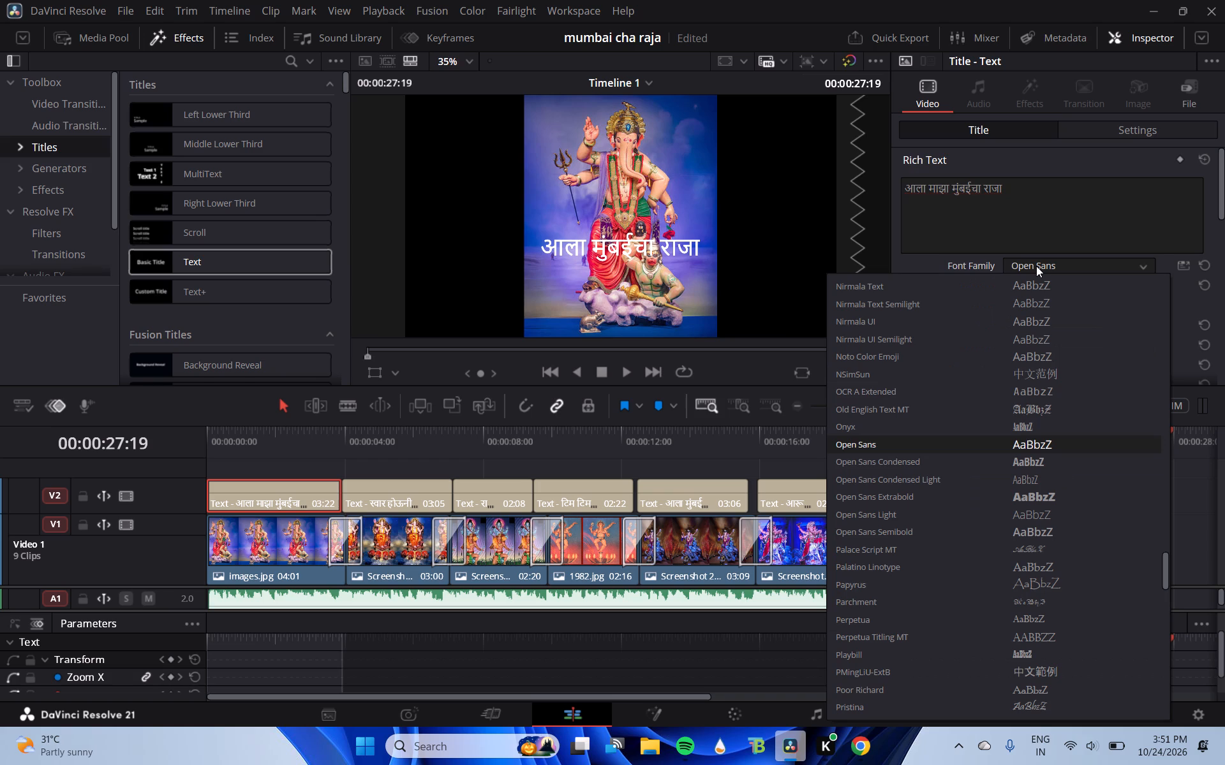
left_click(1036, 266)
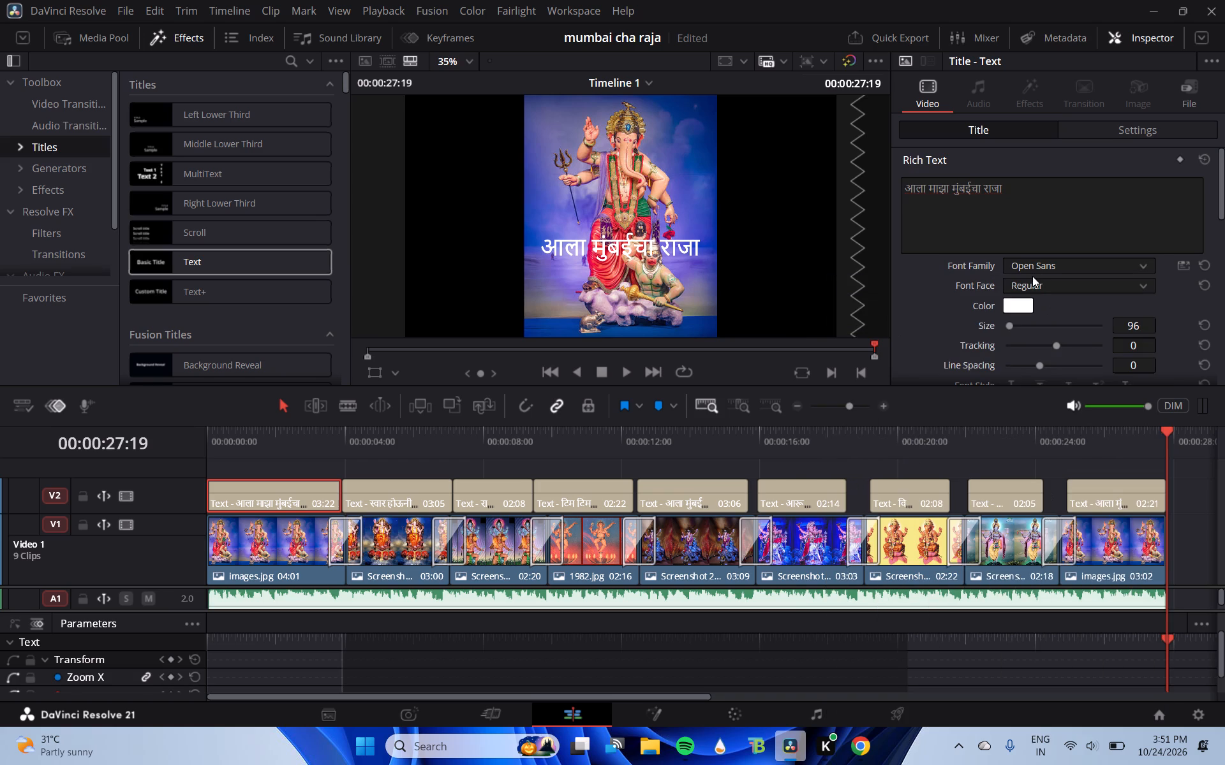
left_click(1027, 290)
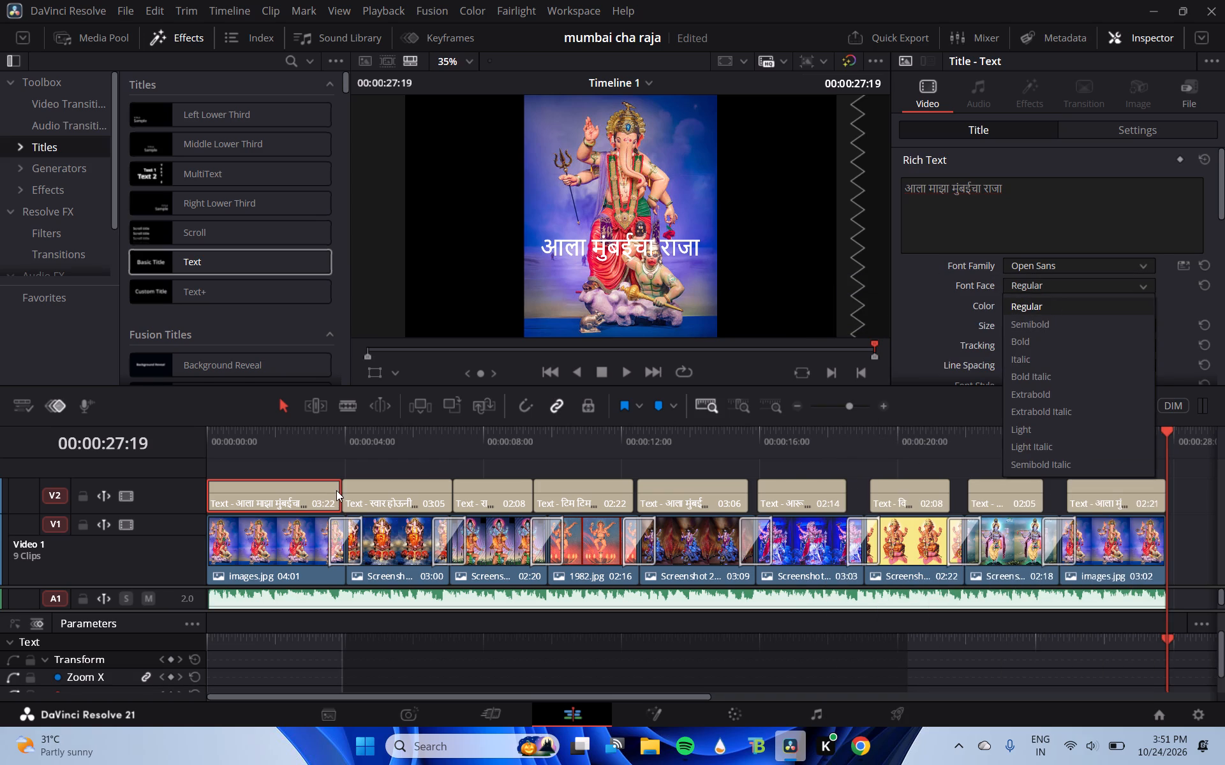
left_click(204, 433)
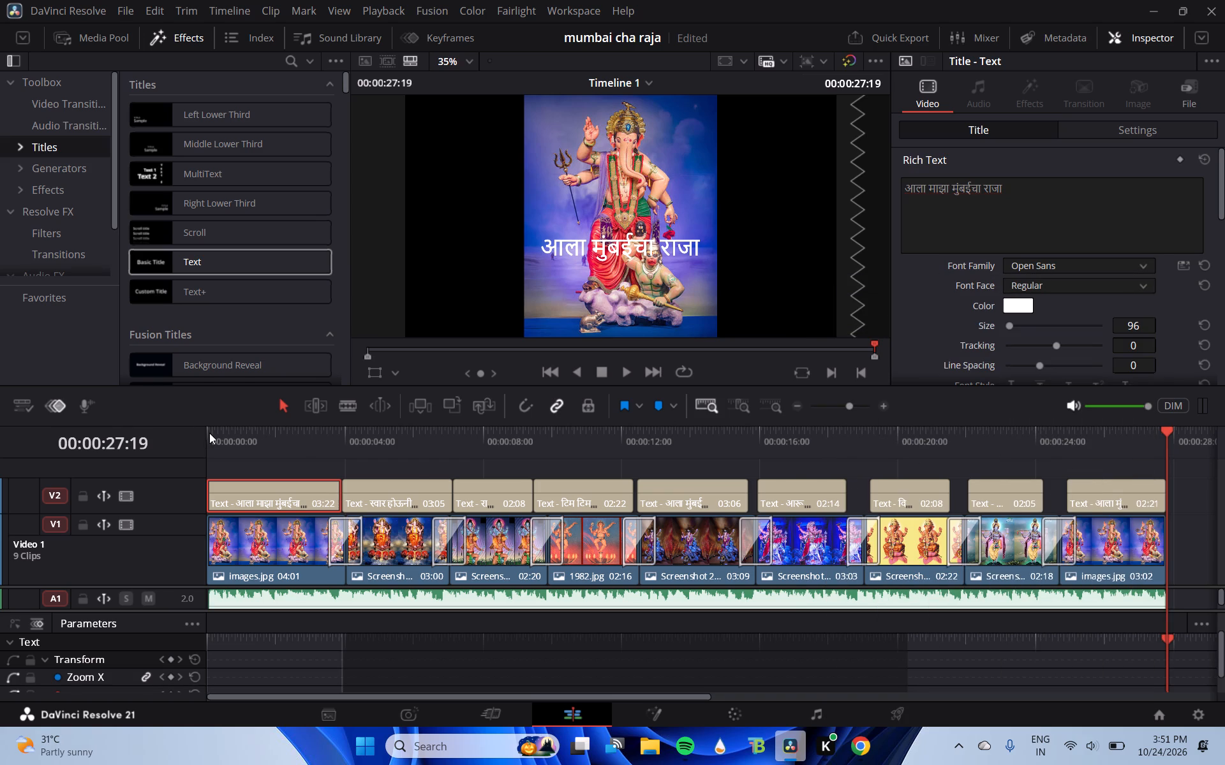
left_click(209, 433)
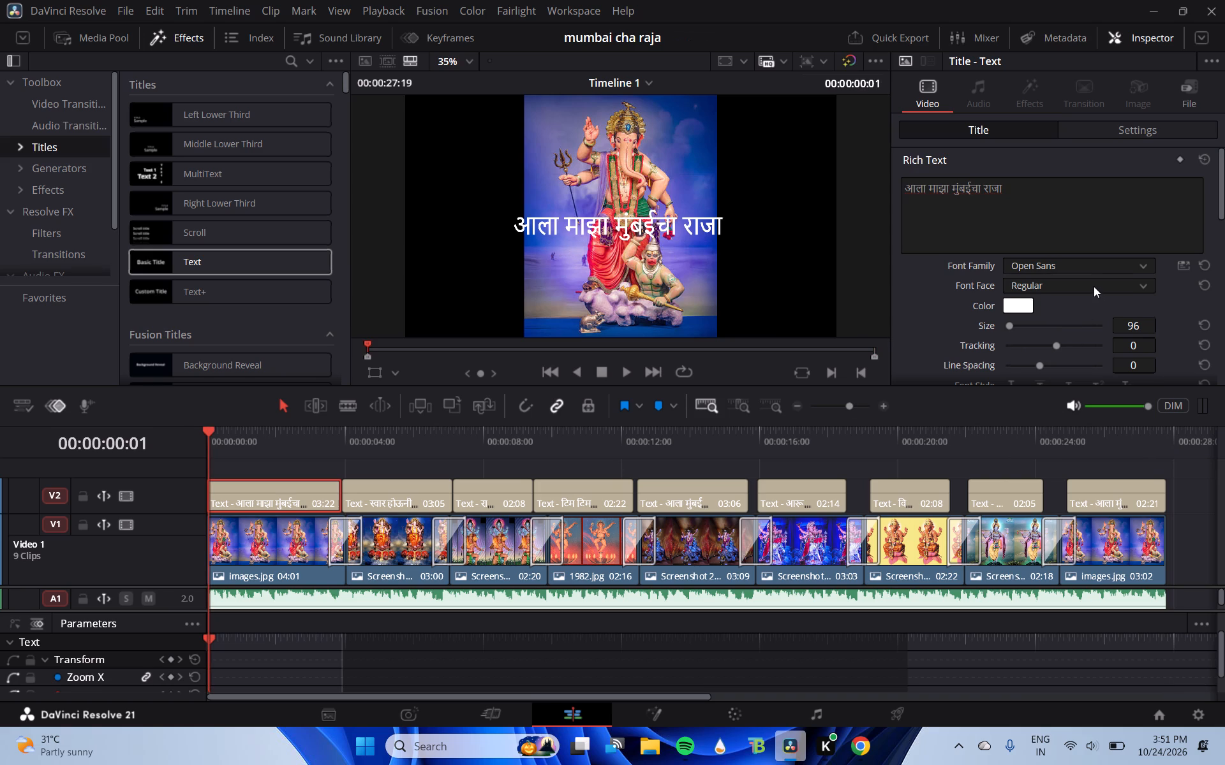
left_click(1094, 286)
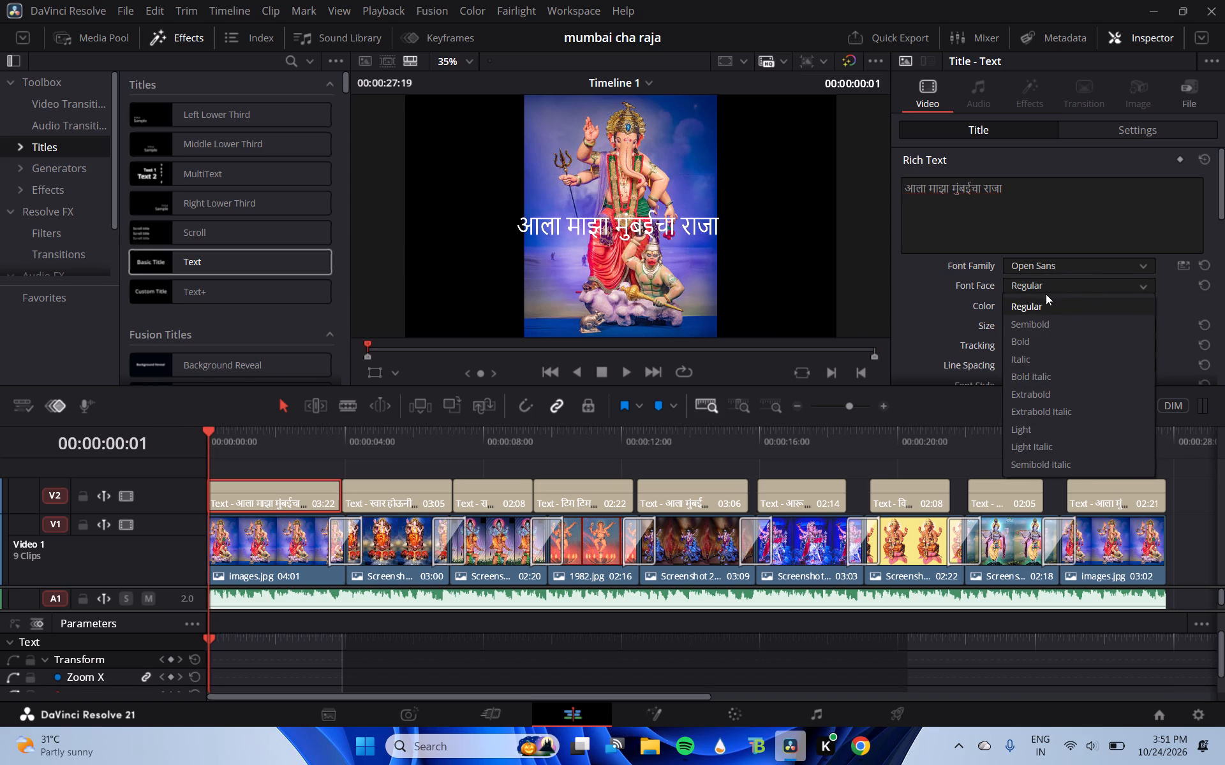
left_click(1061, 284)
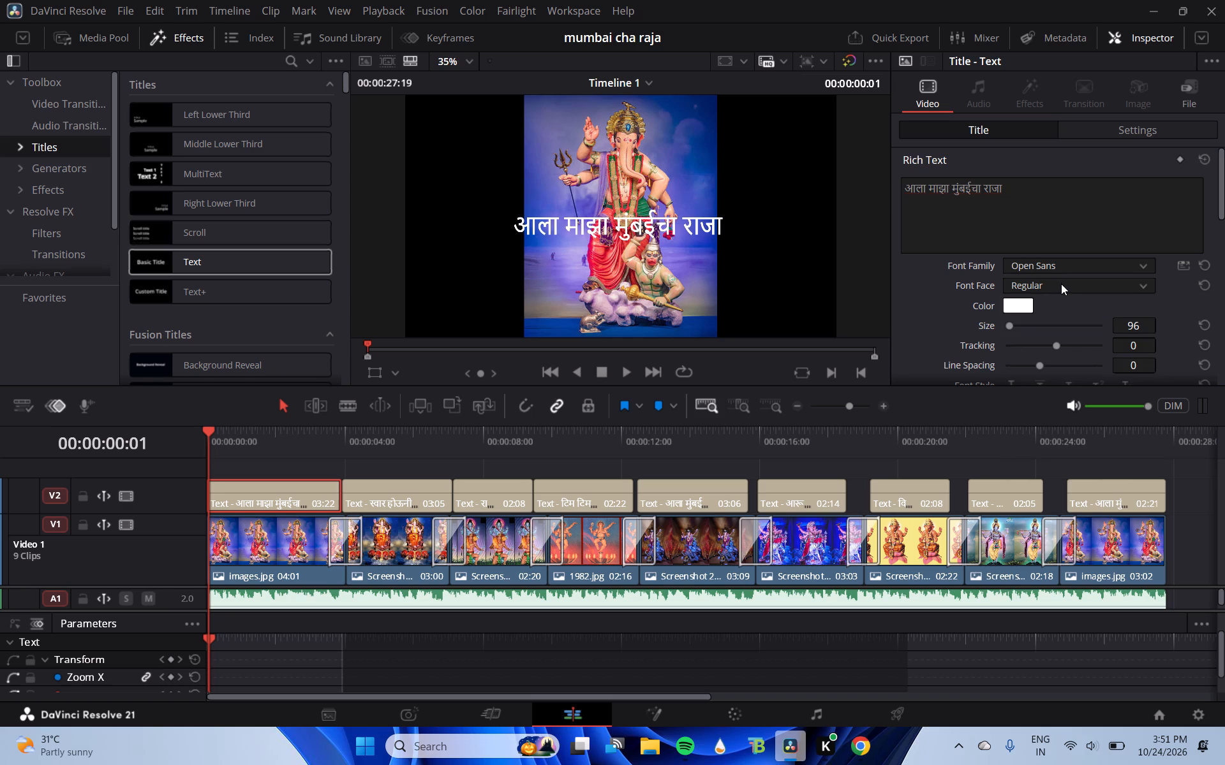
scroll(932, 307, "down", 2)
left_click_drag(908, 304, 914, 234)
left_click_drag(1221, 188, 1224, 217)
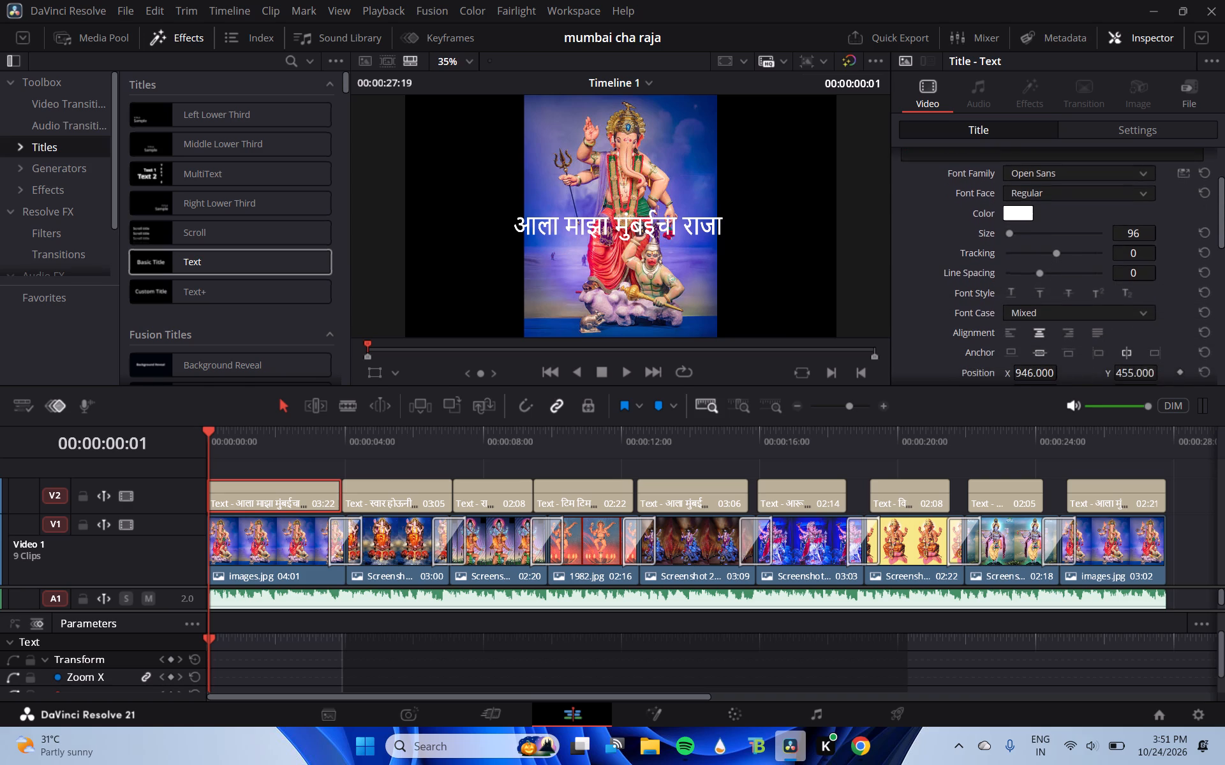
left_click_drag(1224, 217, 1224, 263)
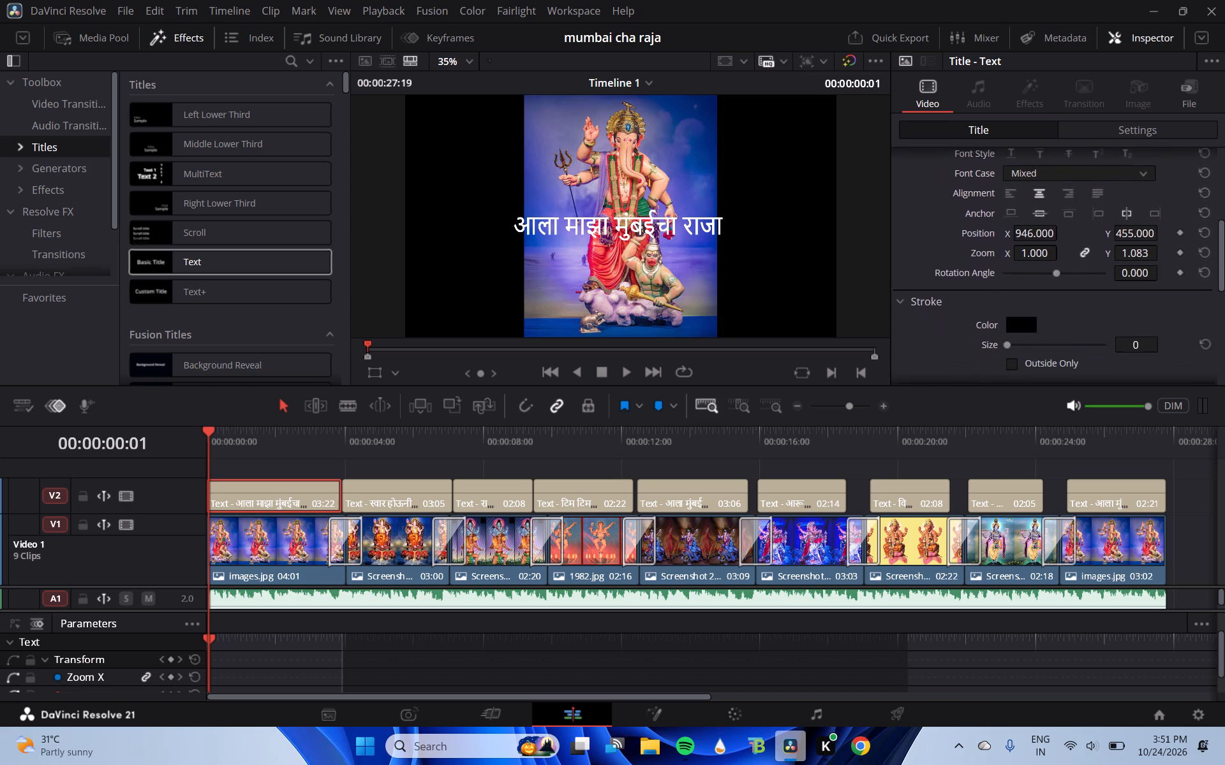
left_click_drag(1224, 263, 1224, 340)
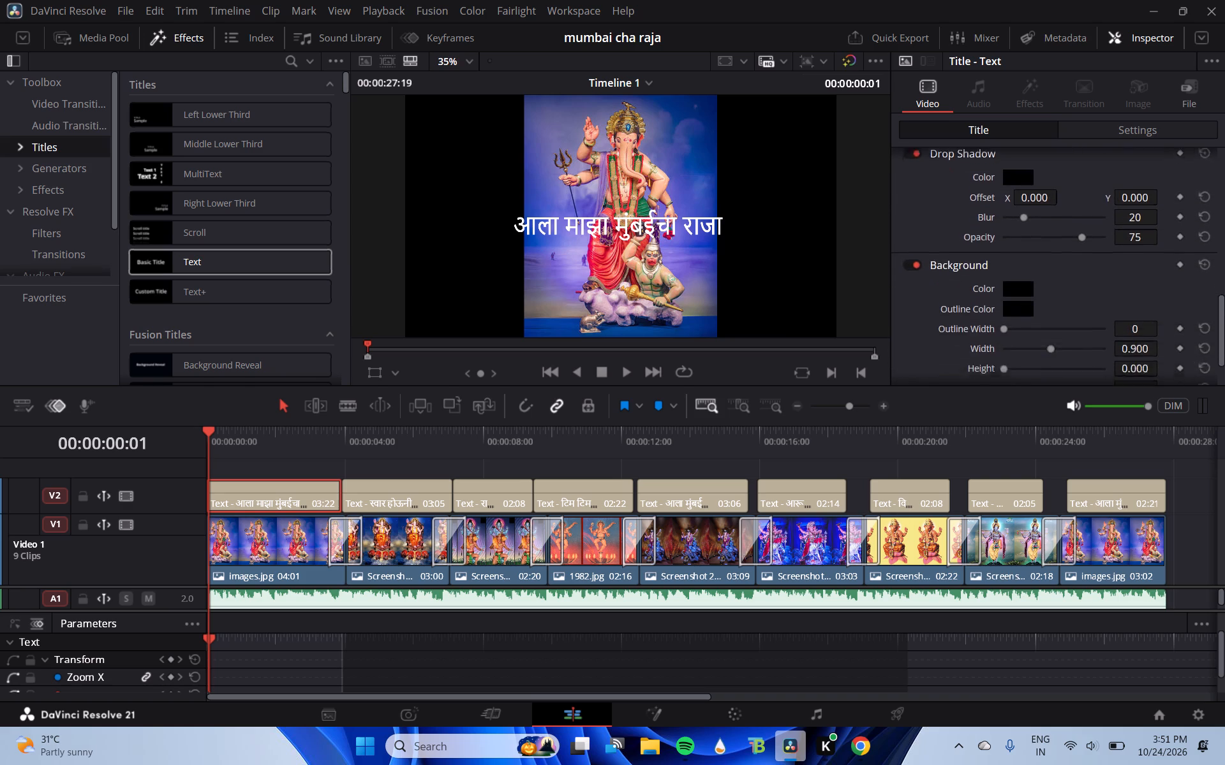
left_click_drag(1224, 340, 1201, 217)
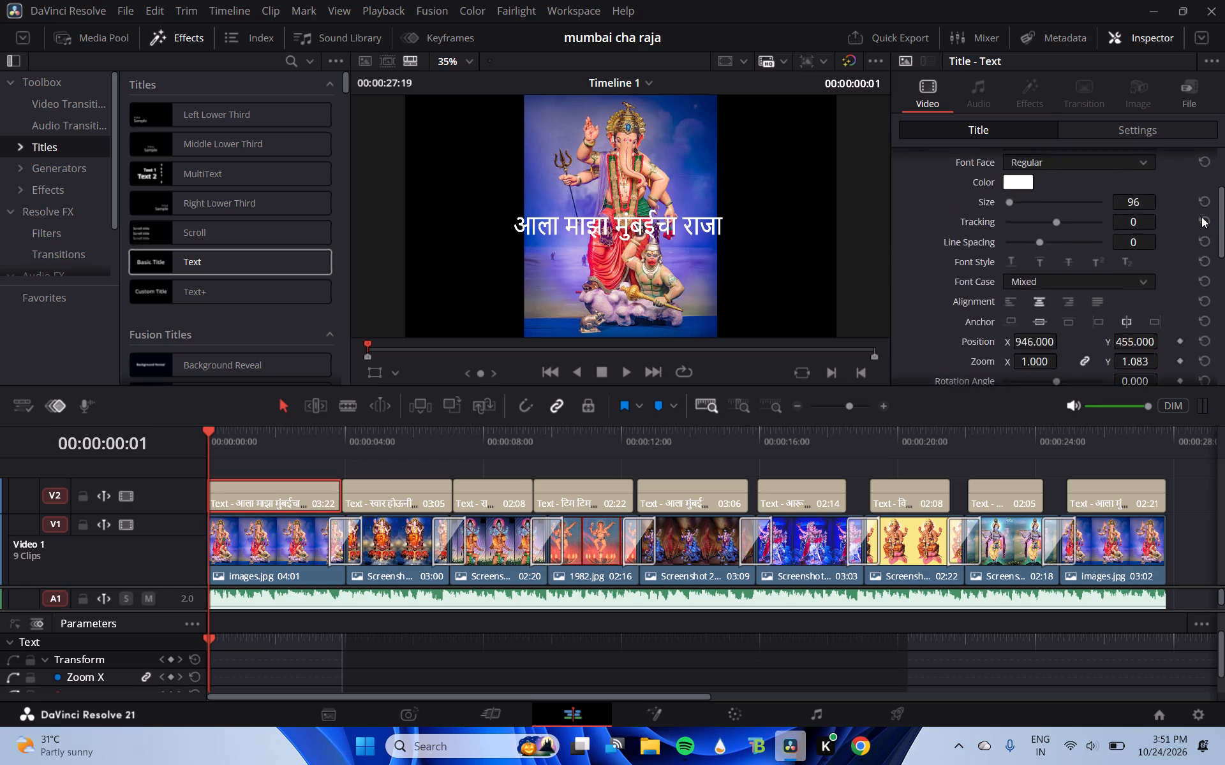
left_click_drag(1201, 217, 1203, 231)
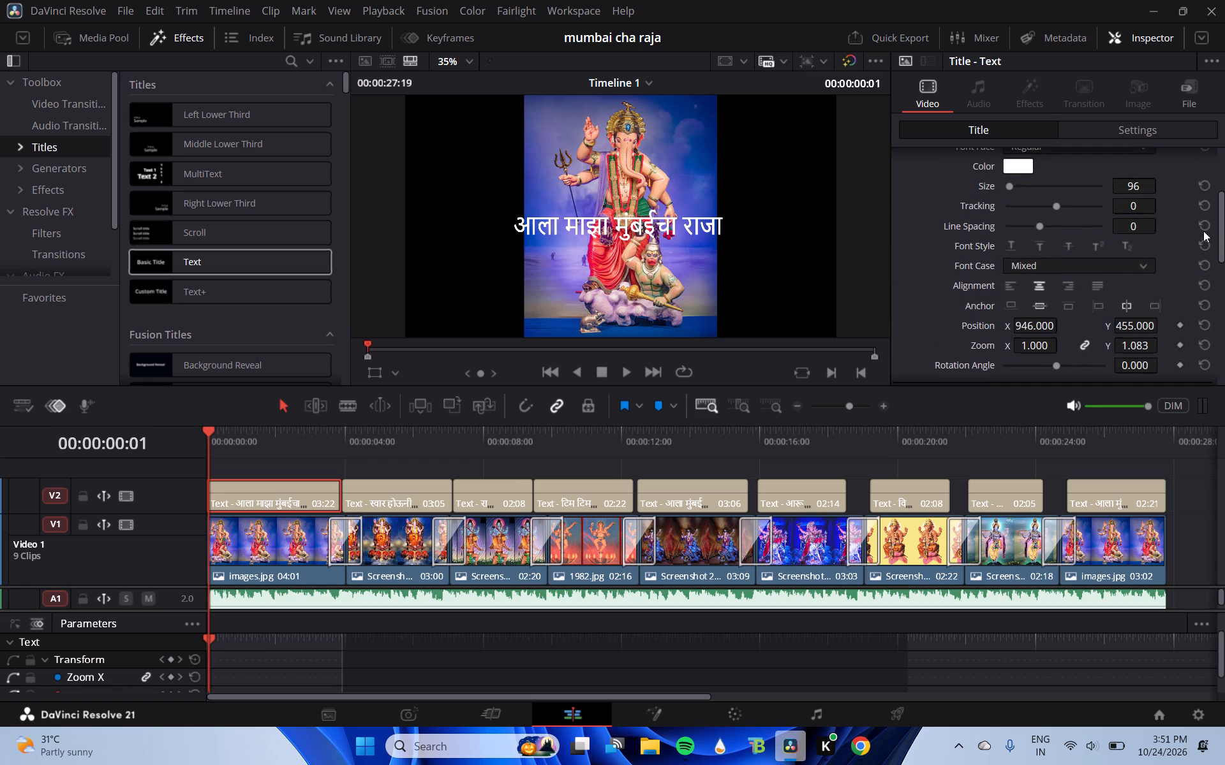
left_click_drag(1203, 231, 1194, 168)
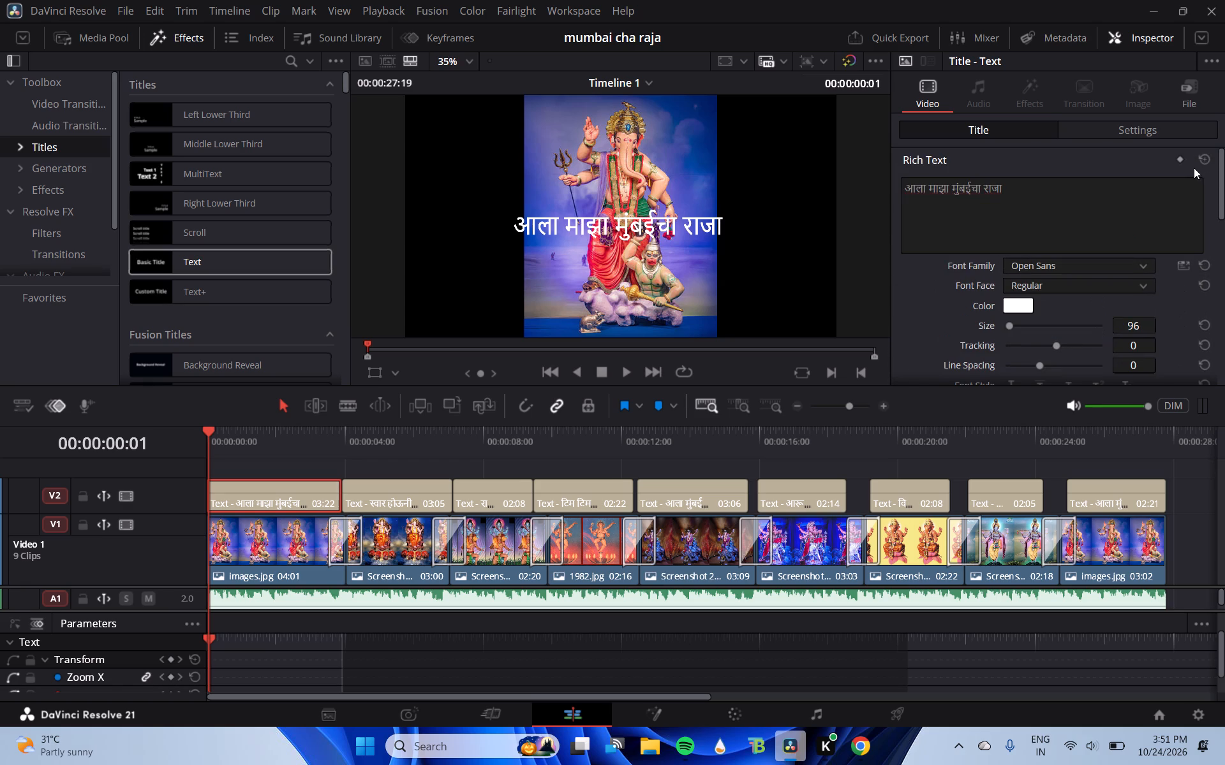
left_click_drag(1194, 168, 1187, 138)
left_click(1166, 128)
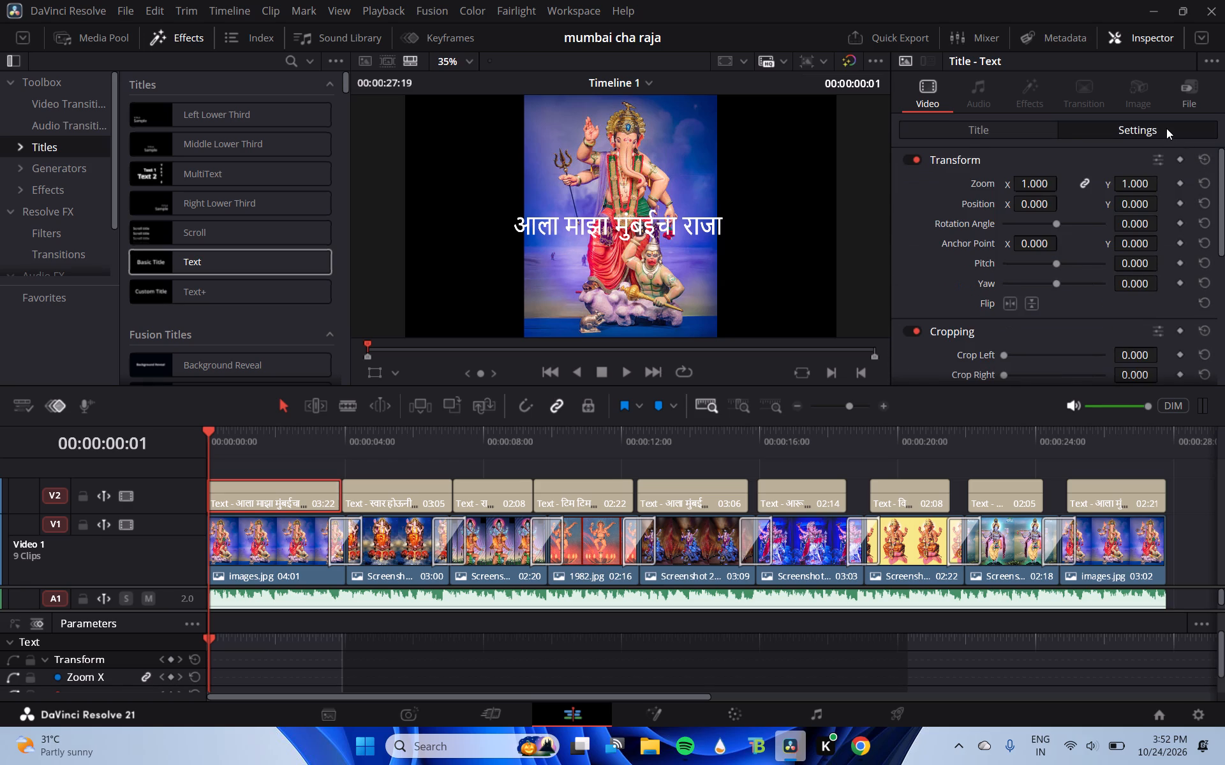
left_click(1016, 126)
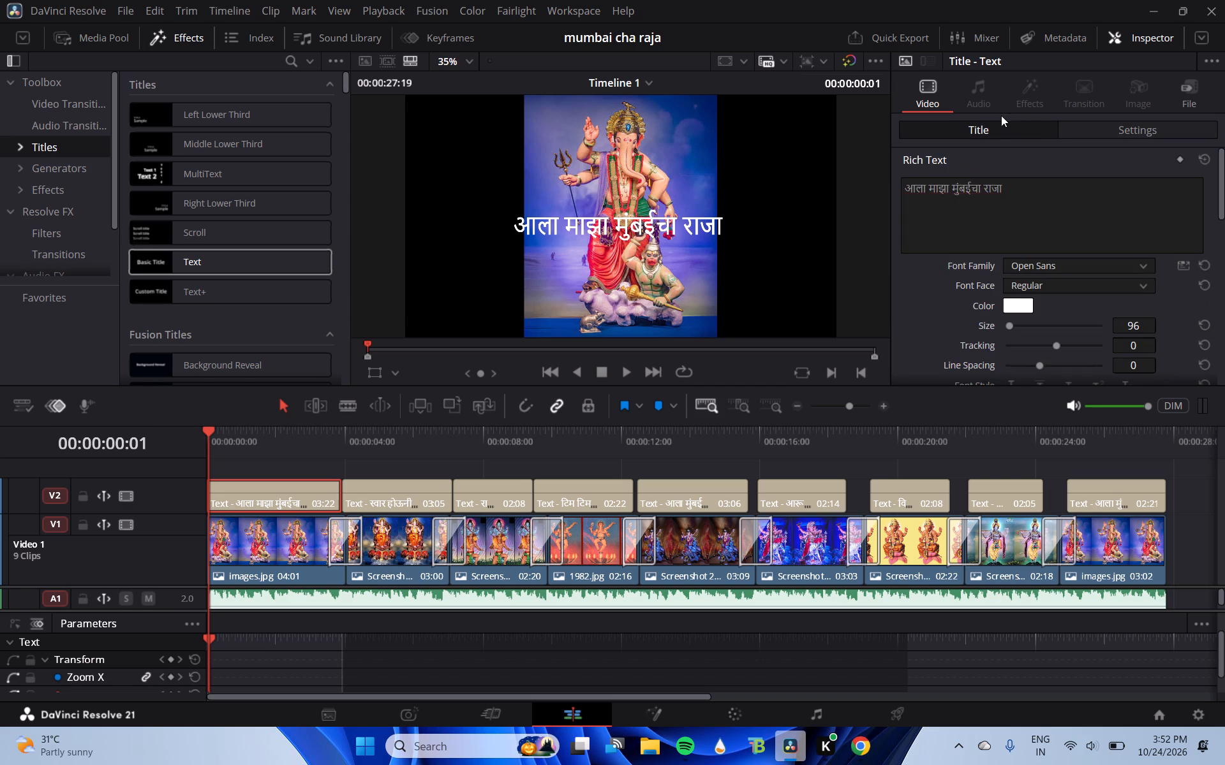
left_click(980, 95)
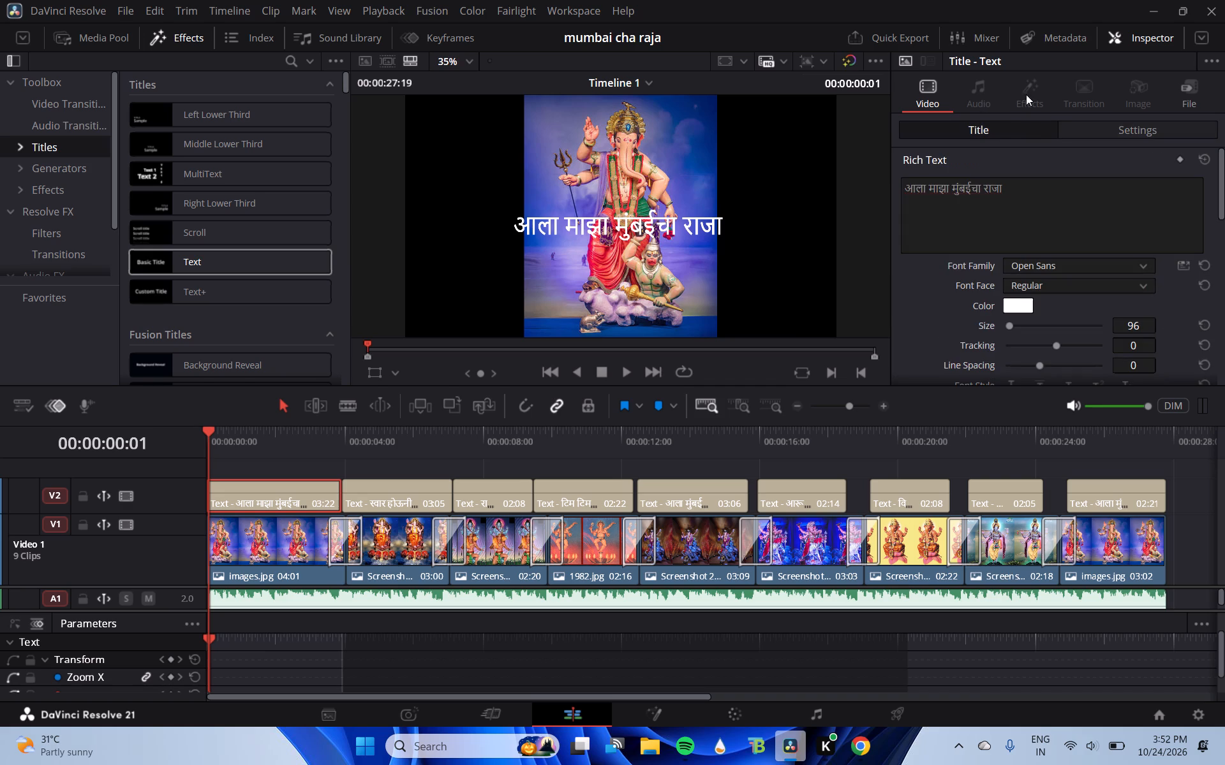
left_click(1026, 94)
Change the text colour of the first title "आला माझा मुंबईचा राजा" to bright yellow, #eaff06.
left_click(623, 222)
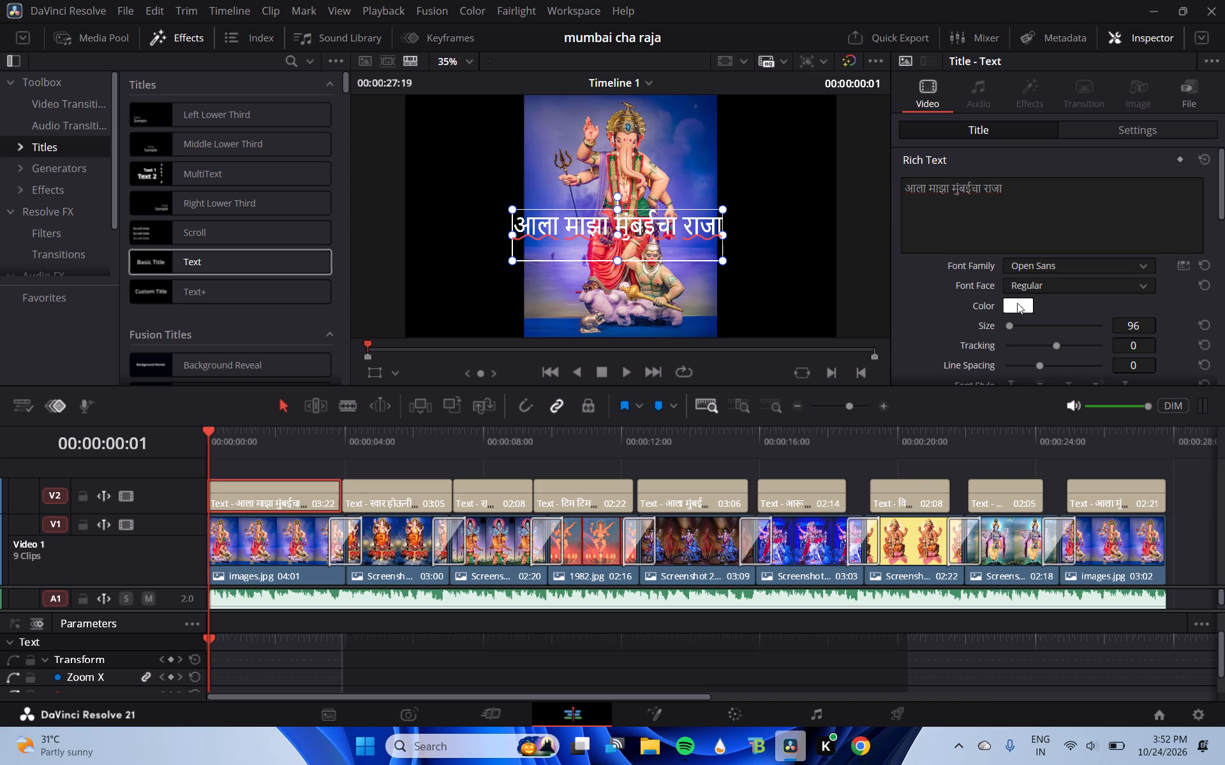
left_click(1020, 309)
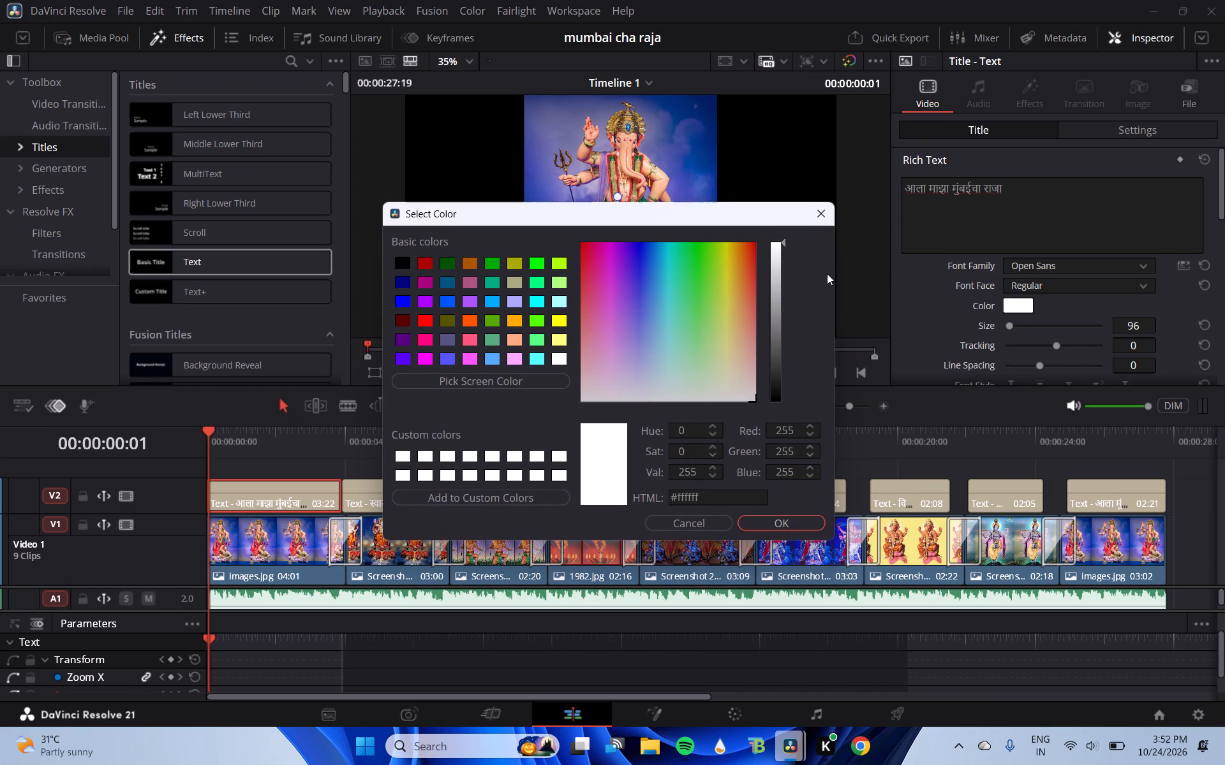
left_click(724, 246)
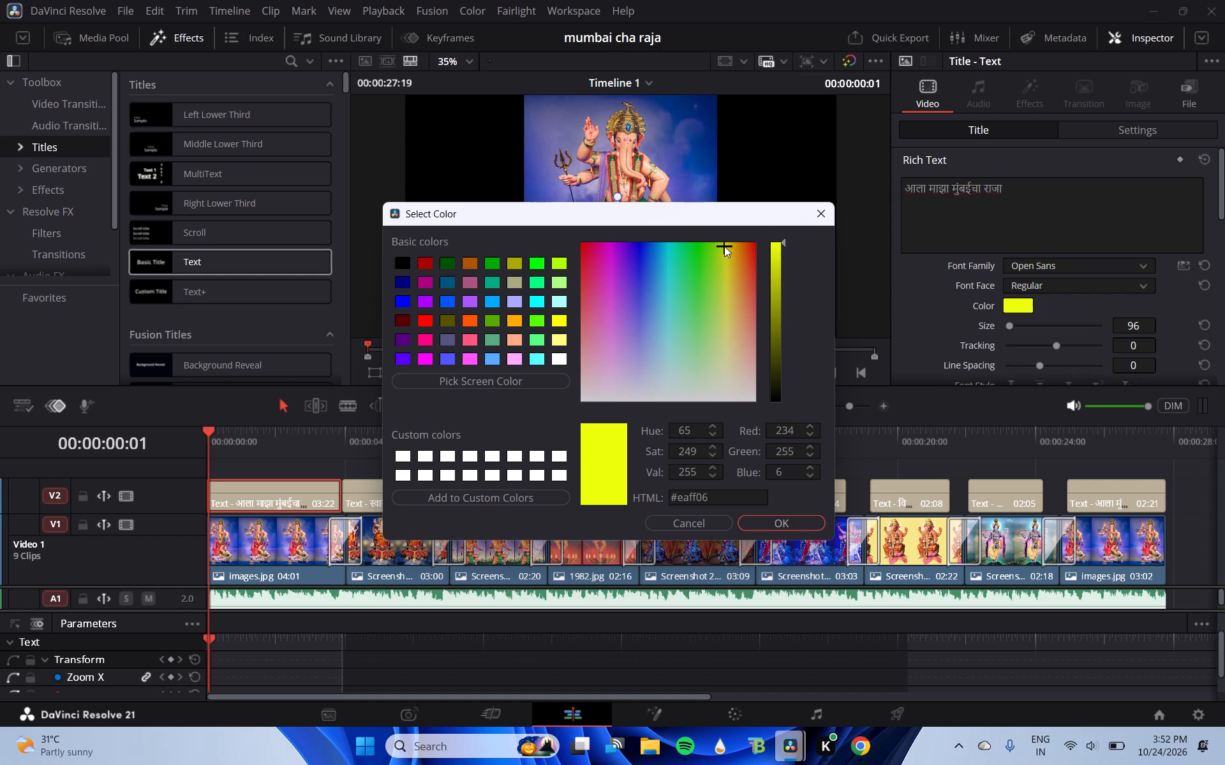
left_click(774, 521)
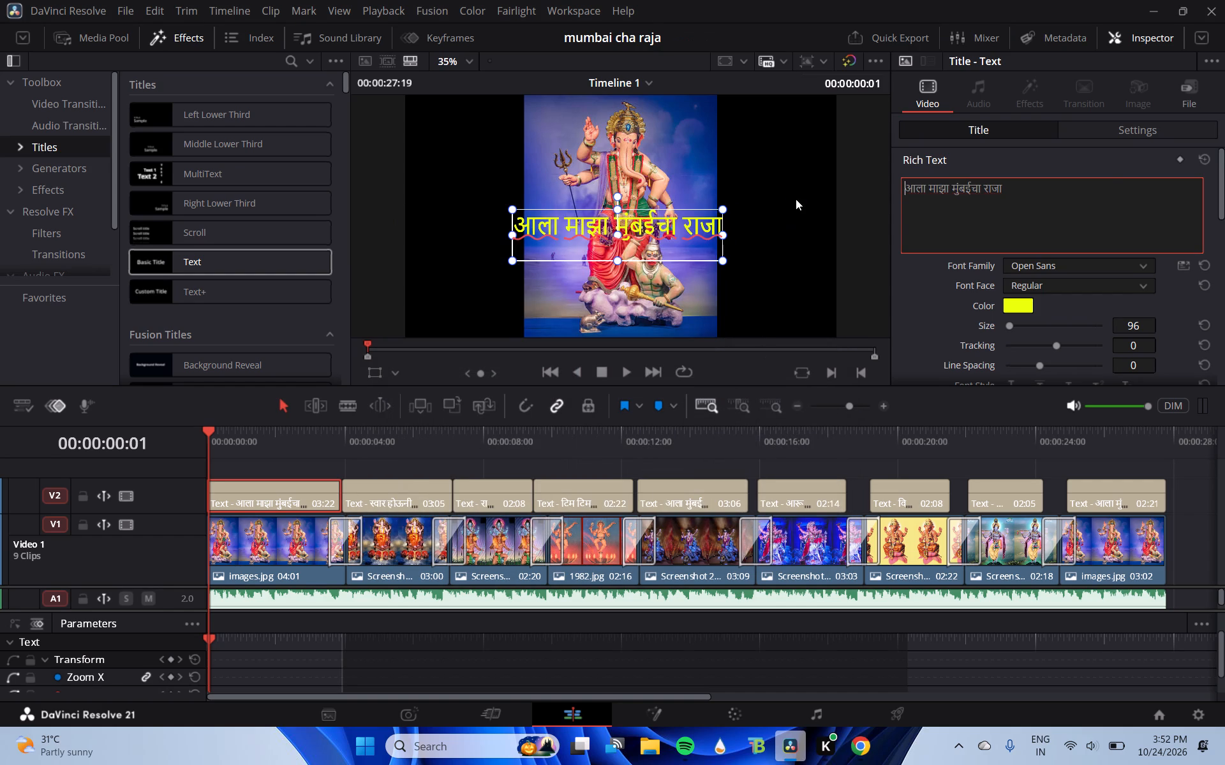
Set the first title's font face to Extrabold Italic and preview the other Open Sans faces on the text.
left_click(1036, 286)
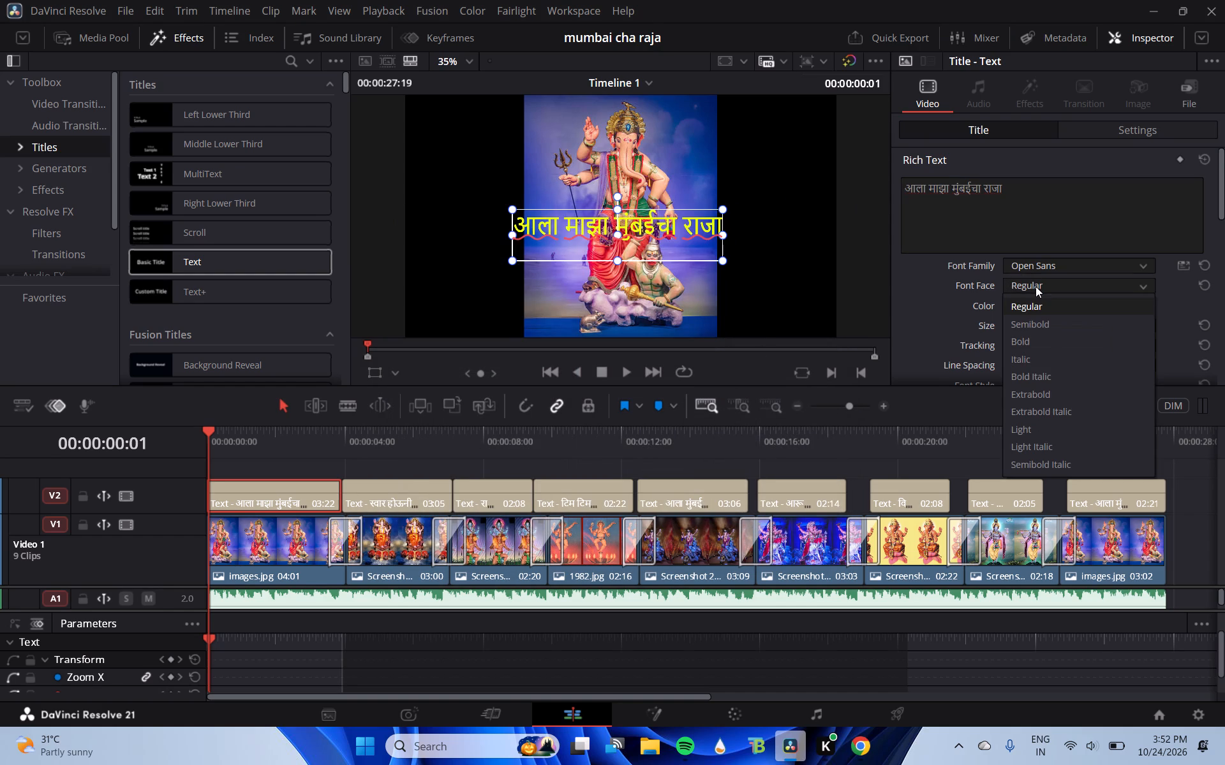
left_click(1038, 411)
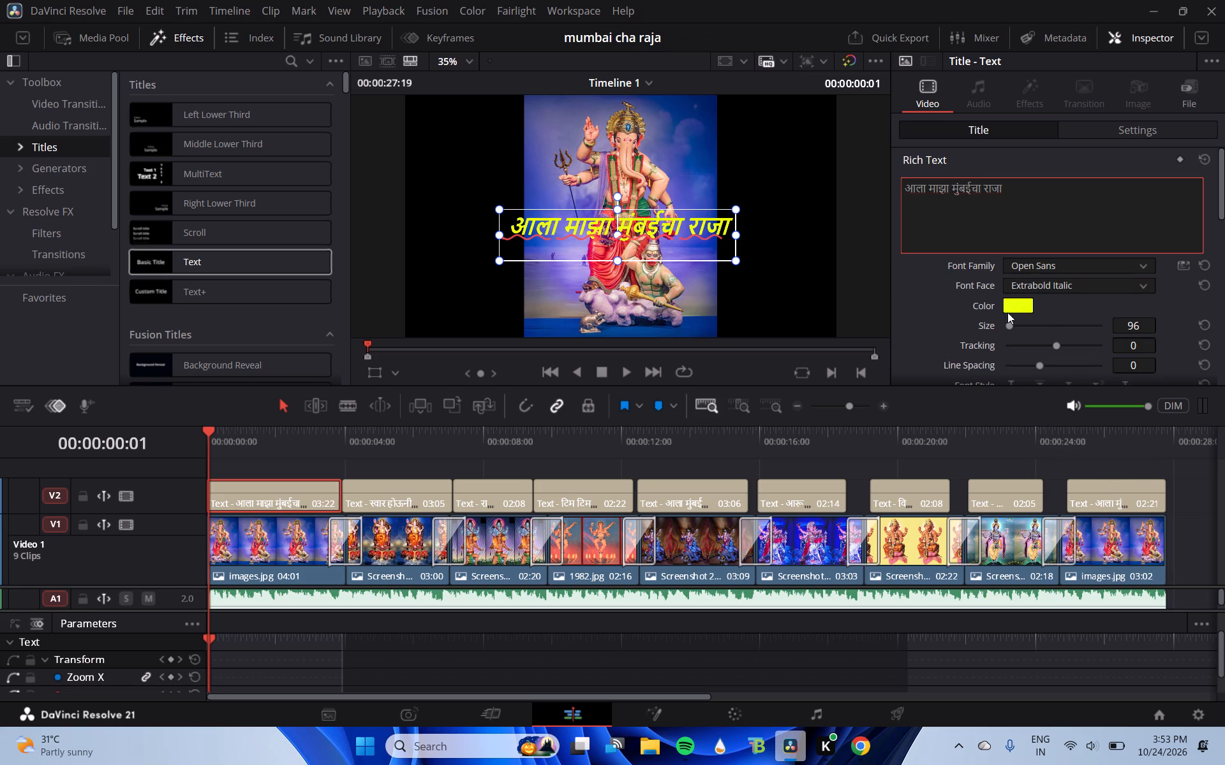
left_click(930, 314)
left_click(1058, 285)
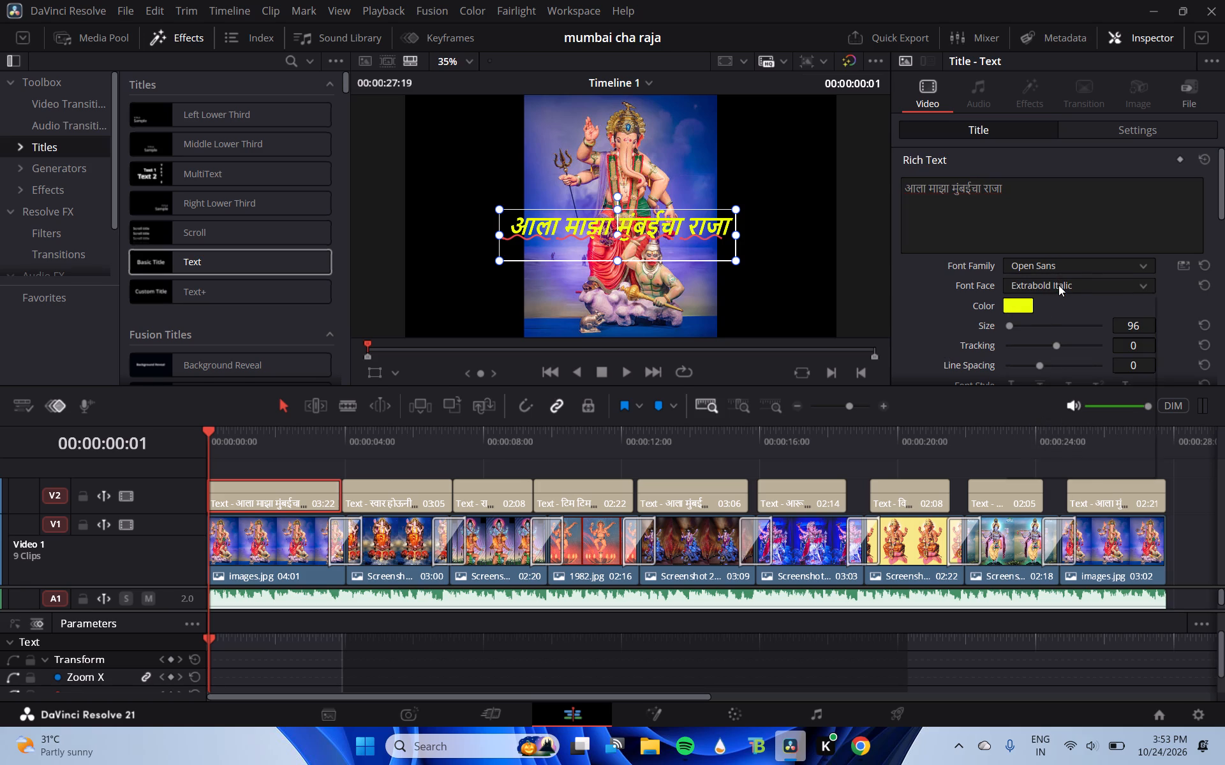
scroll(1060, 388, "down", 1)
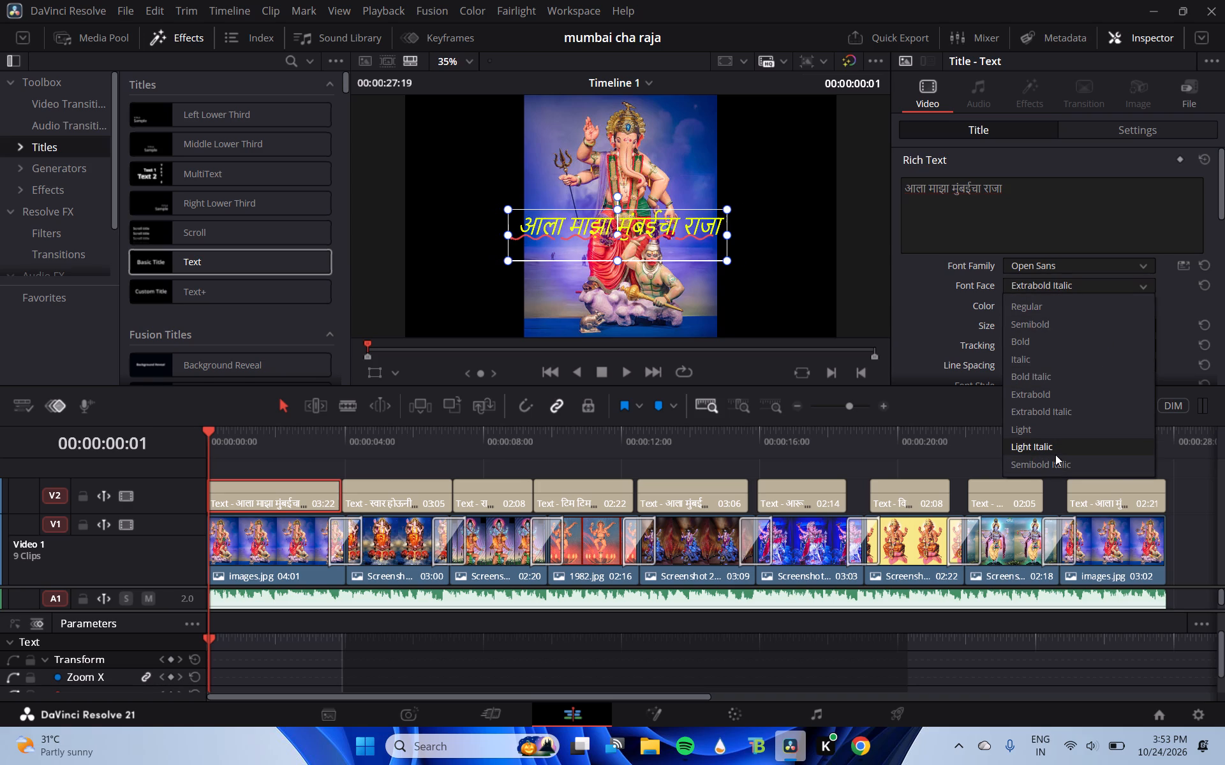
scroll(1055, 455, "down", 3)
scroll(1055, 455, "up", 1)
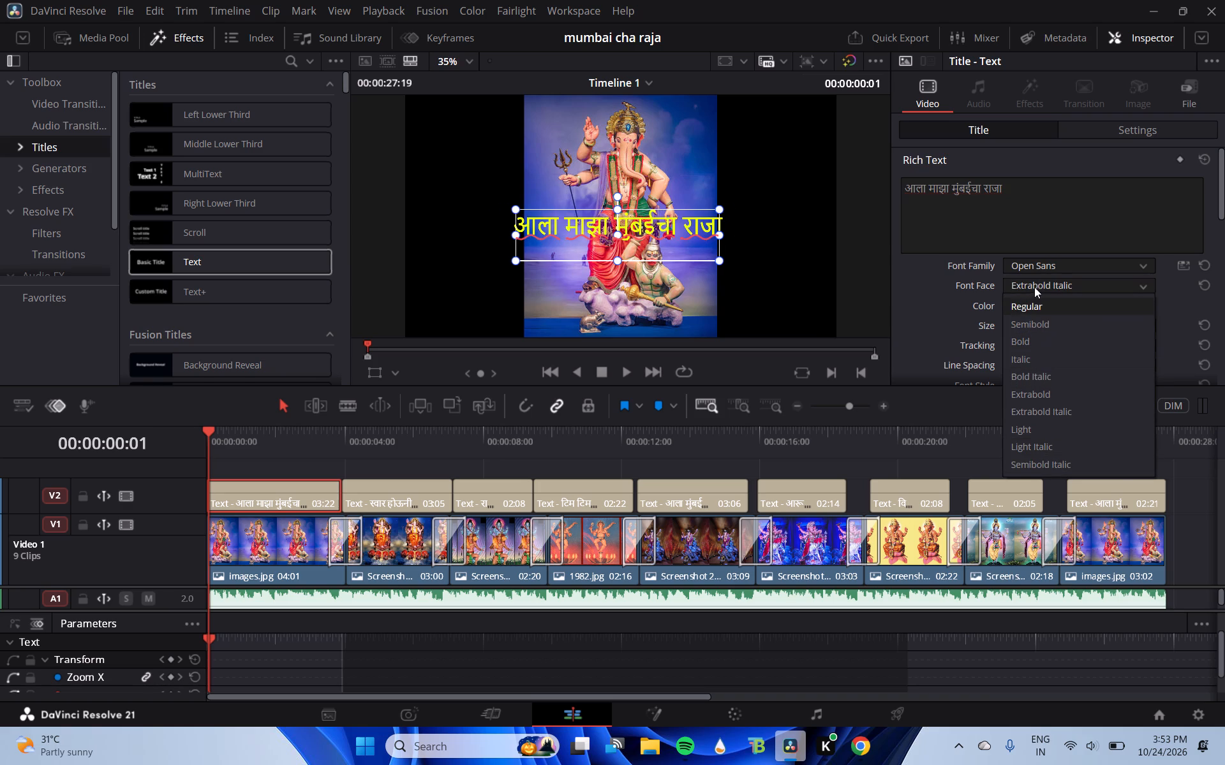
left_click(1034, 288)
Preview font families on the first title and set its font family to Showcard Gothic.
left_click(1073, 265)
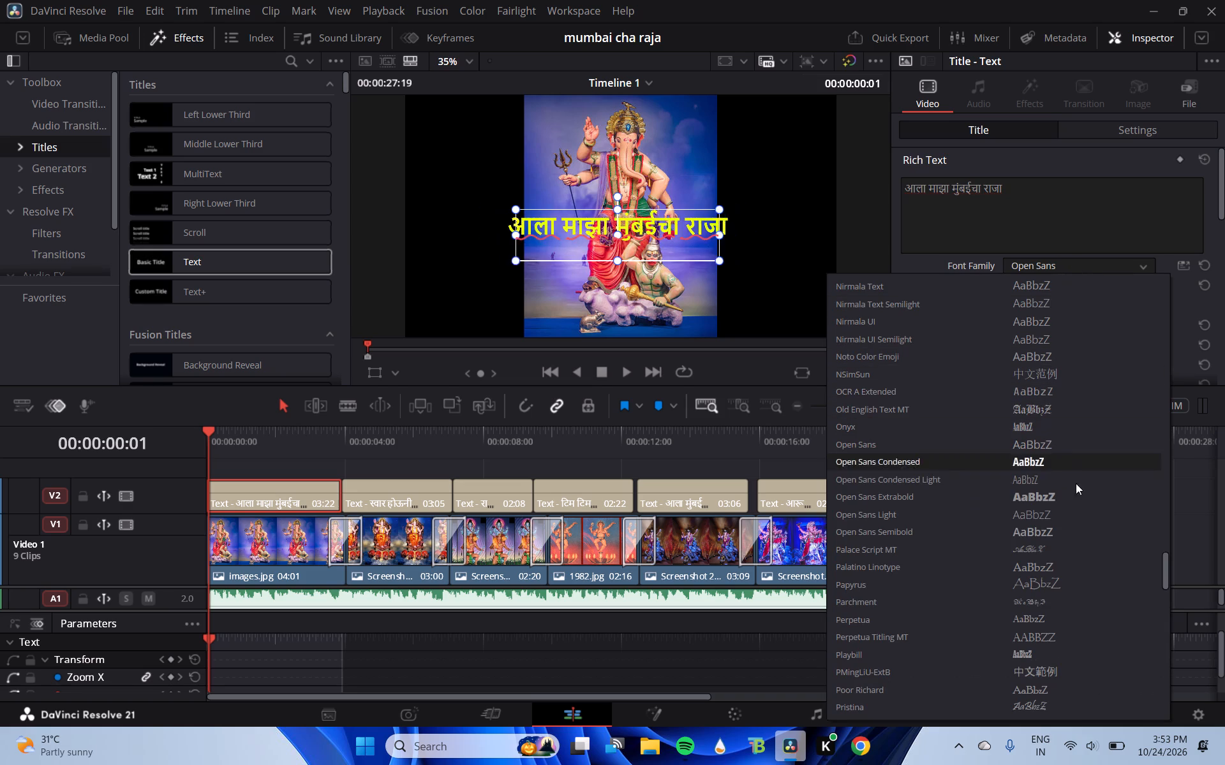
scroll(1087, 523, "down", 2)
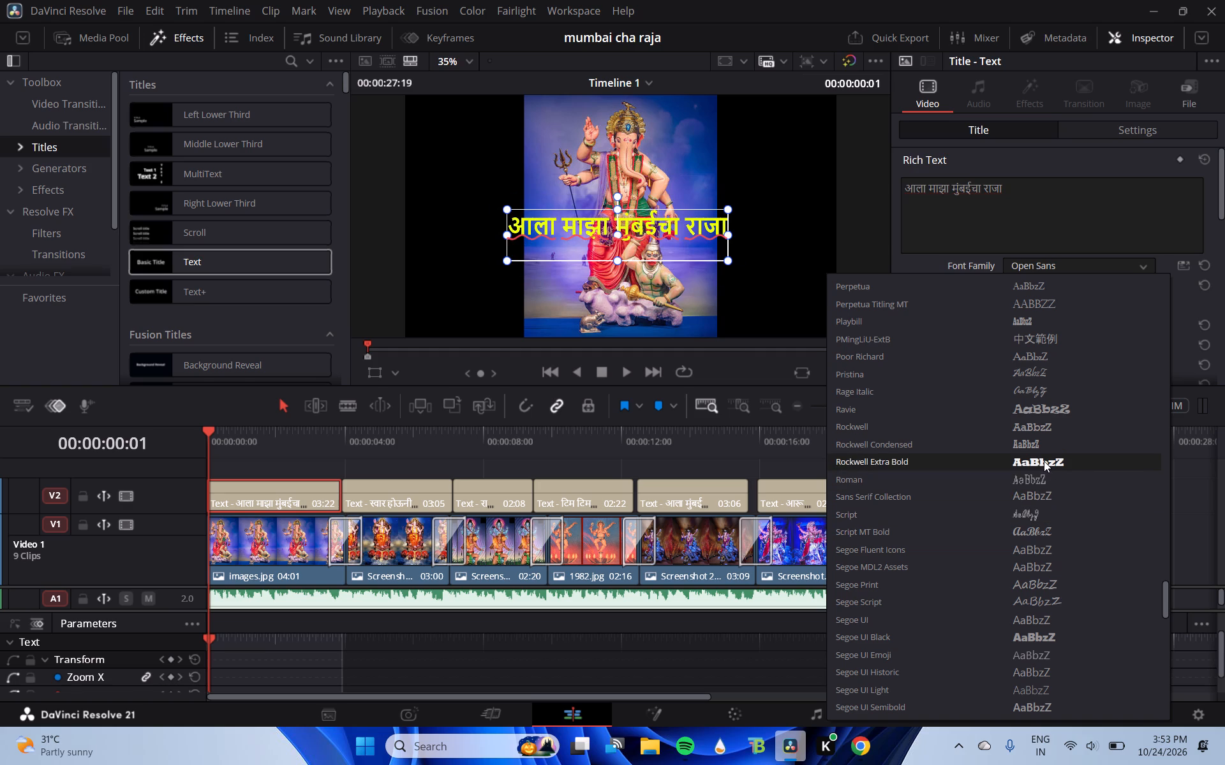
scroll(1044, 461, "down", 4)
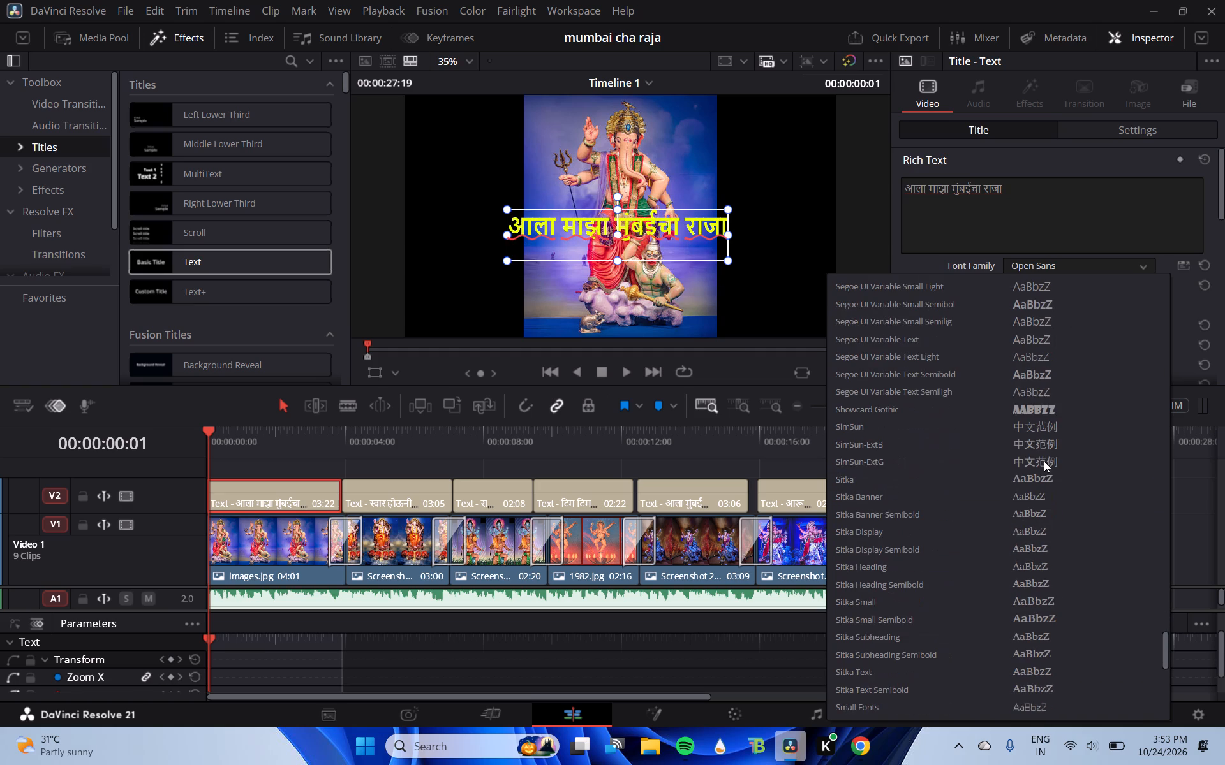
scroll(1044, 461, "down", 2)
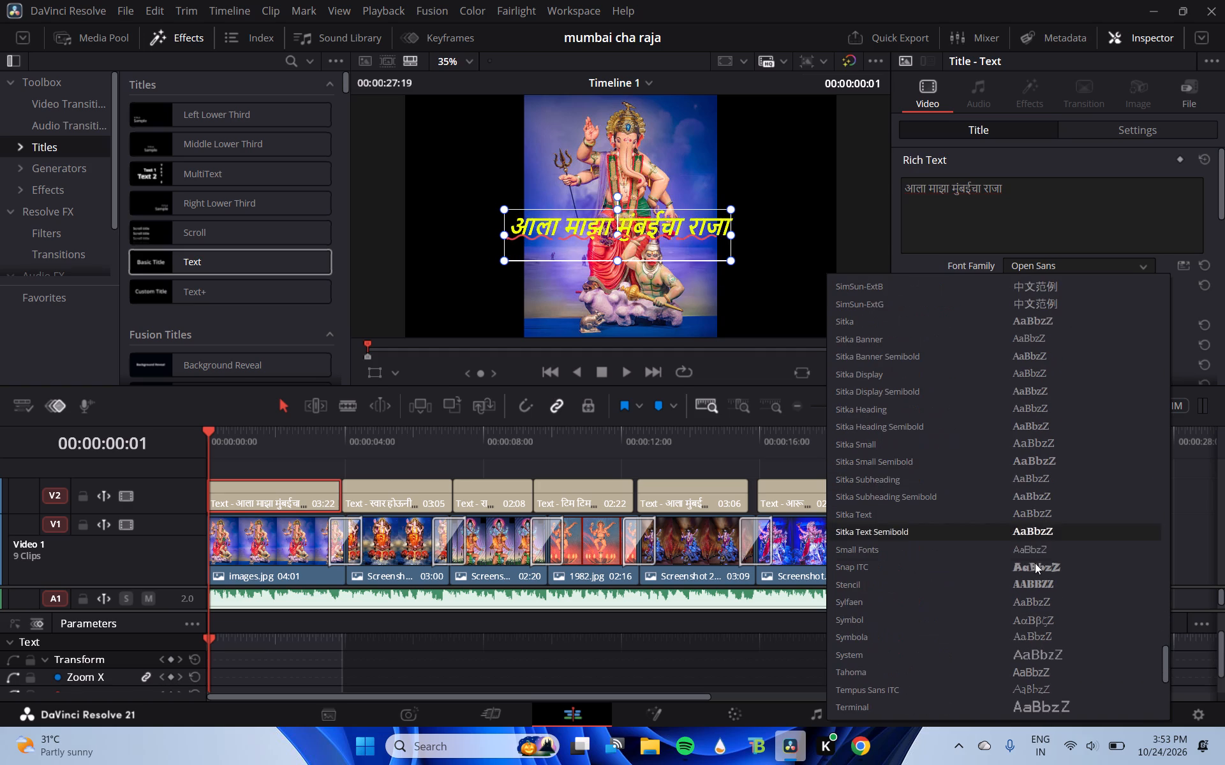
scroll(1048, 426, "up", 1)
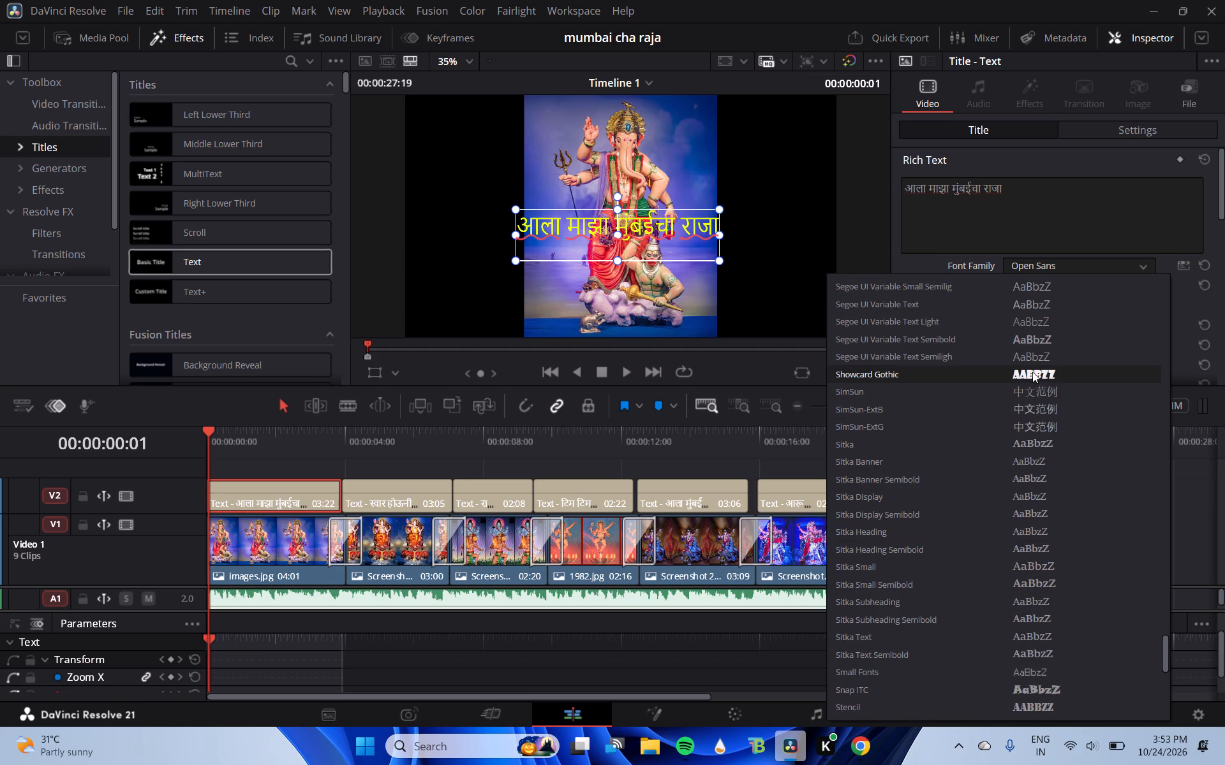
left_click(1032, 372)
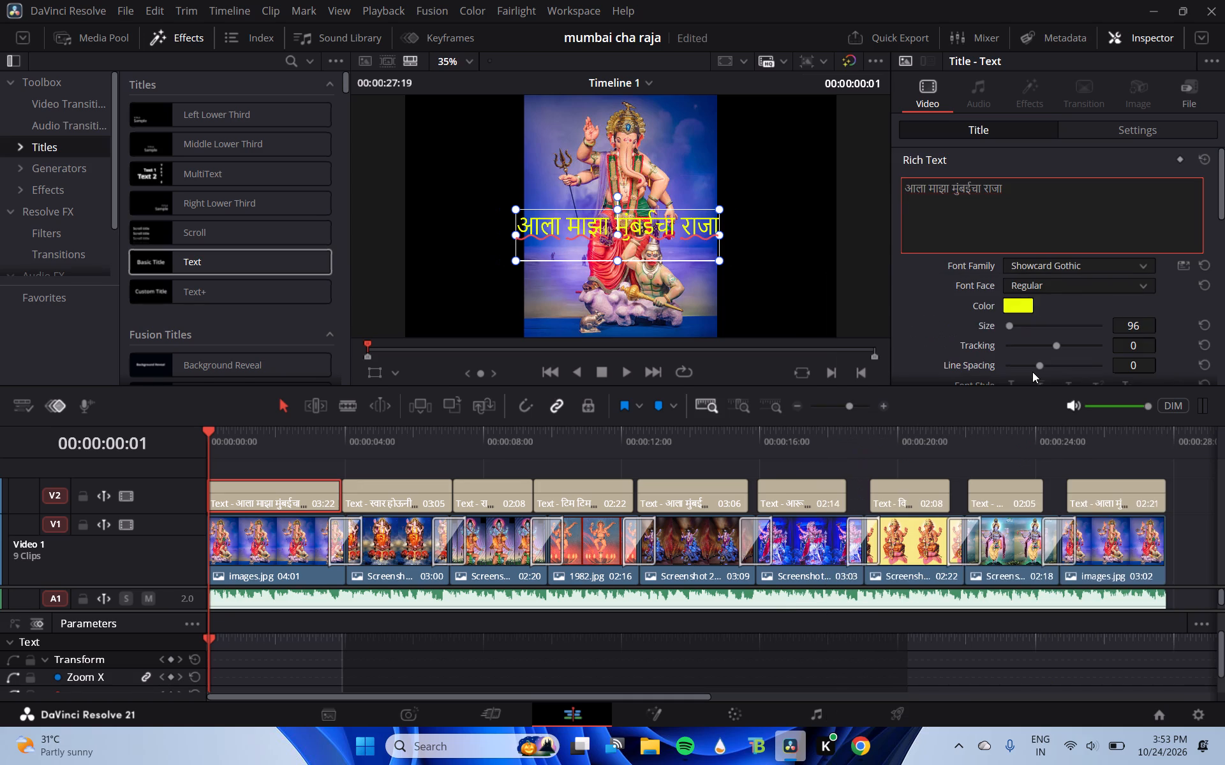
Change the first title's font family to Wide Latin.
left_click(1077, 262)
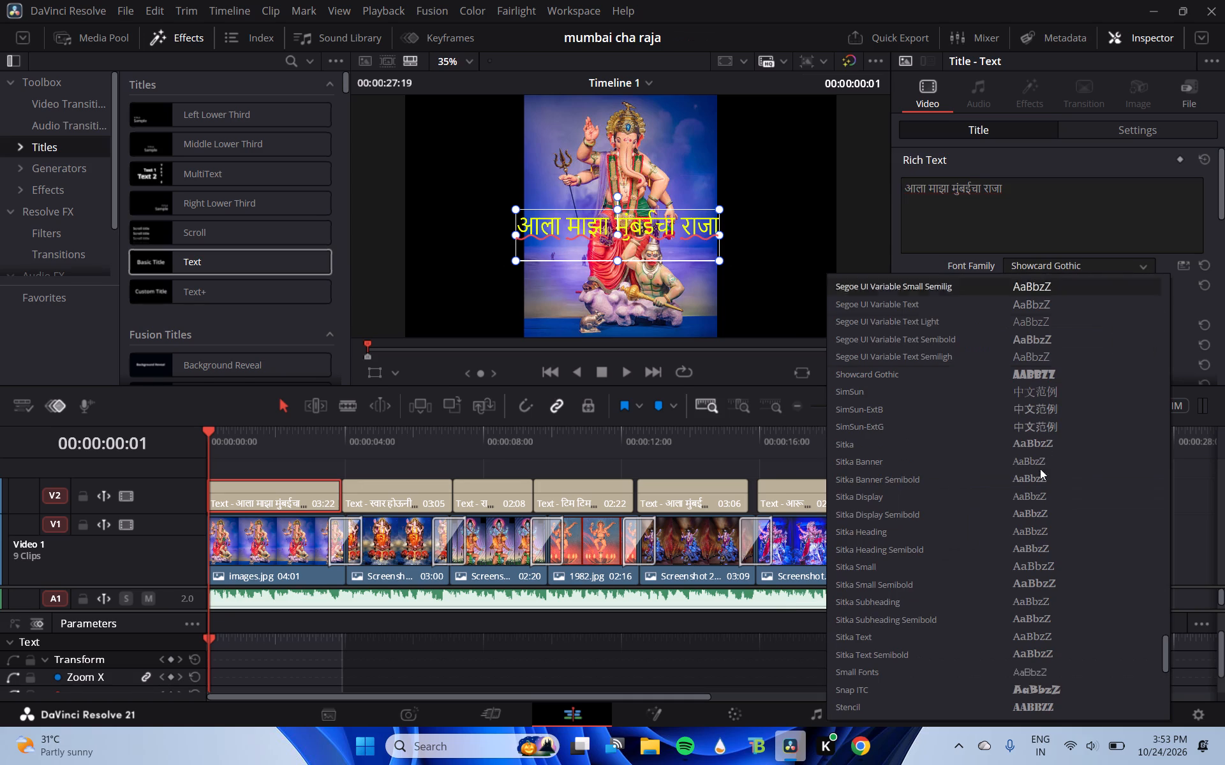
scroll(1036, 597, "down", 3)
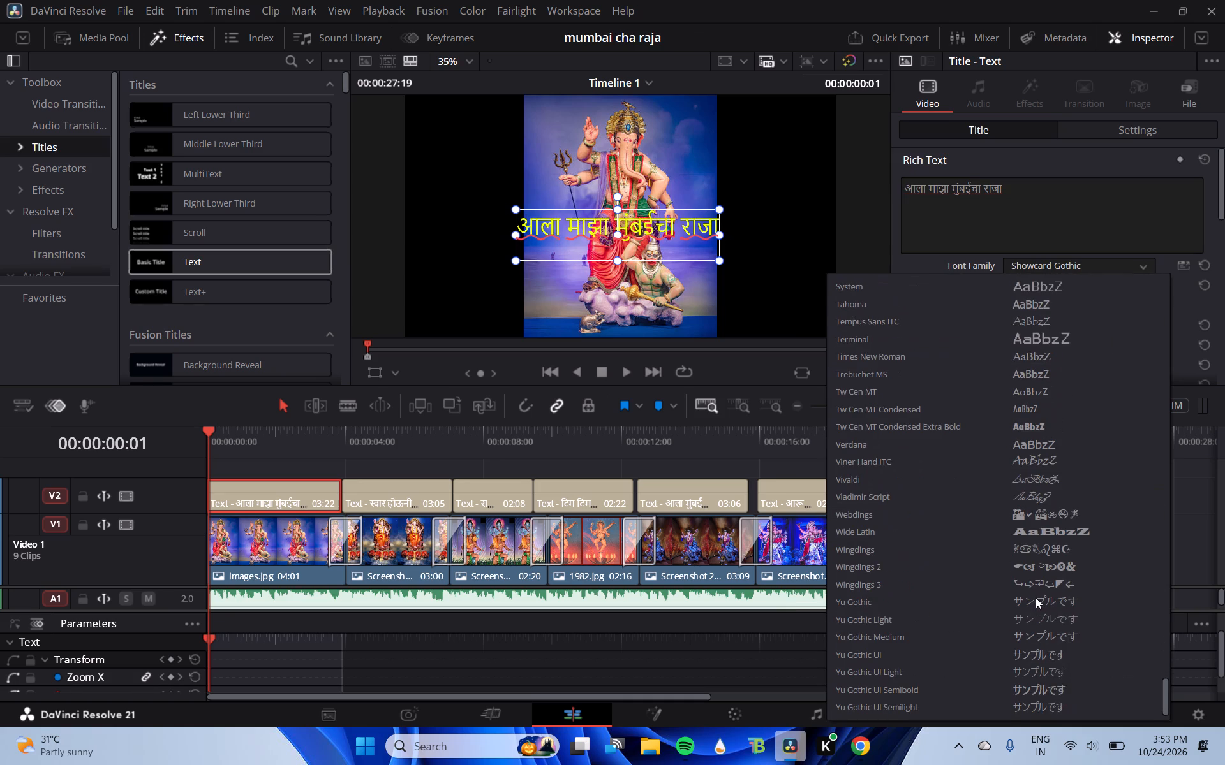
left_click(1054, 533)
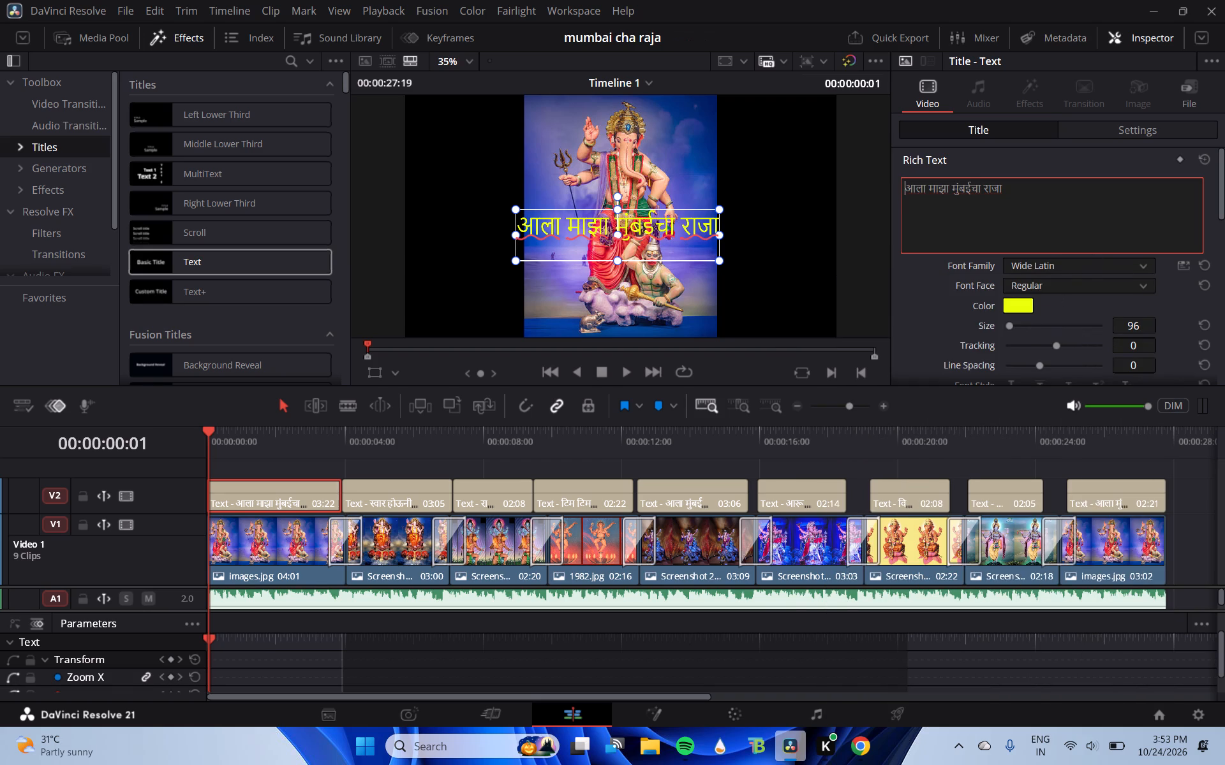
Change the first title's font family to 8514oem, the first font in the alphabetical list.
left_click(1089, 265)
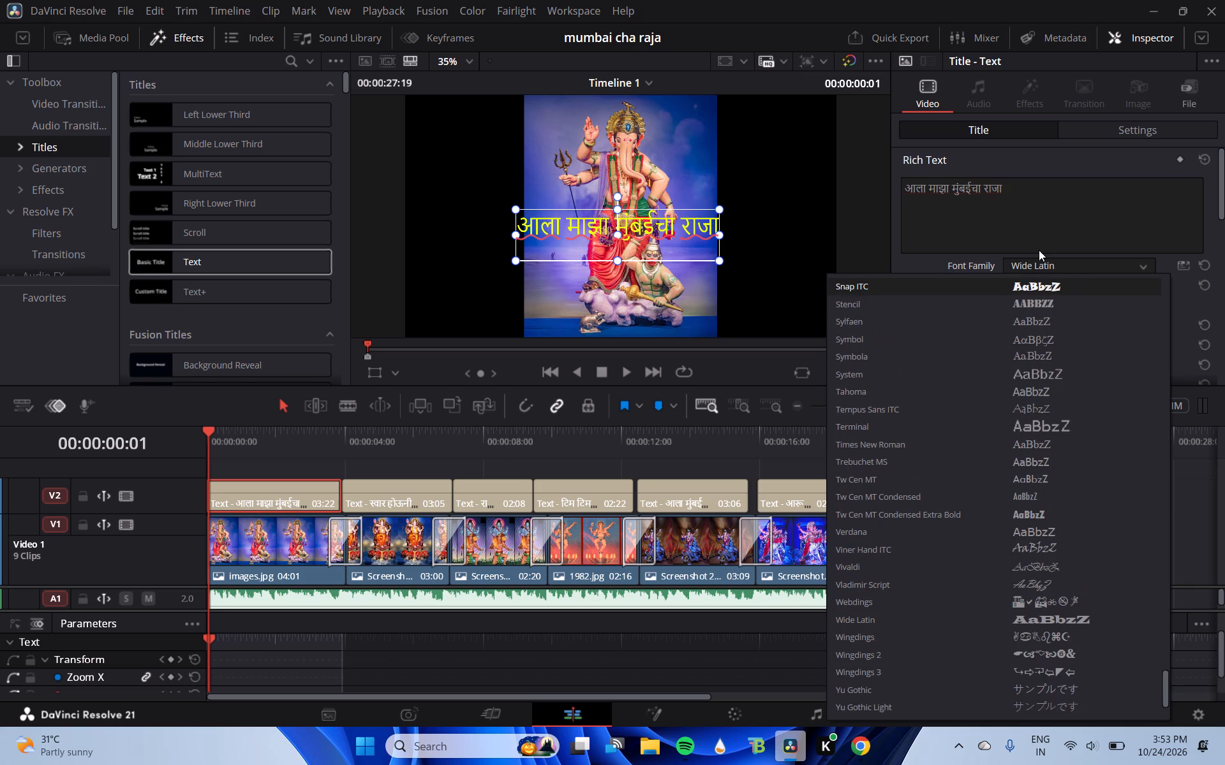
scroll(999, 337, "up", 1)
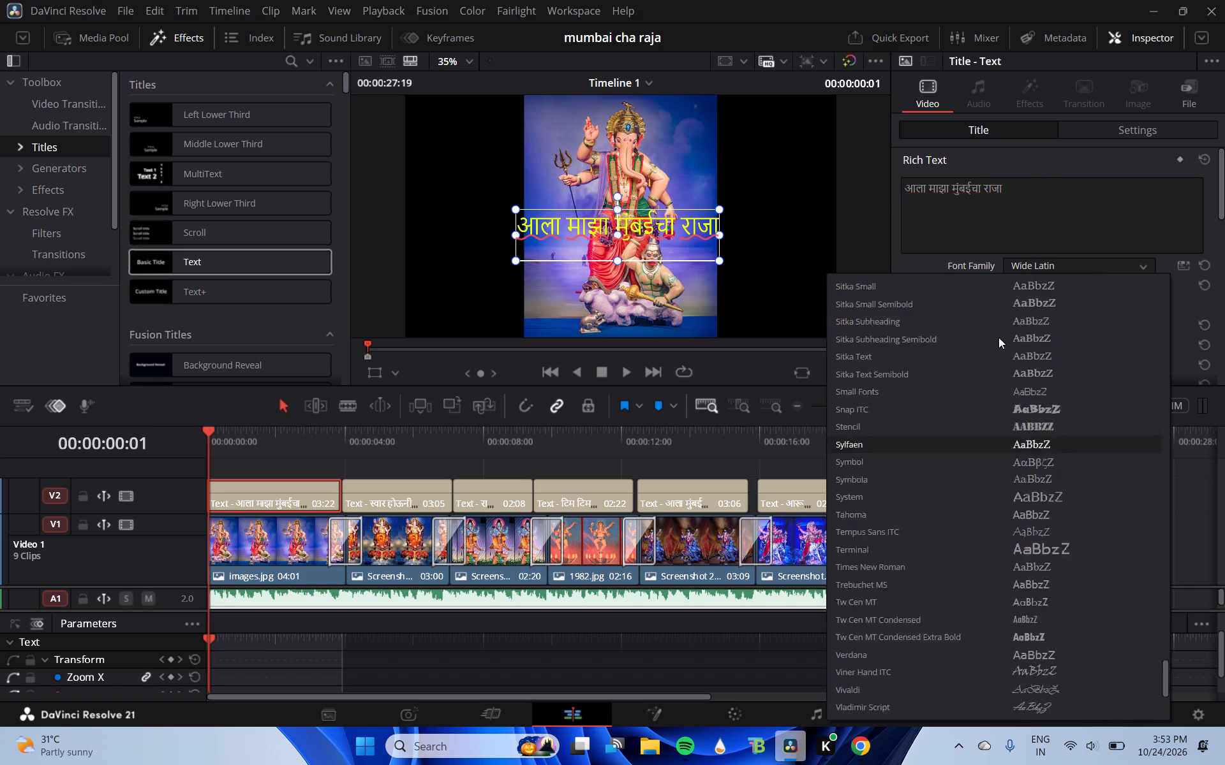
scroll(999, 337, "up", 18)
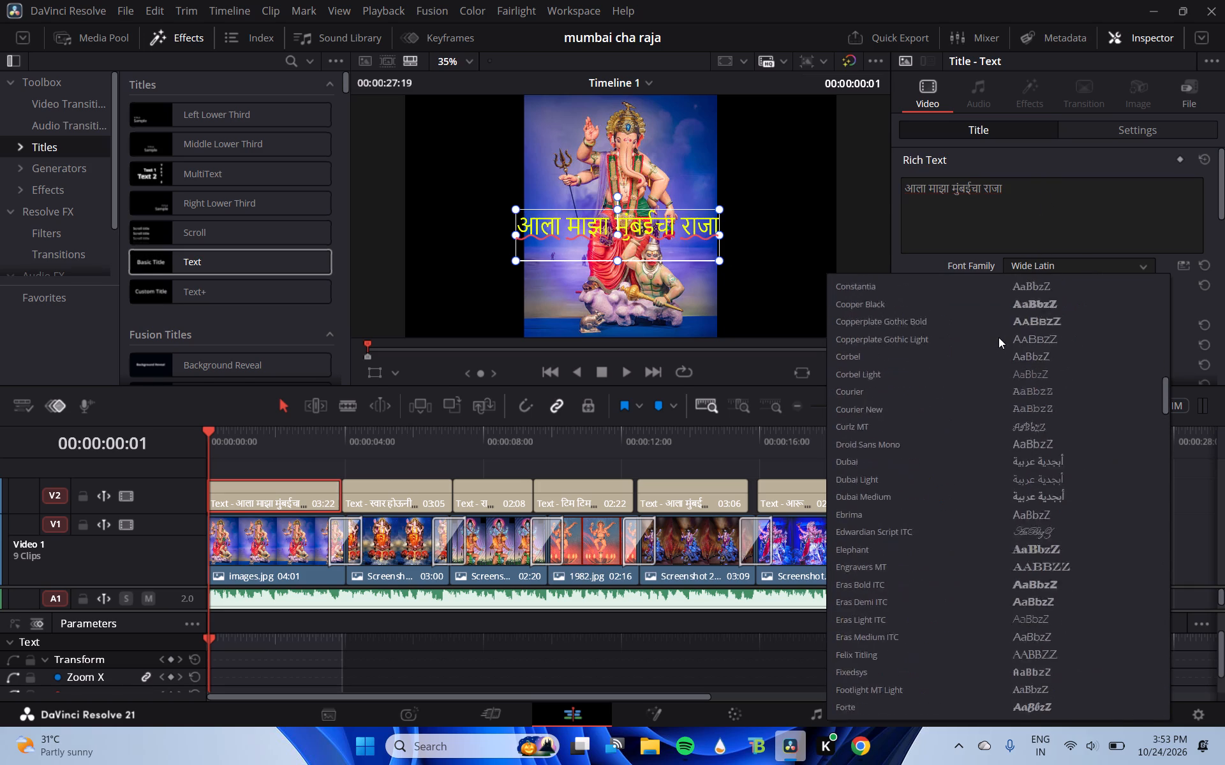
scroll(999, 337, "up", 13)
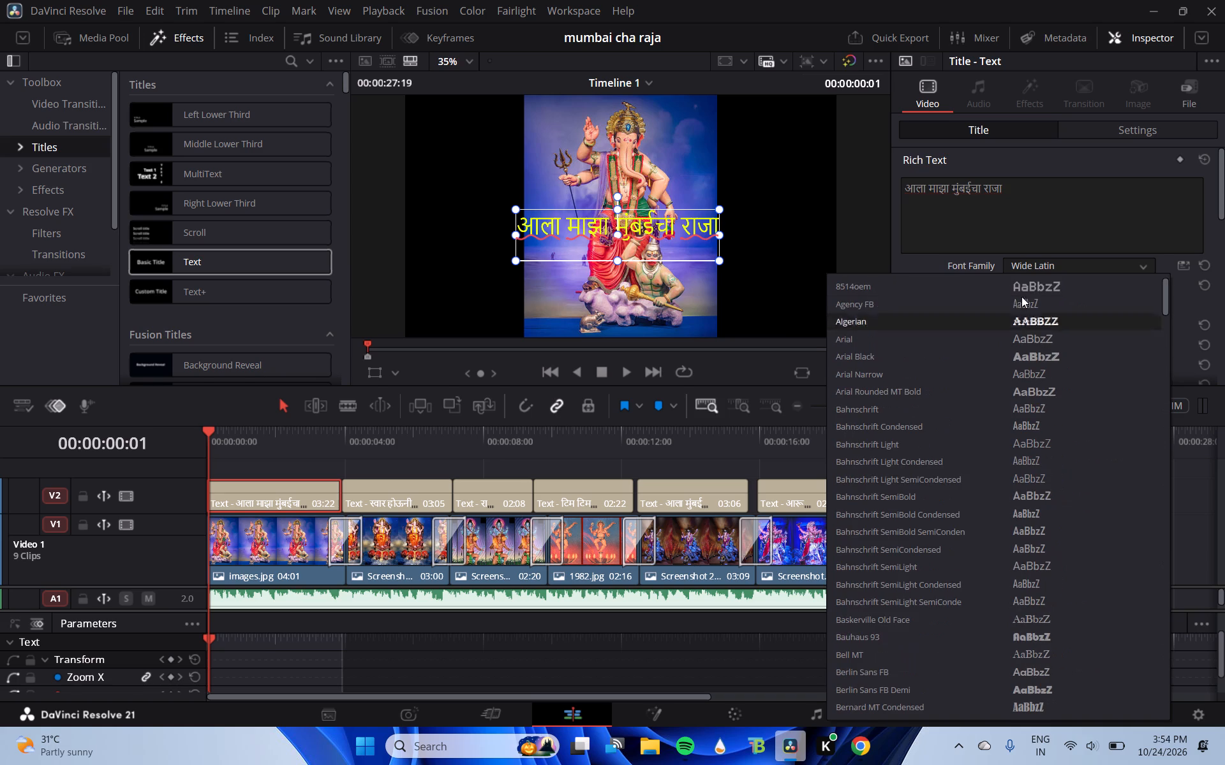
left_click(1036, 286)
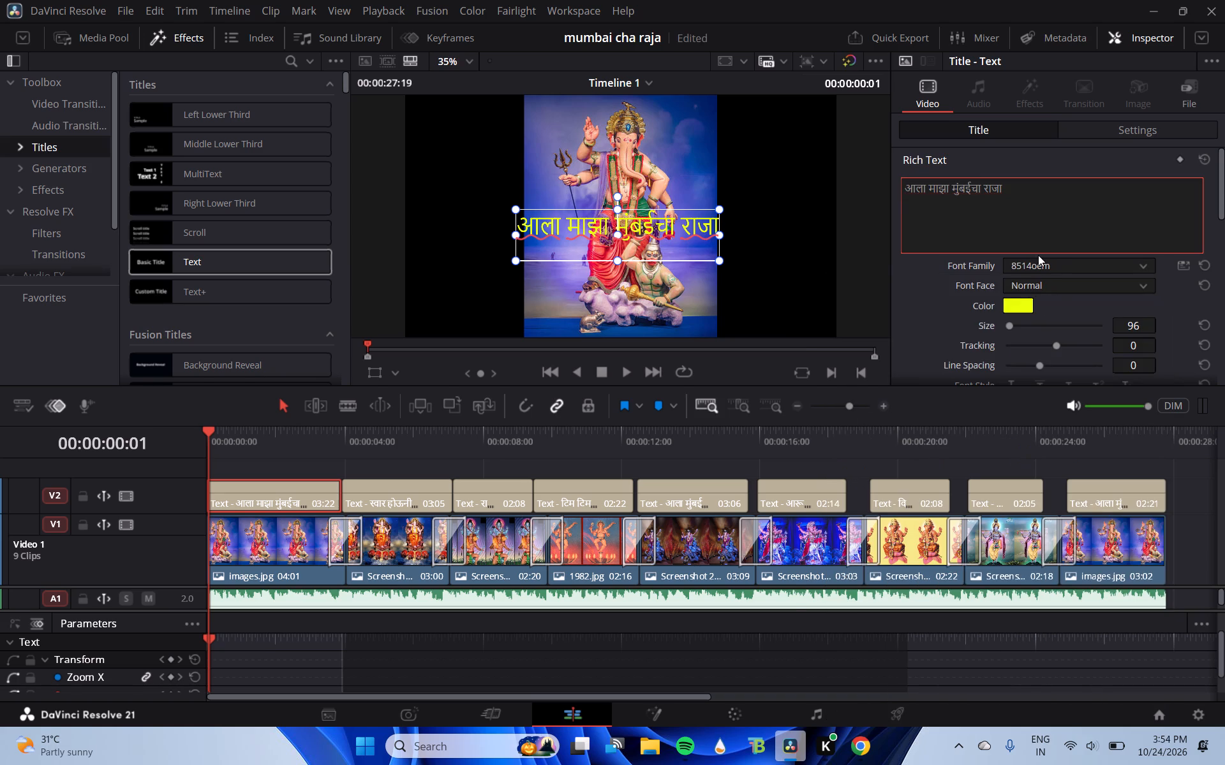
Set the first title's font family to Broadway and check which font faces it offers.
left_click(1039, 263)
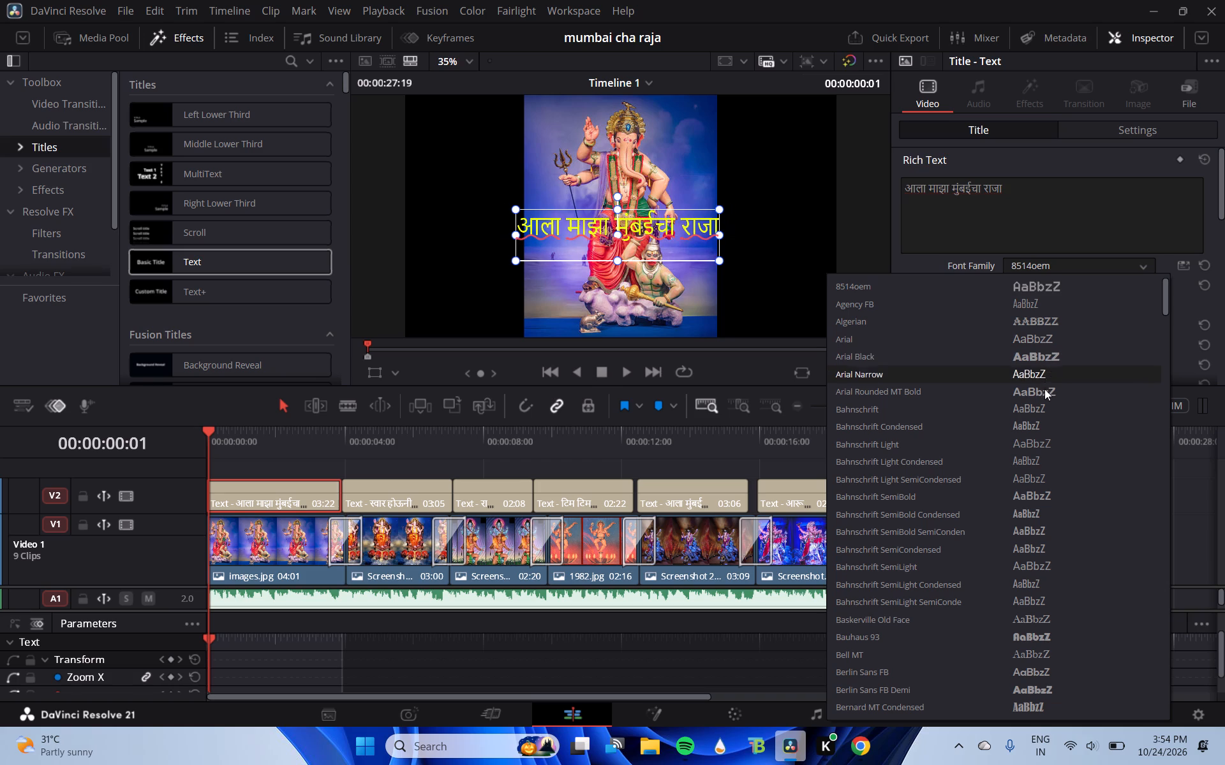
scroll(1051, 477, "down", 1)
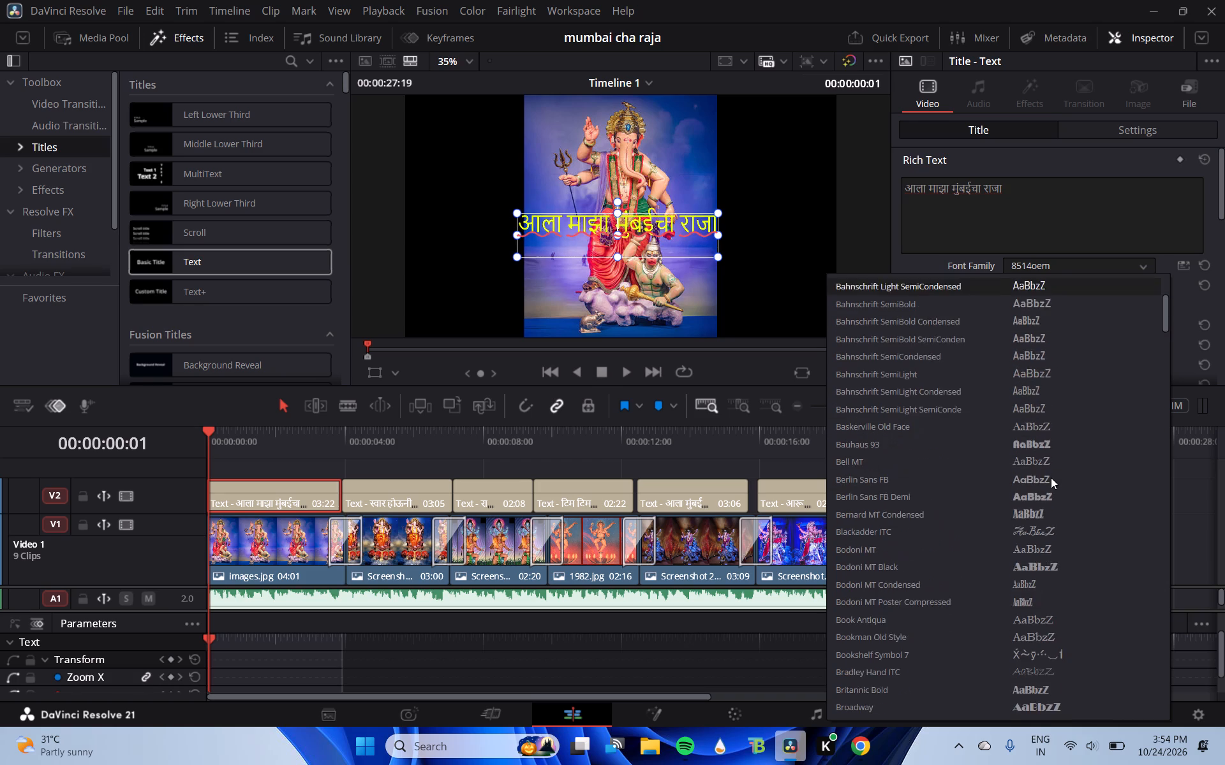
scroll(1051, 477, "down", 2)
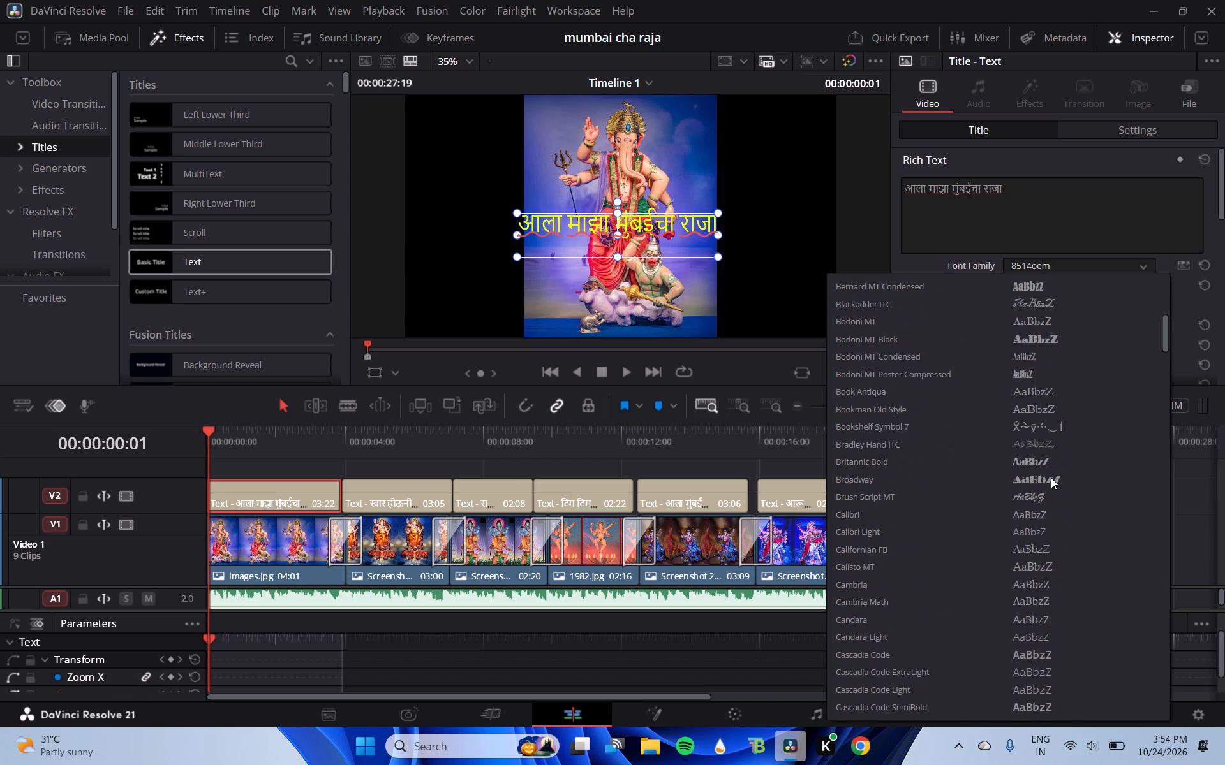
scroll(1051, 477, "down", 1)
left_click(1051, 477)
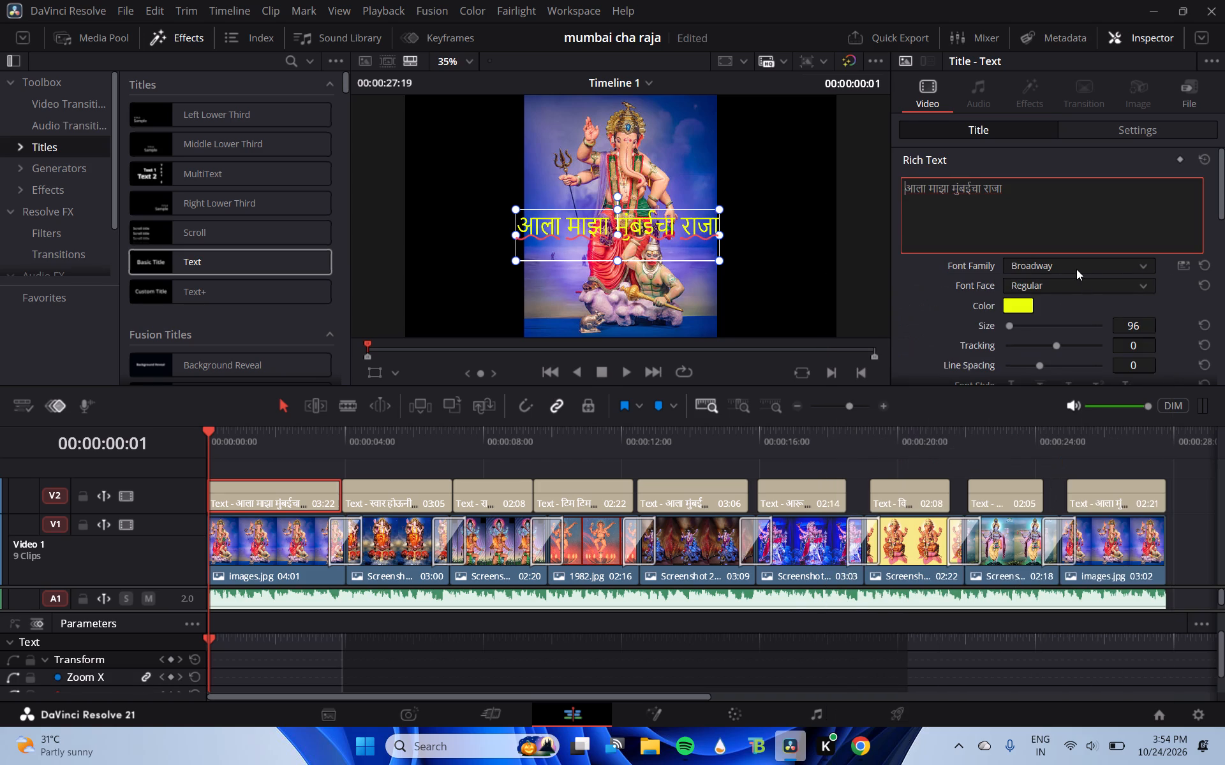
left_click(1069, 282)
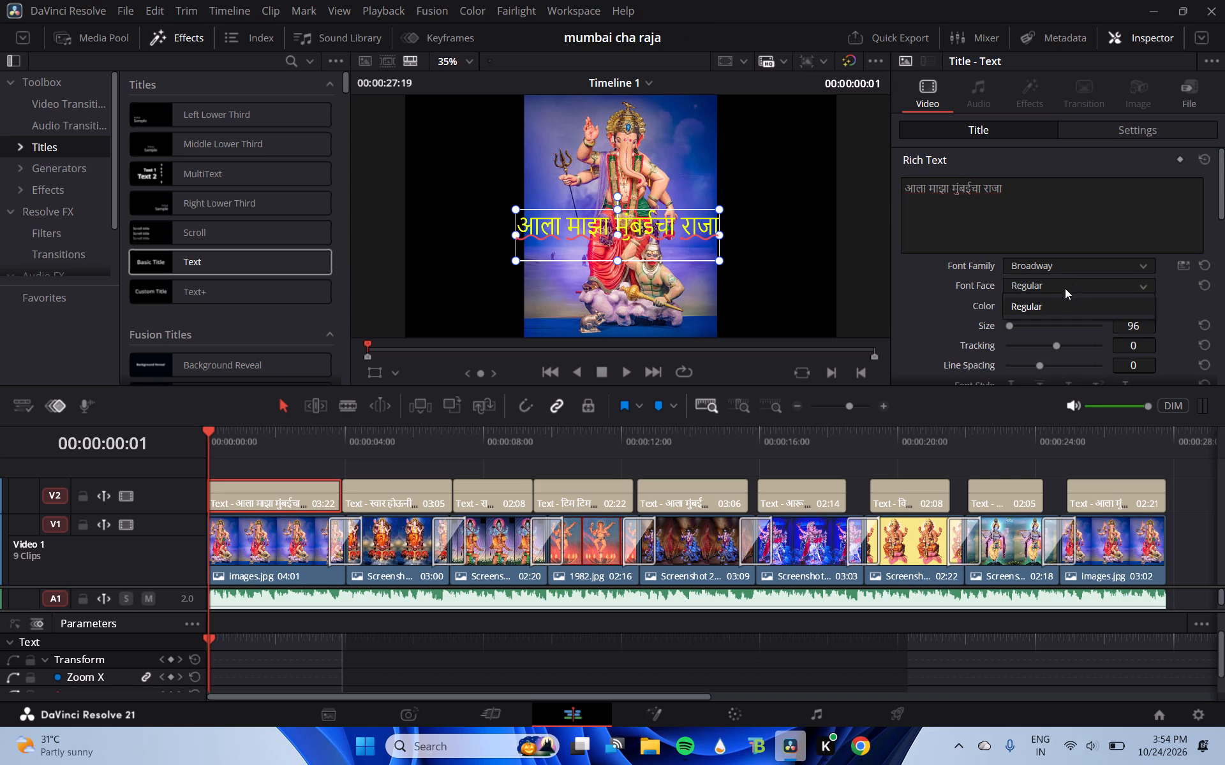
left_click(1066, 281)
left_click(1066, 281)
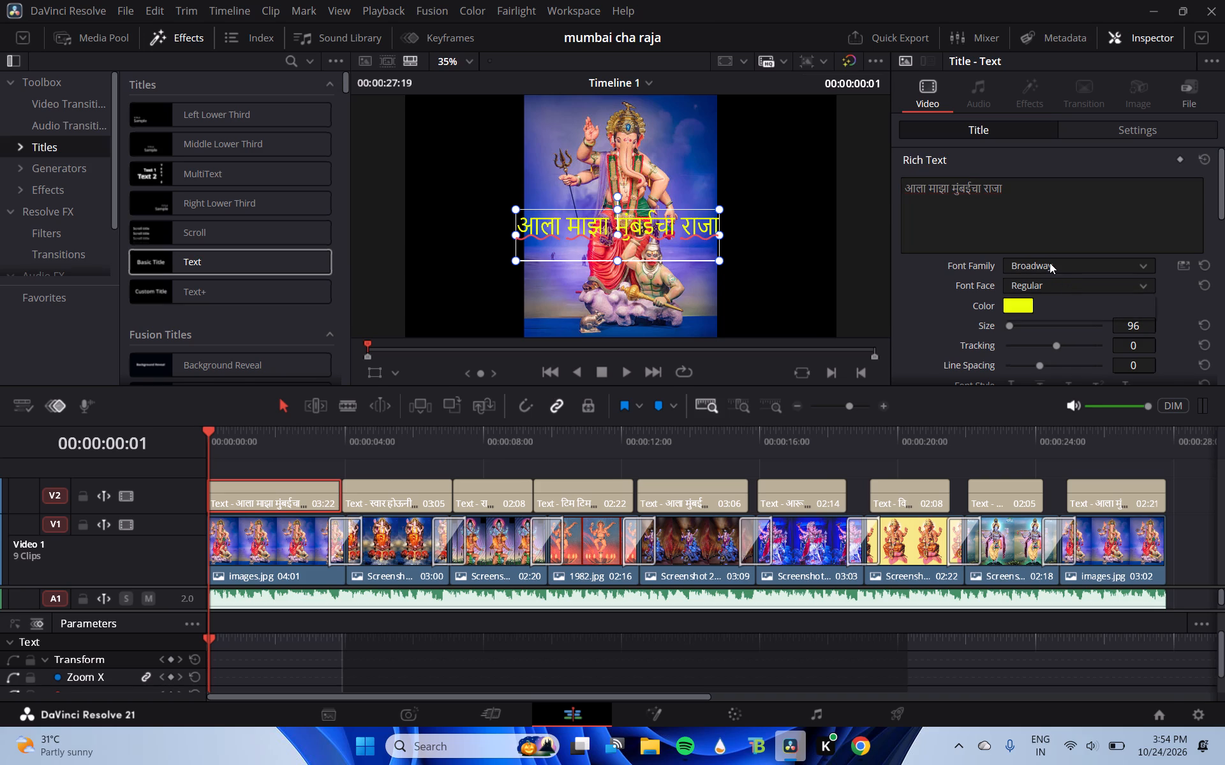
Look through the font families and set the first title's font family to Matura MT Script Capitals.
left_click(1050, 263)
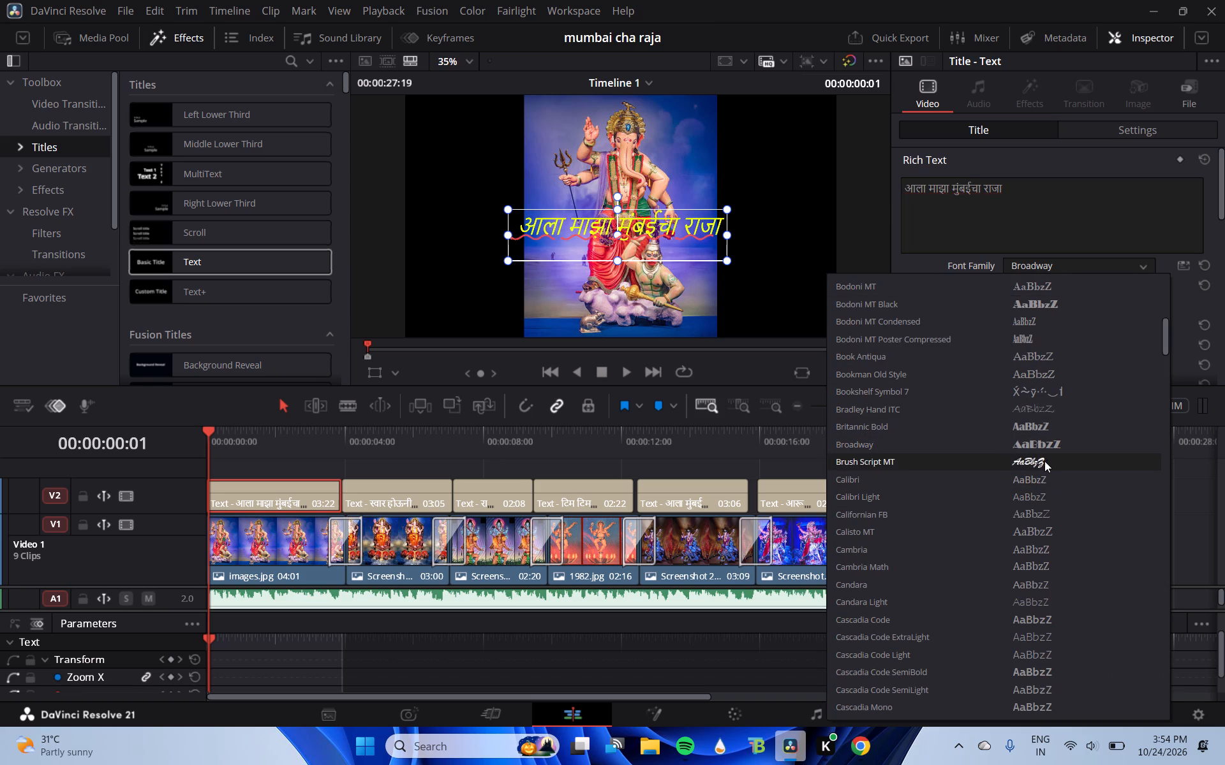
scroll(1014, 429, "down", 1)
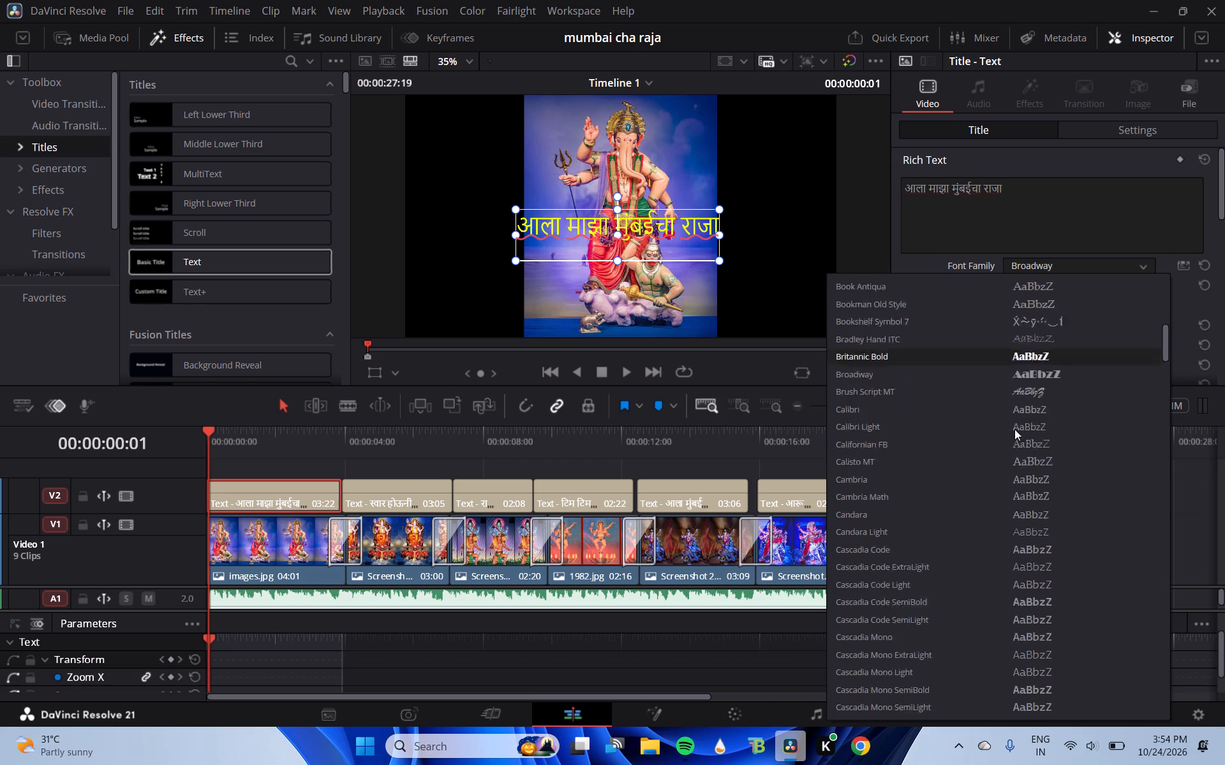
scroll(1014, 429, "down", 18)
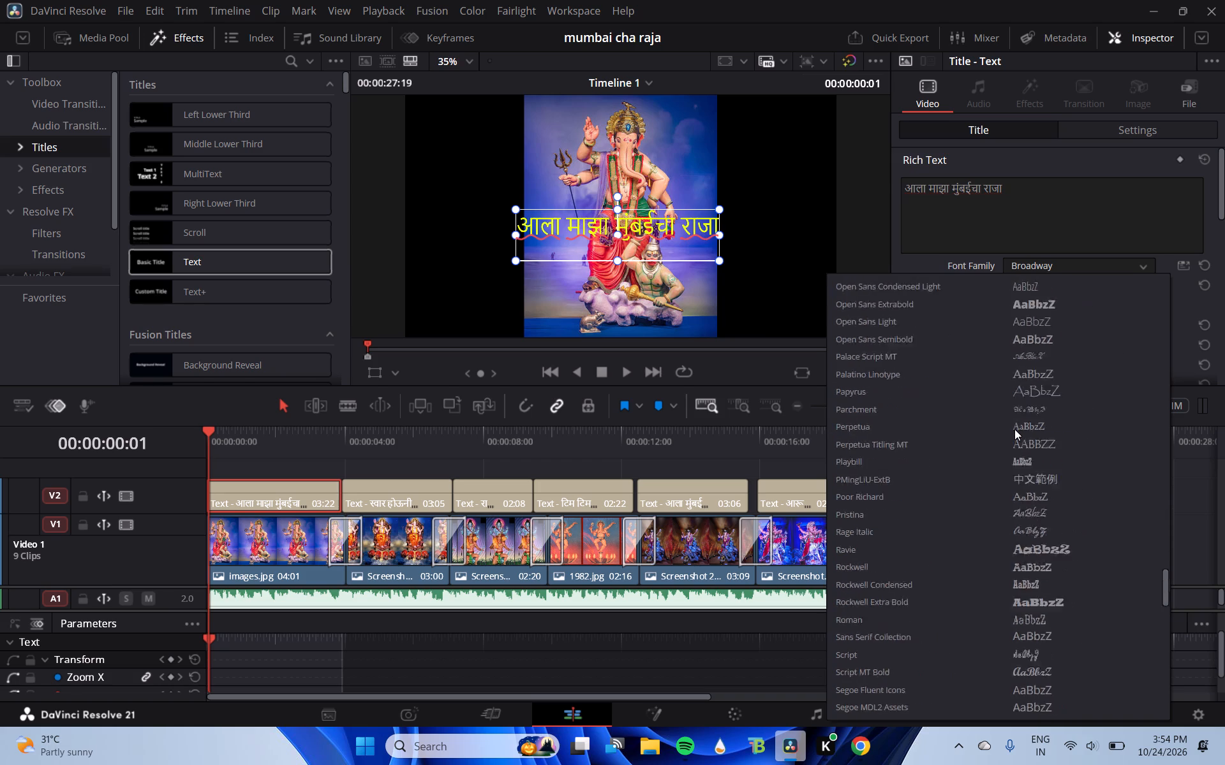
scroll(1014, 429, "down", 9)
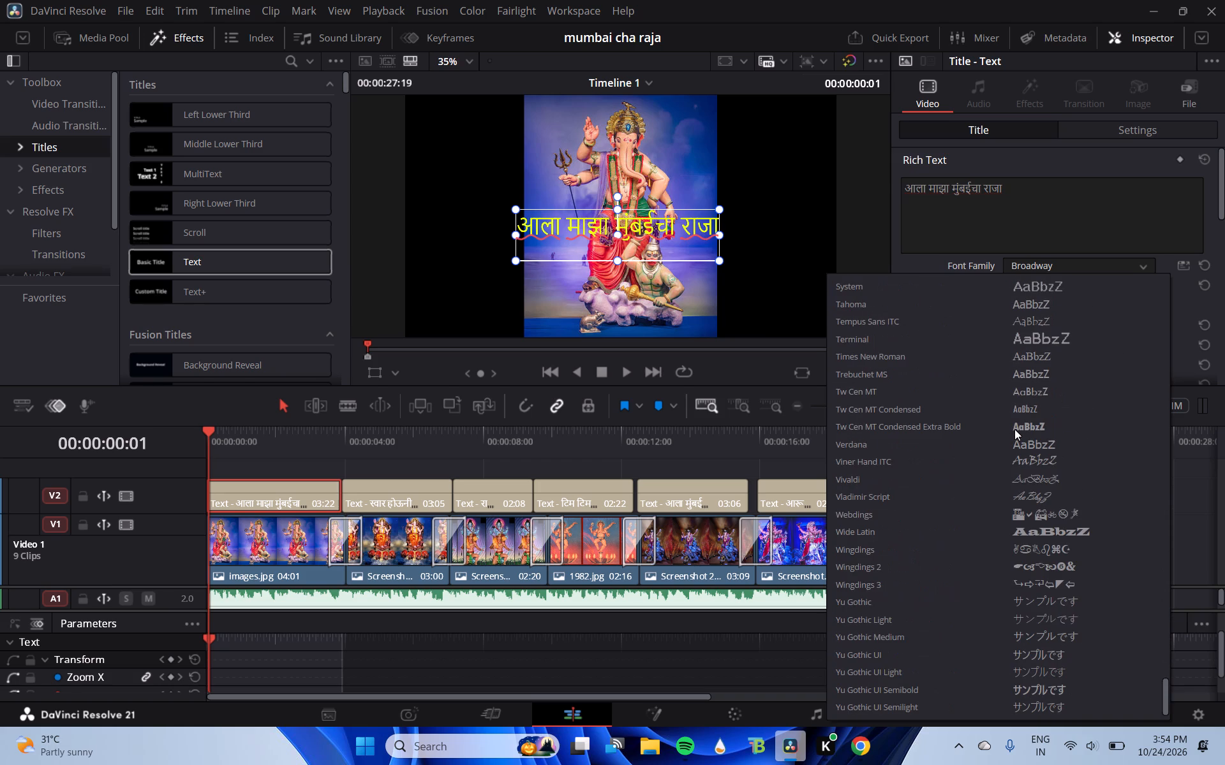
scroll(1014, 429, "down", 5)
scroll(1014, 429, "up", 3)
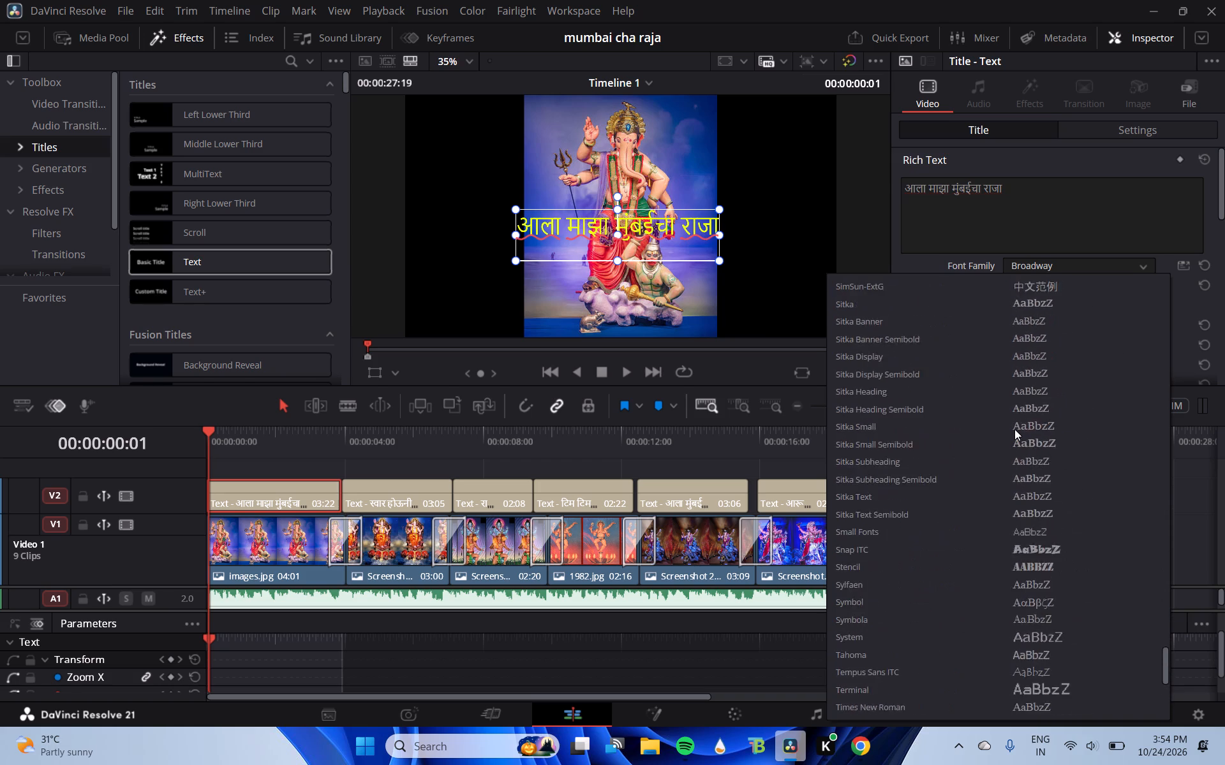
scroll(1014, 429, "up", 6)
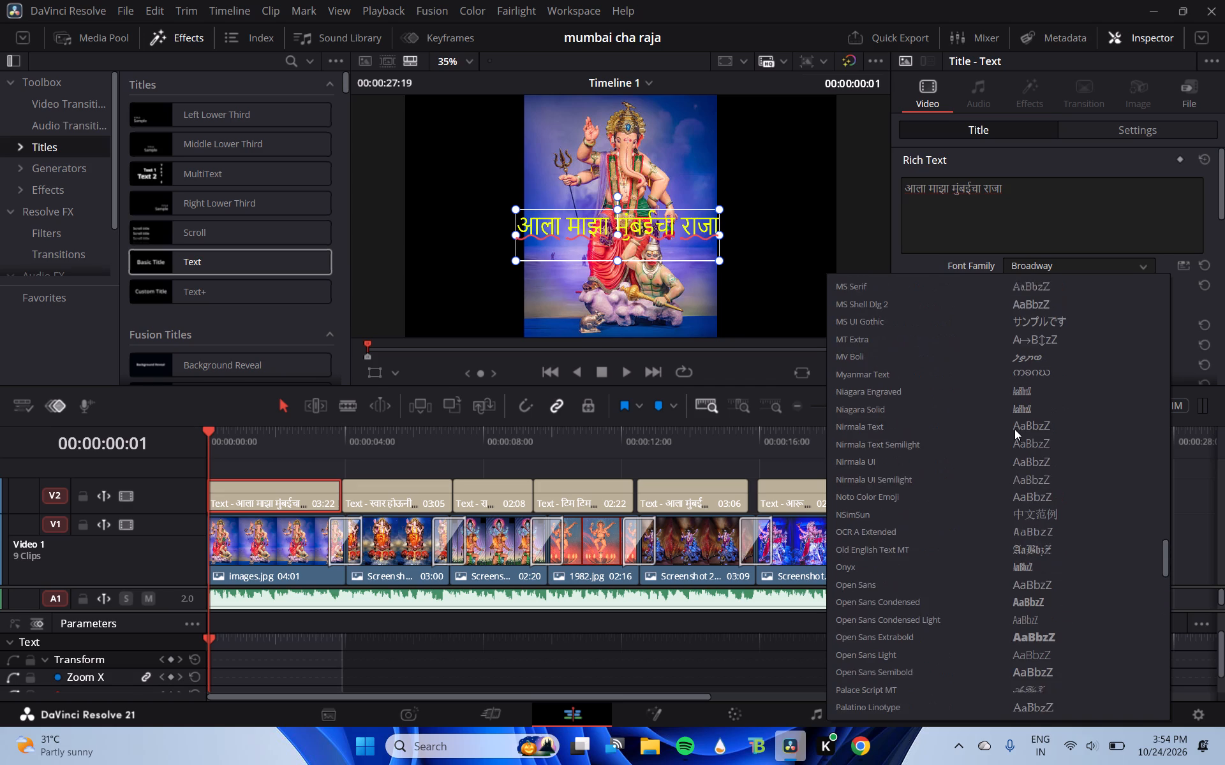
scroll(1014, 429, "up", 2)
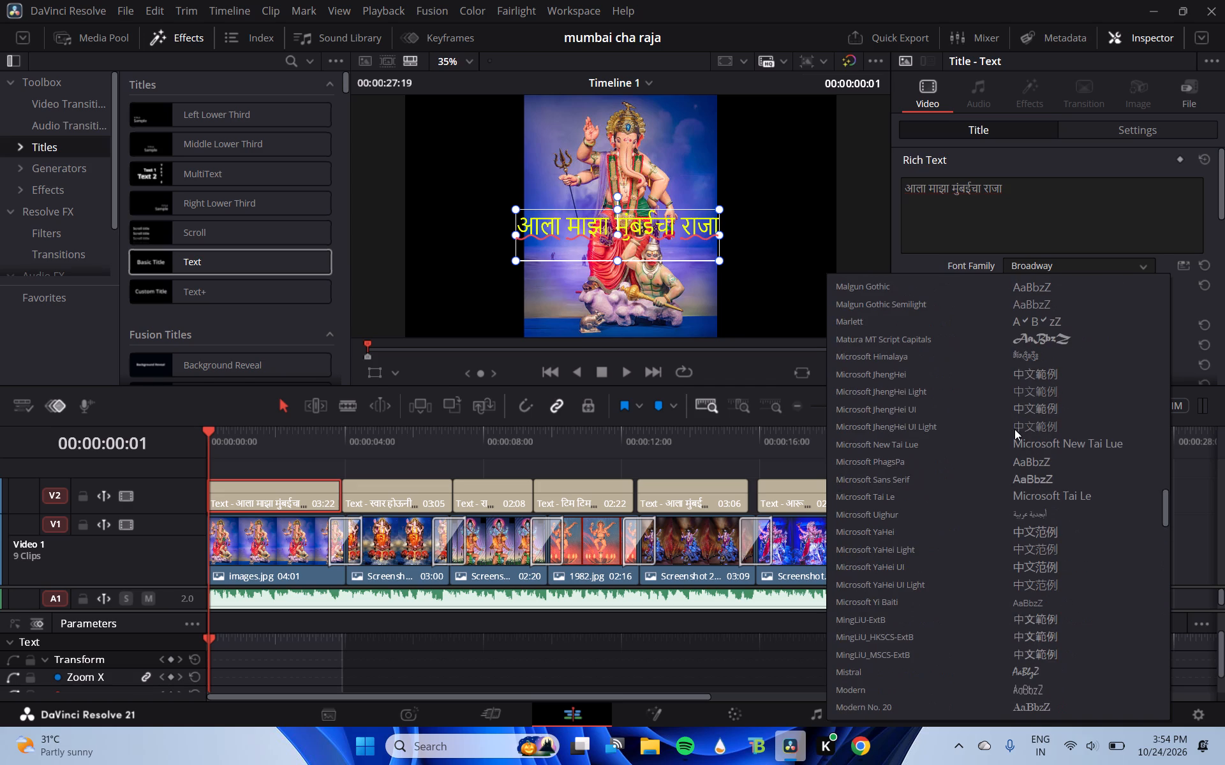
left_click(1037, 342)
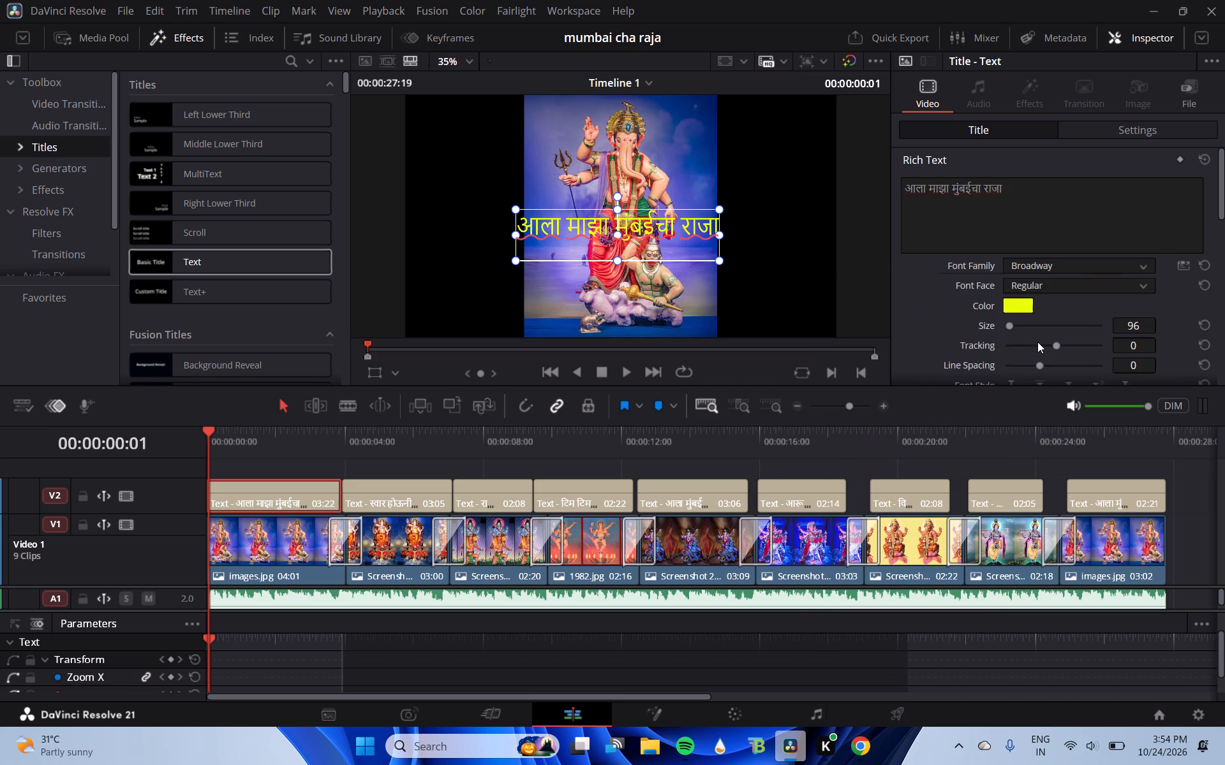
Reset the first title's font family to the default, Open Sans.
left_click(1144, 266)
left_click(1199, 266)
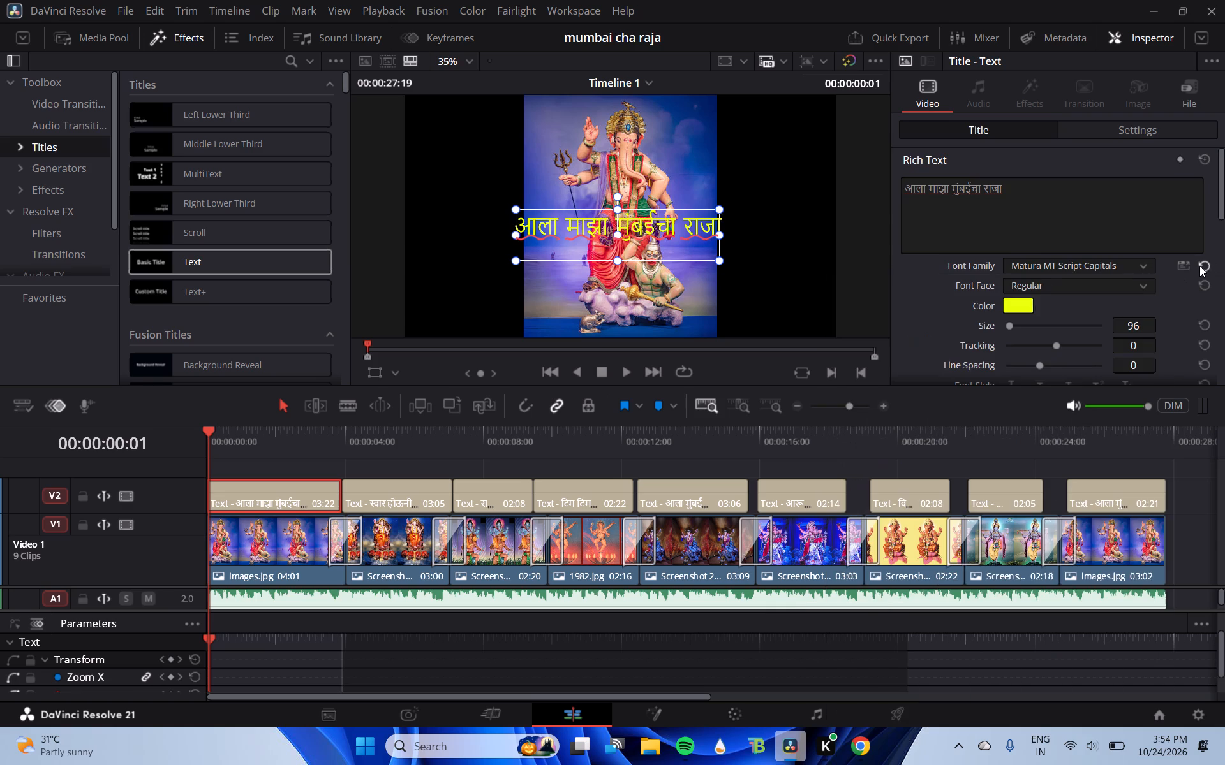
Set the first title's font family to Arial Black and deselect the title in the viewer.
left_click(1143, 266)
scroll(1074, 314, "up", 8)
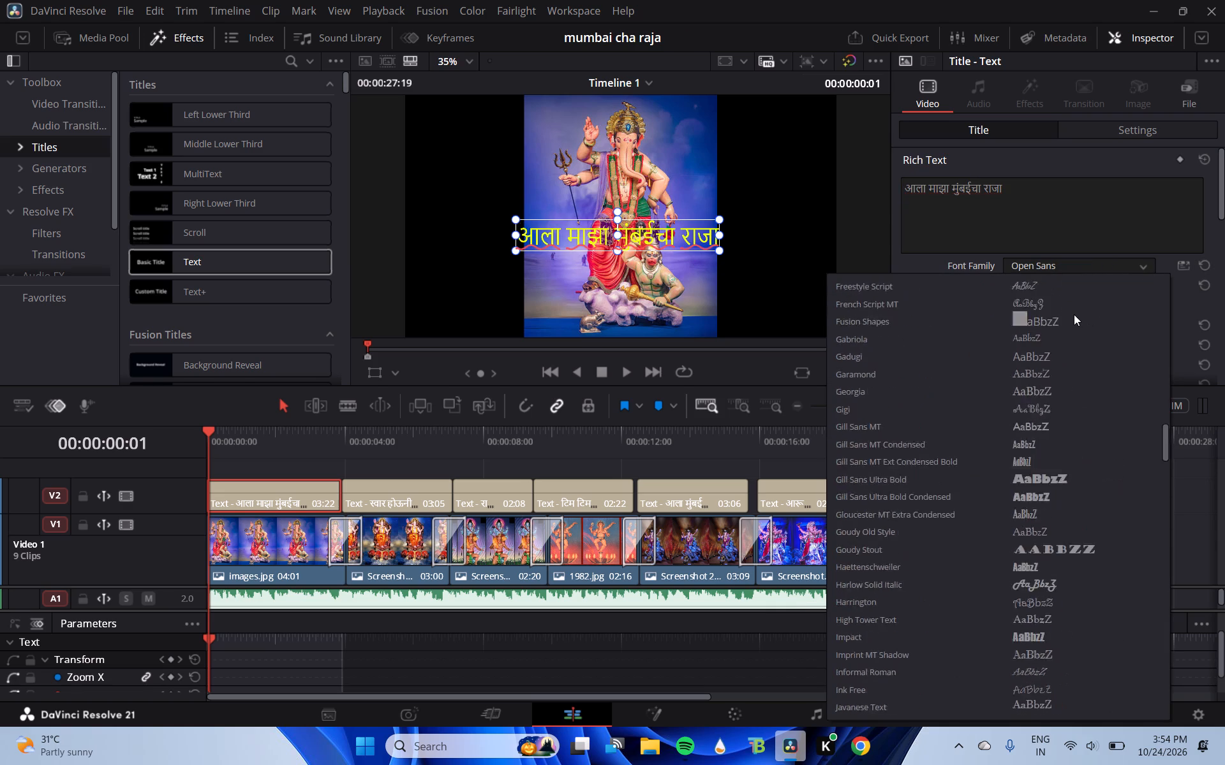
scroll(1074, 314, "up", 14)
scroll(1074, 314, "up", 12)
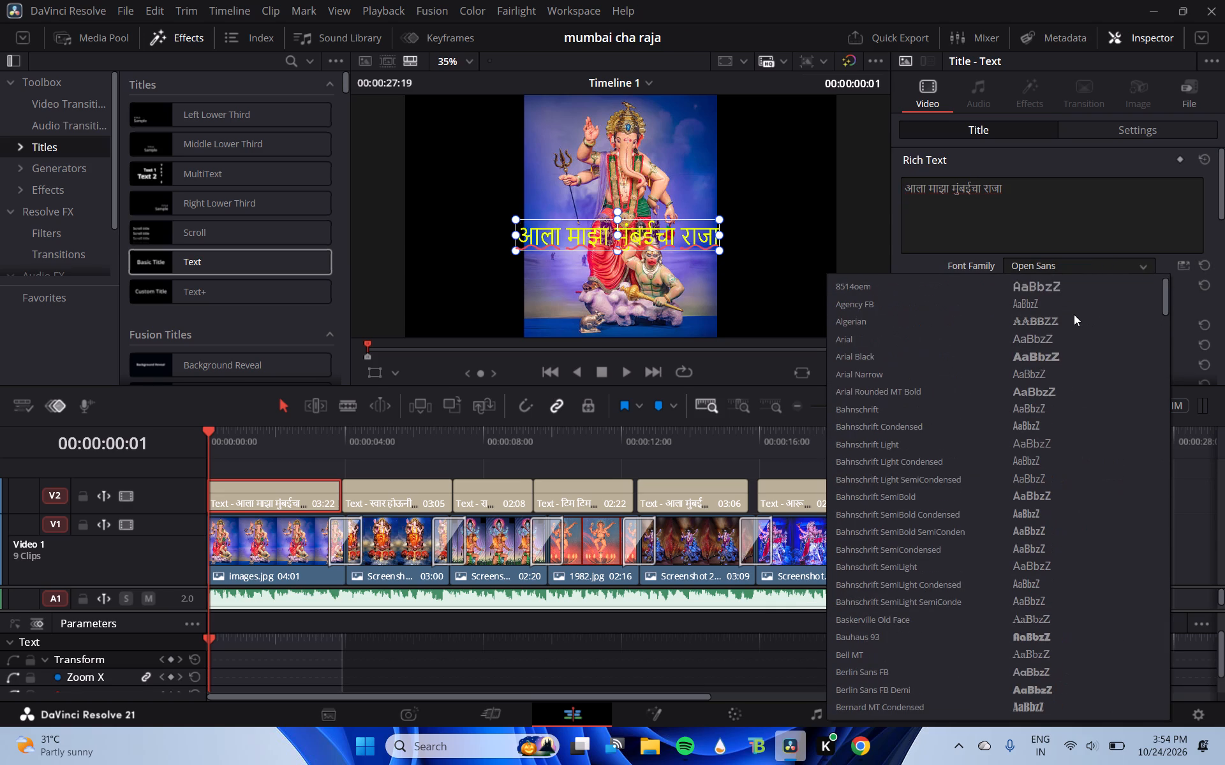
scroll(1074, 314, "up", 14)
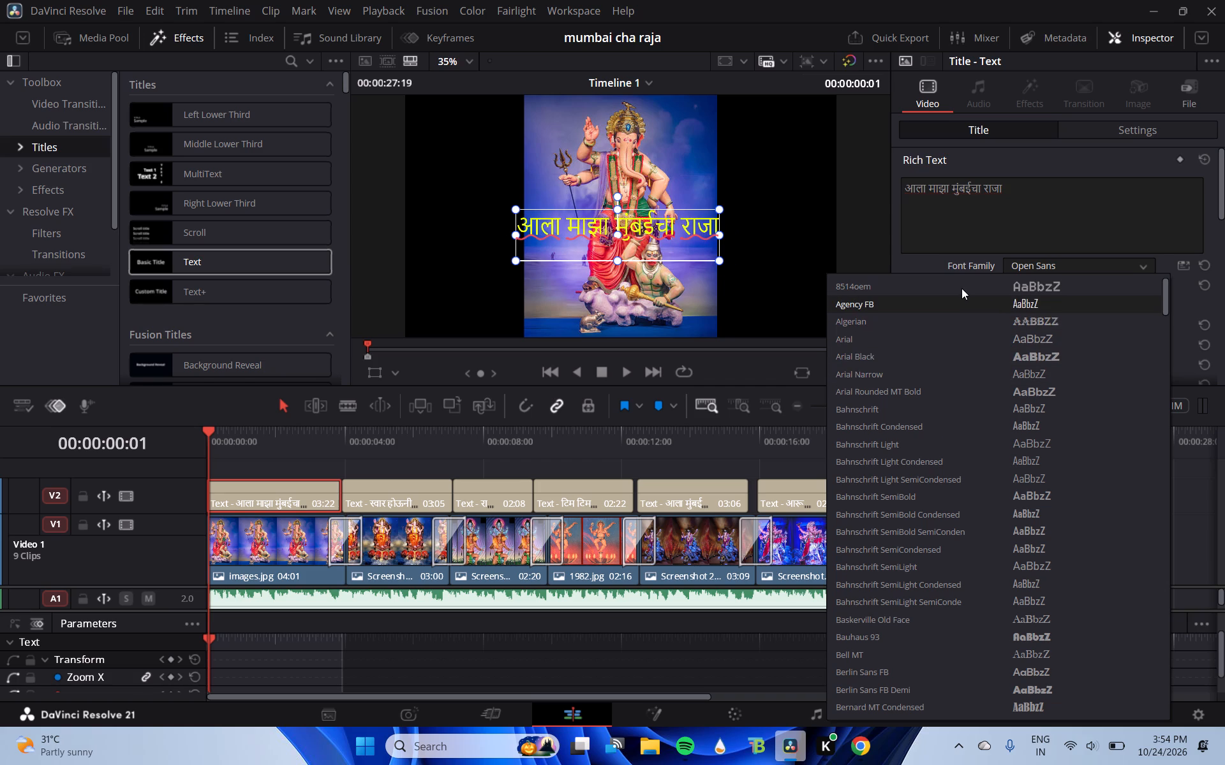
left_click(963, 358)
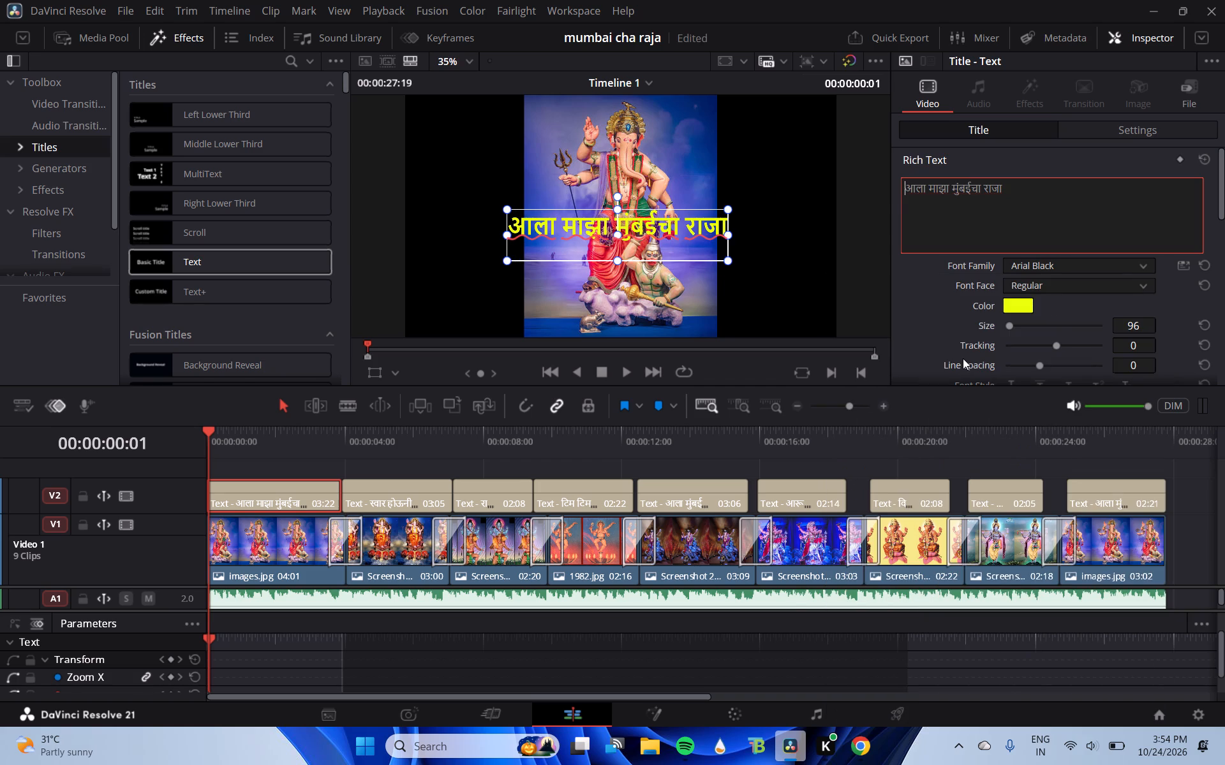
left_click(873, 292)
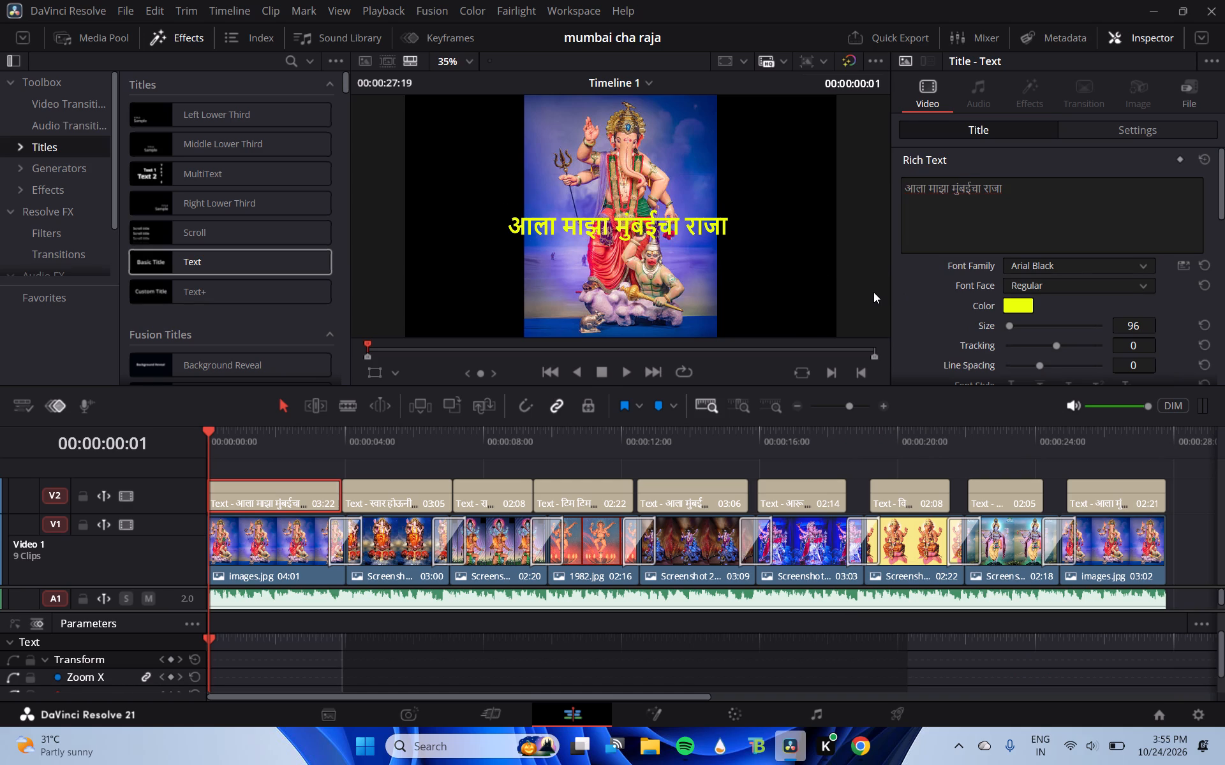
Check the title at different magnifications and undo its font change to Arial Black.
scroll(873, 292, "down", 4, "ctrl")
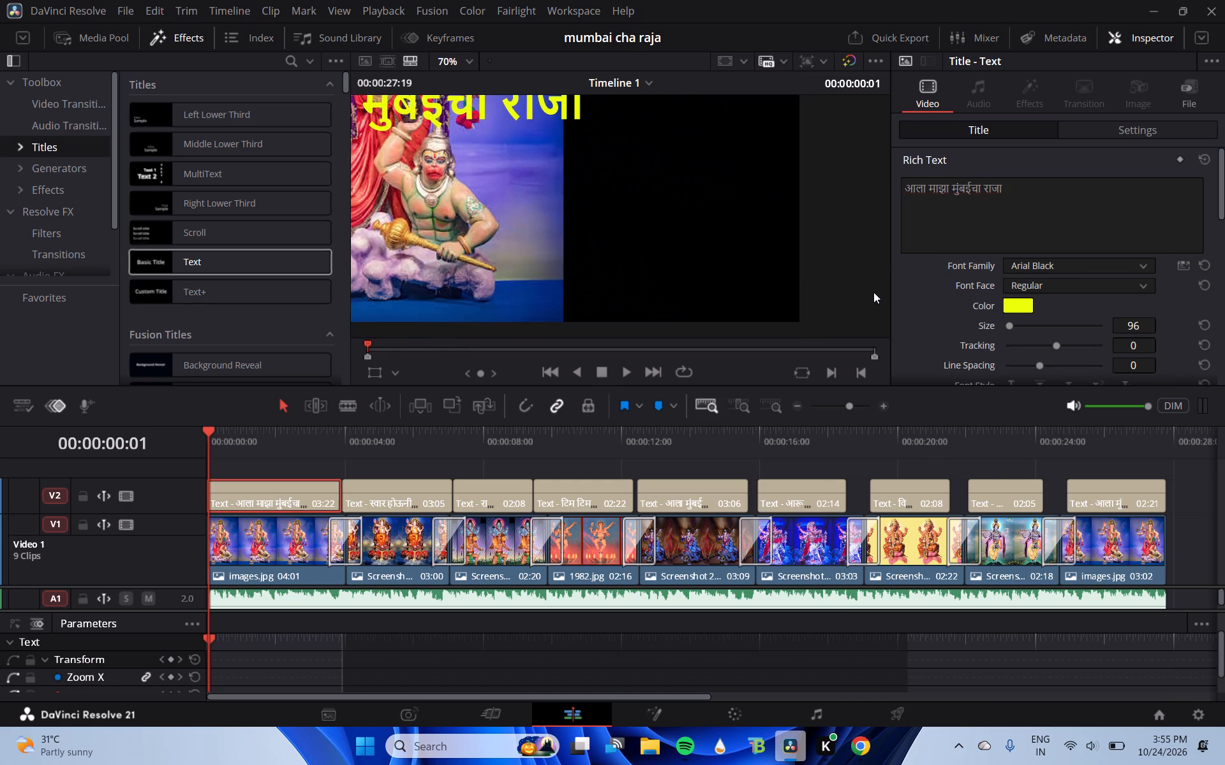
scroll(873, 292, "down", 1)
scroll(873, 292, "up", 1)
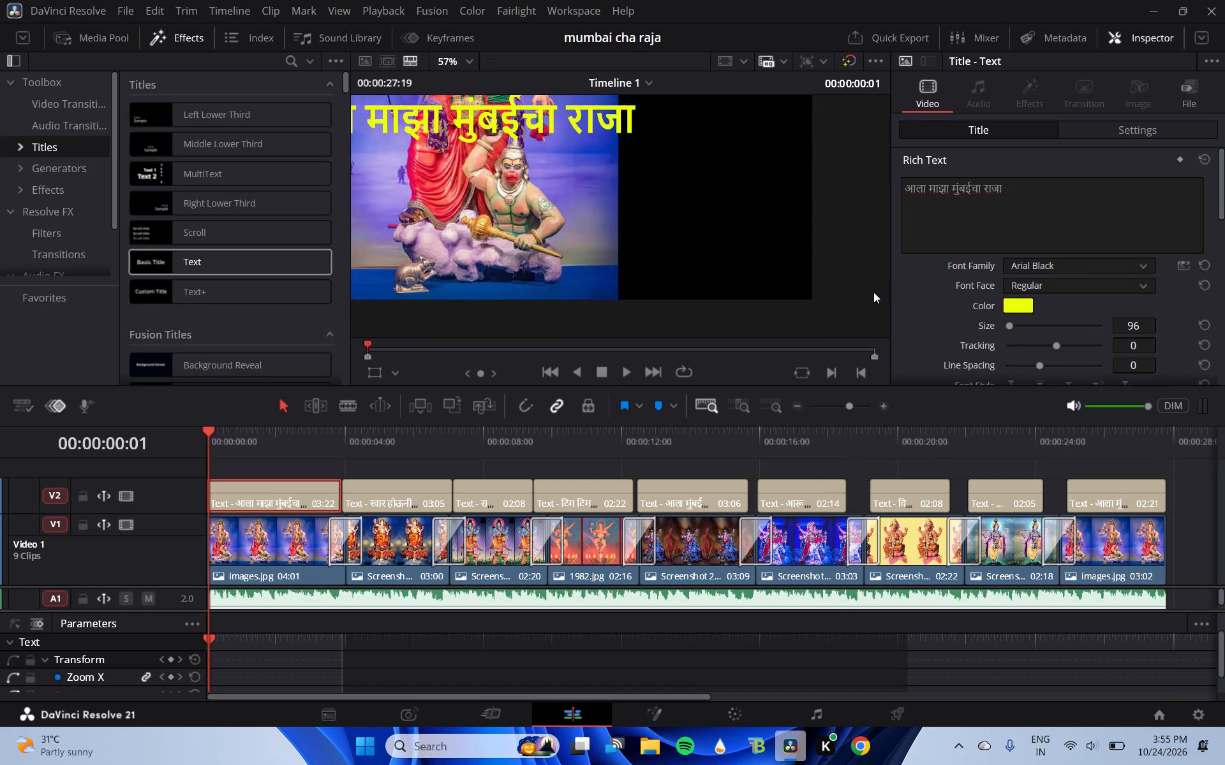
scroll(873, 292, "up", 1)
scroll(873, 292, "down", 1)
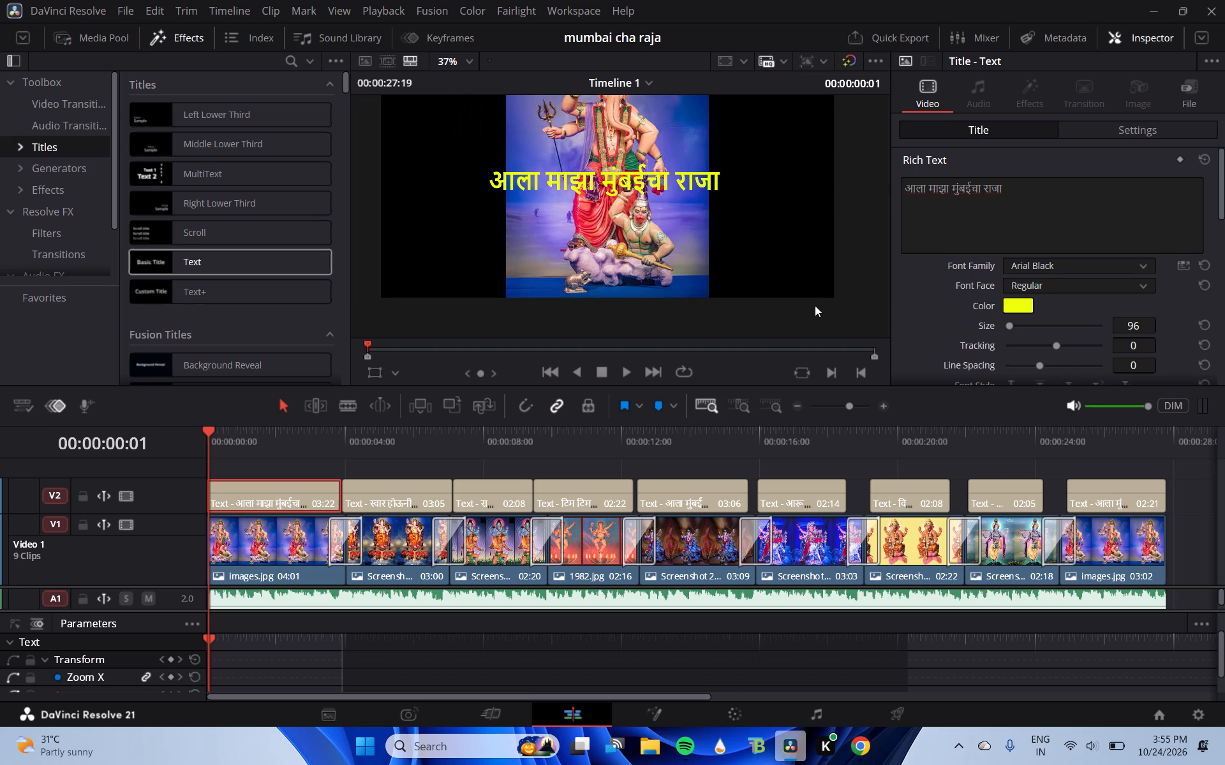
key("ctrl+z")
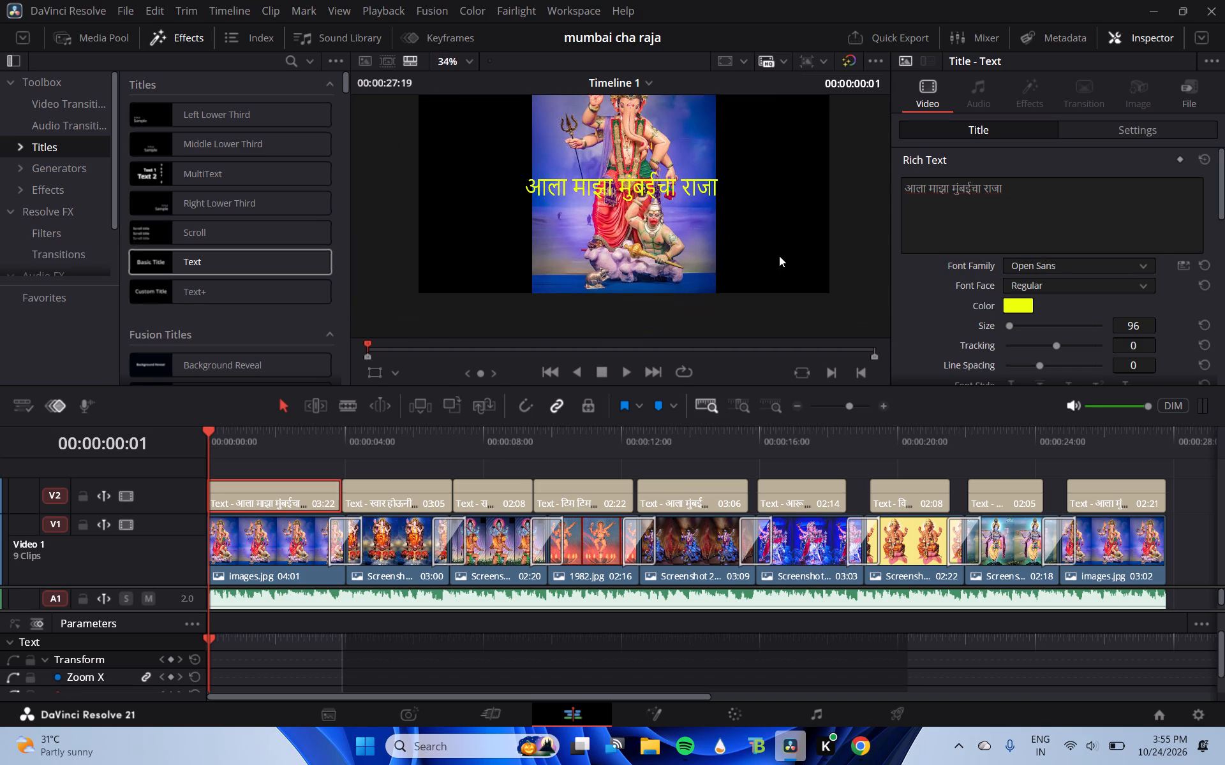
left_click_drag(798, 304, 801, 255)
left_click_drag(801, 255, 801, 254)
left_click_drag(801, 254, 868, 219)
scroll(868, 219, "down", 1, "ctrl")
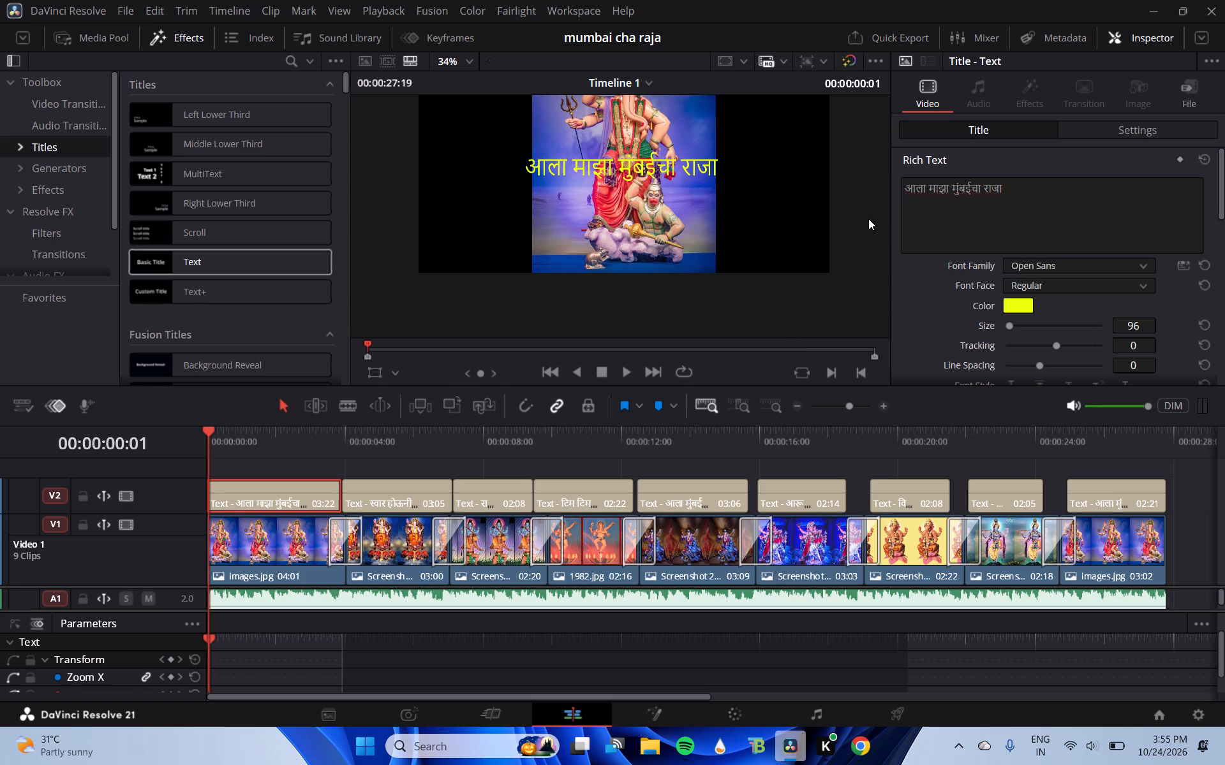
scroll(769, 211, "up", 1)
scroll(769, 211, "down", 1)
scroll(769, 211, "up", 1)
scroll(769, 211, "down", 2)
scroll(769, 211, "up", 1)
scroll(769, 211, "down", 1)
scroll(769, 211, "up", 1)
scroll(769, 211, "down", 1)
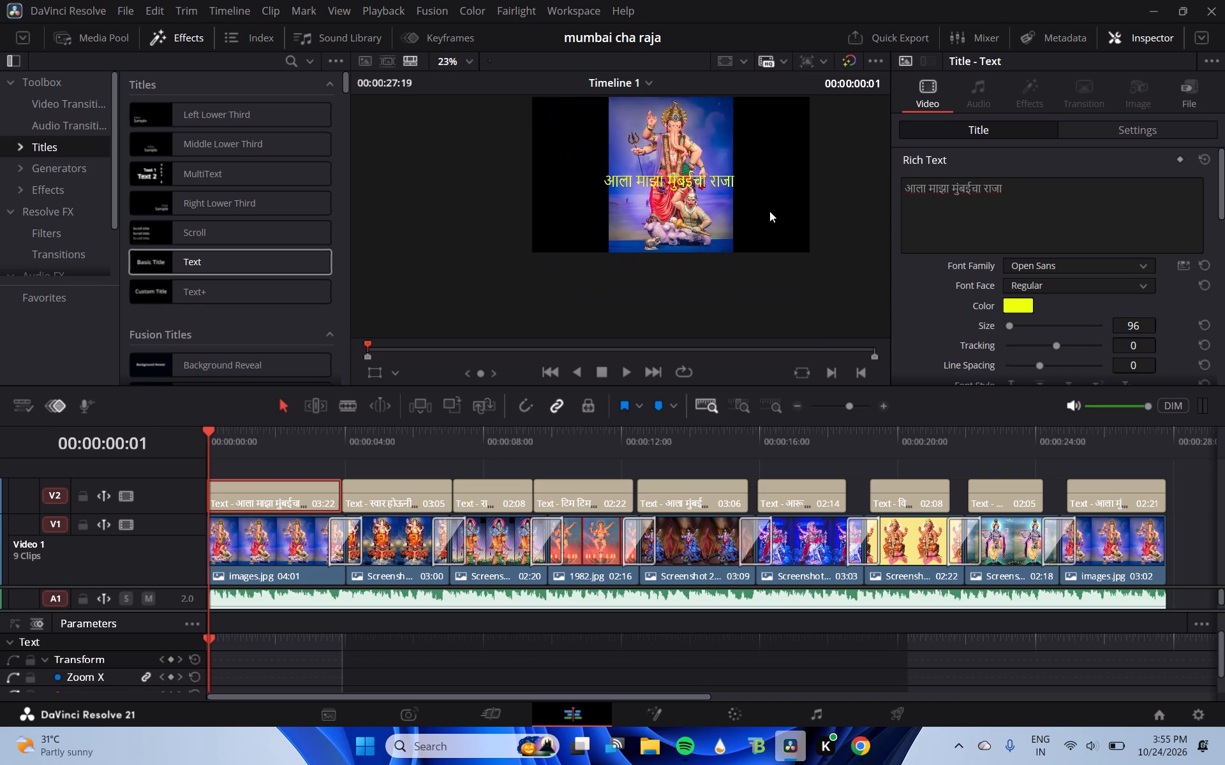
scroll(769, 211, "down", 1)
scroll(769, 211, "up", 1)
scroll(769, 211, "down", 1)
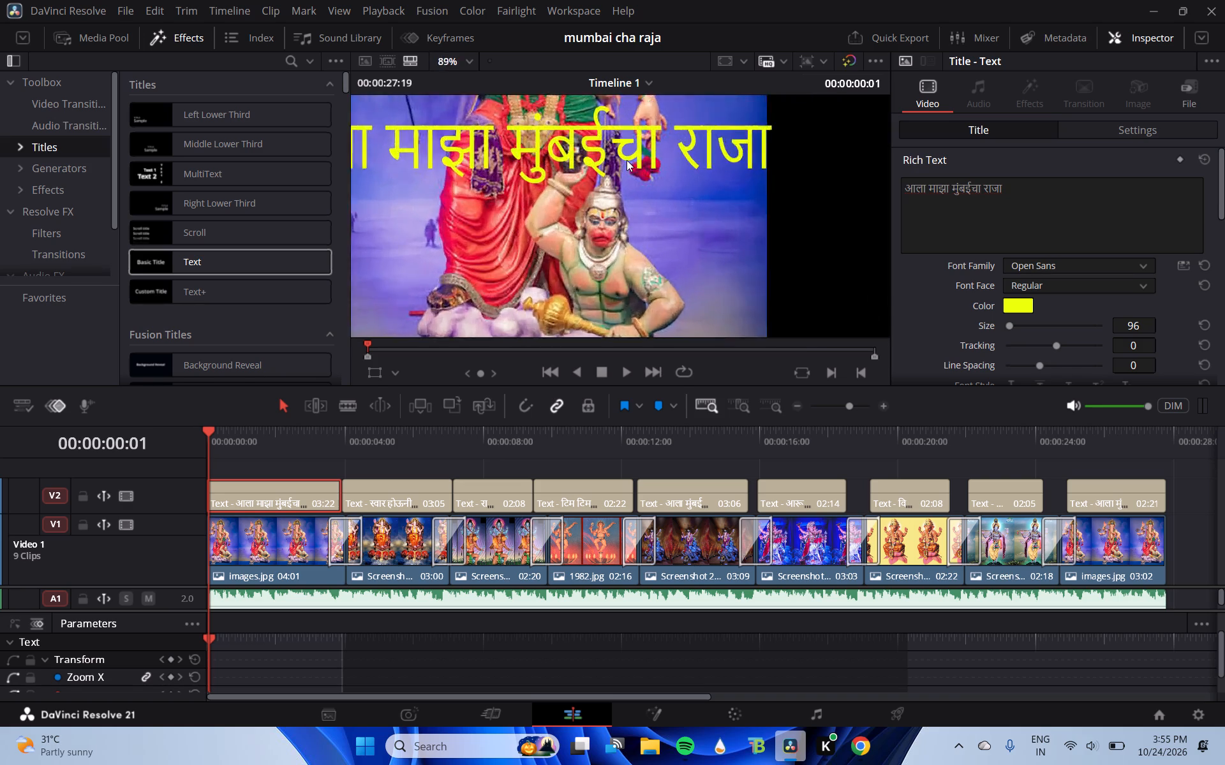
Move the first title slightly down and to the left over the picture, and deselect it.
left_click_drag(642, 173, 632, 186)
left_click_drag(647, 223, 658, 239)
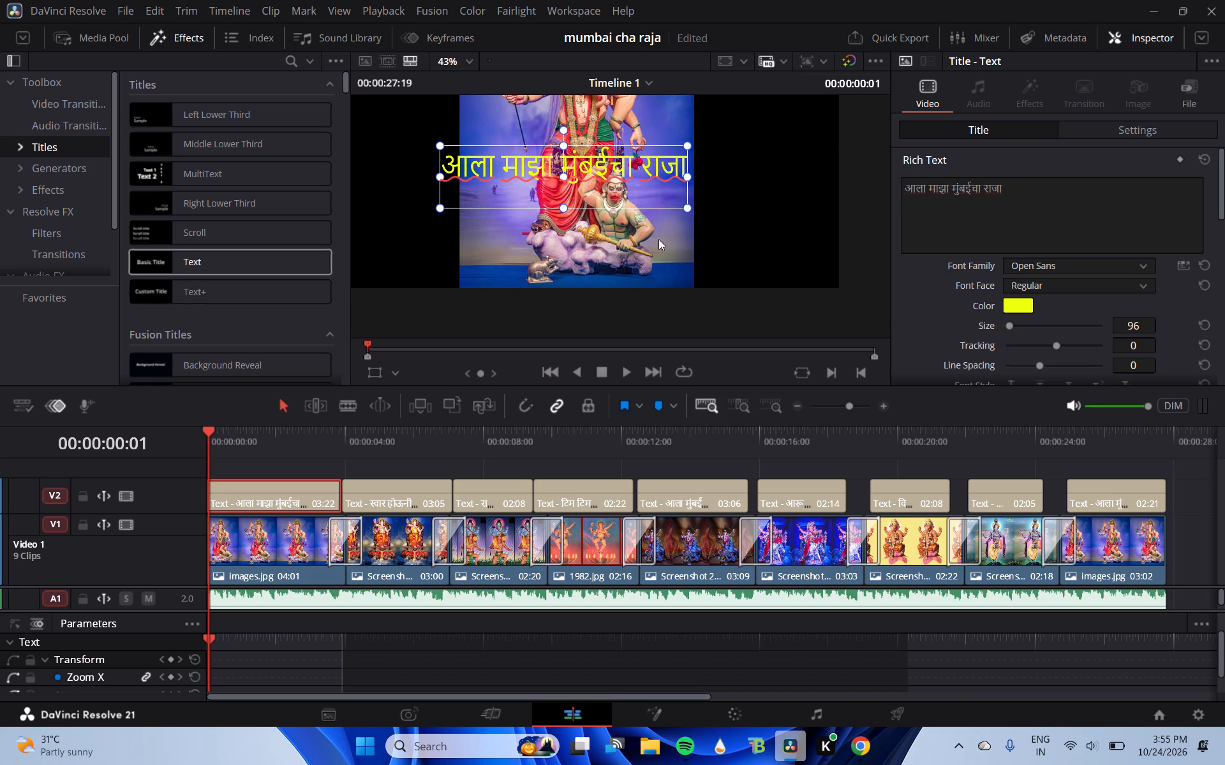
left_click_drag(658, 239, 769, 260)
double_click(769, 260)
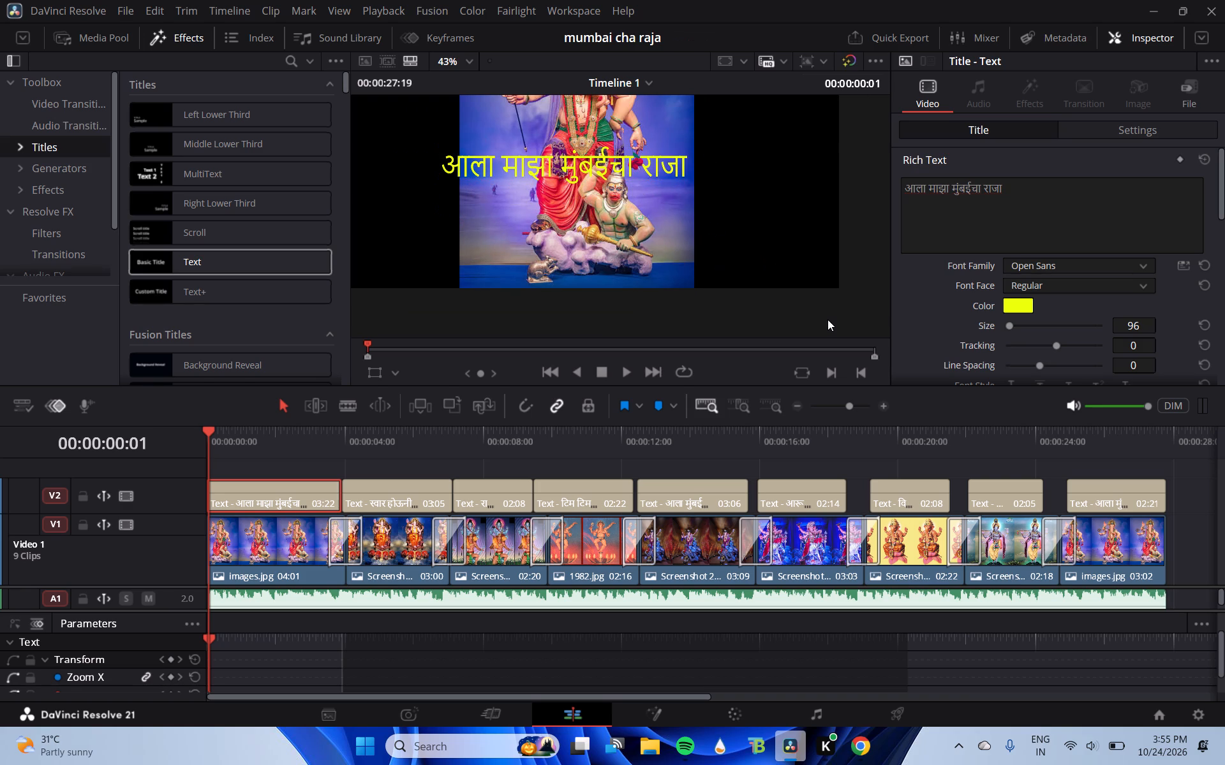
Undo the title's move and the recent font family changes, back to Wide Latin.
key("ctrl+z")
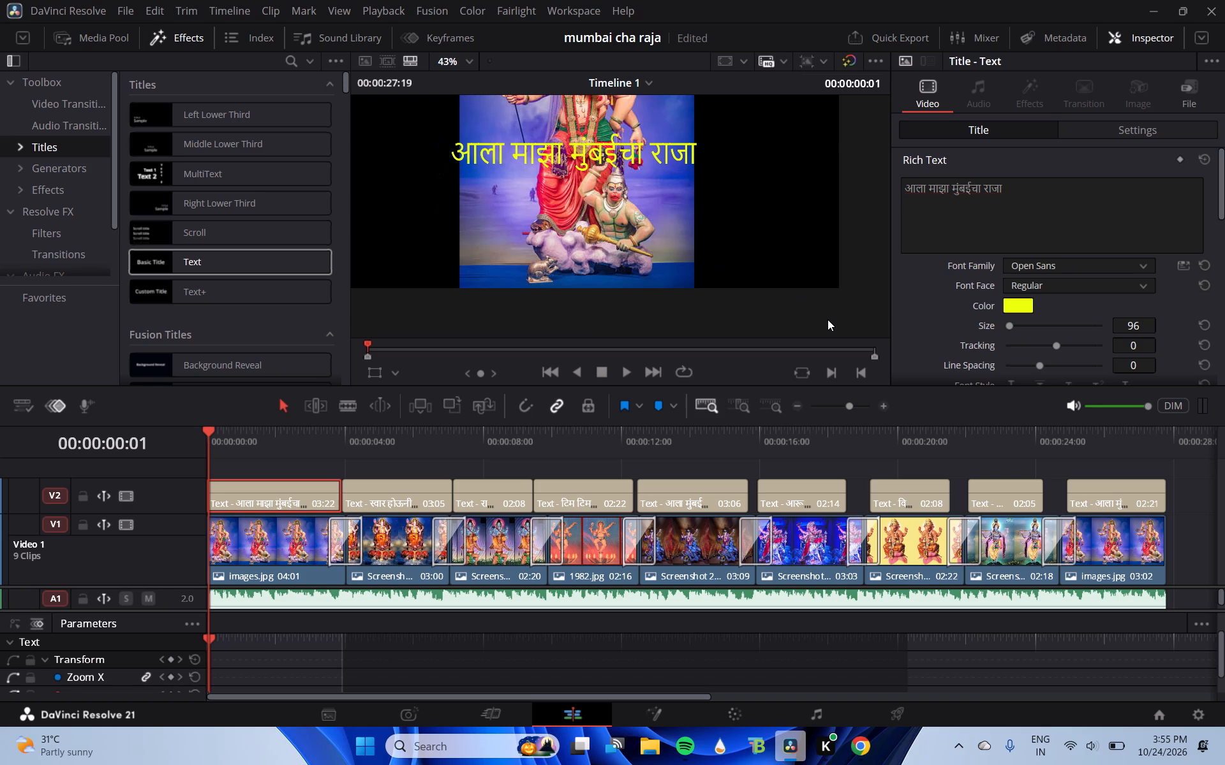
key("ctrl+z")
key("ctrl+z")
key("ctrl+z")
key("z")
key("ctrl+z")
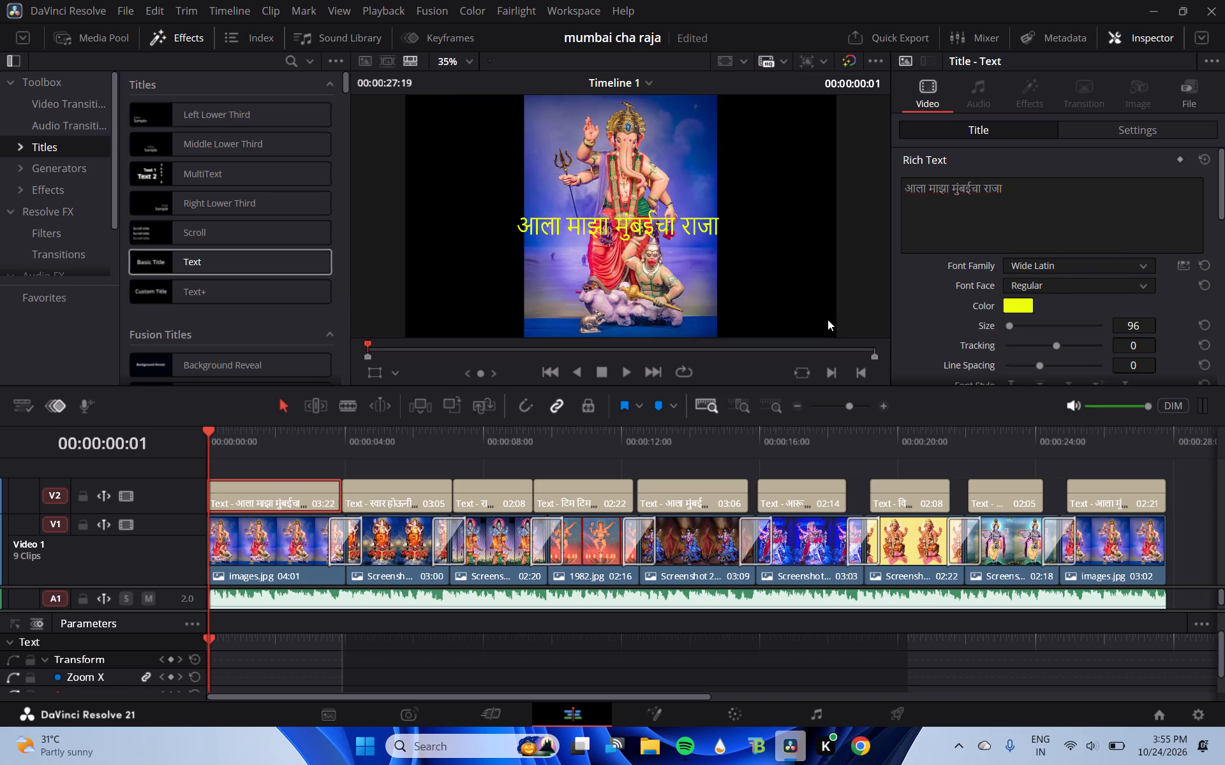
Set the first title's font family to Arial Black and check which font faces it offers.
left_click(1076, 269)
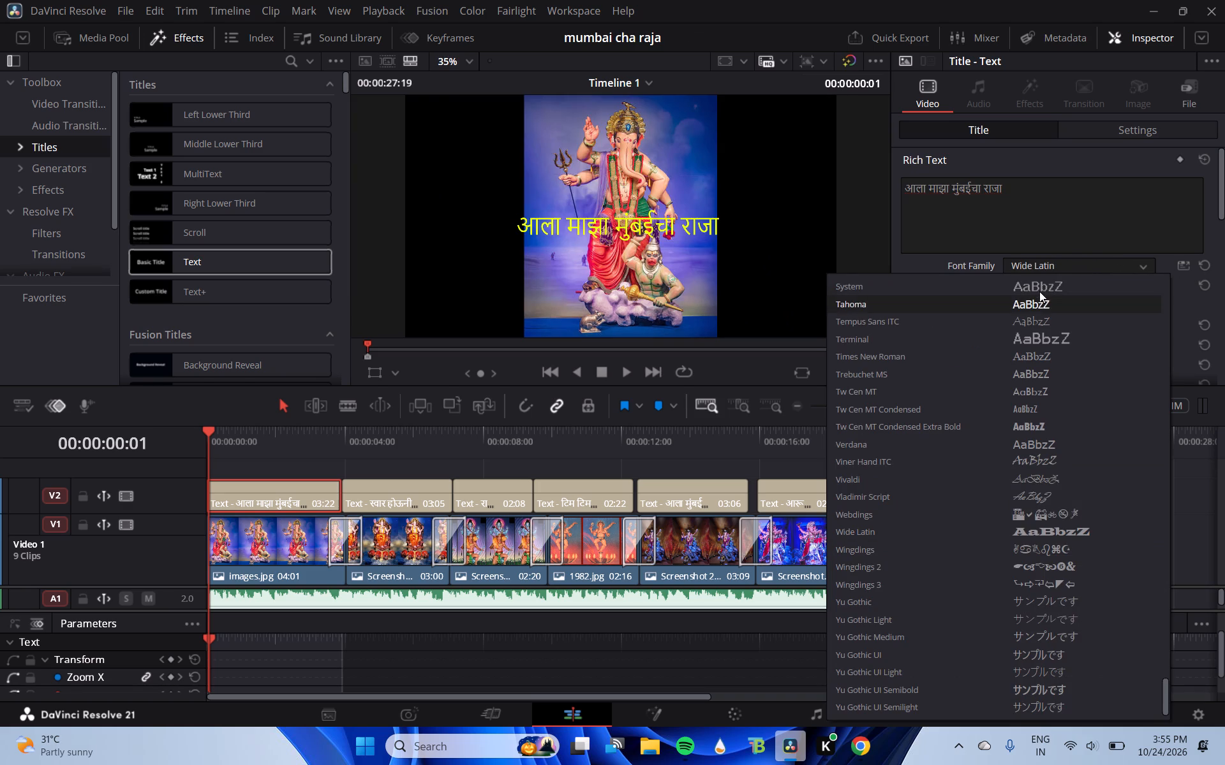
scroll(1042, 356, "up", 20)
scroll(1042, 356, "up", 11)
left_click(1041, 356)
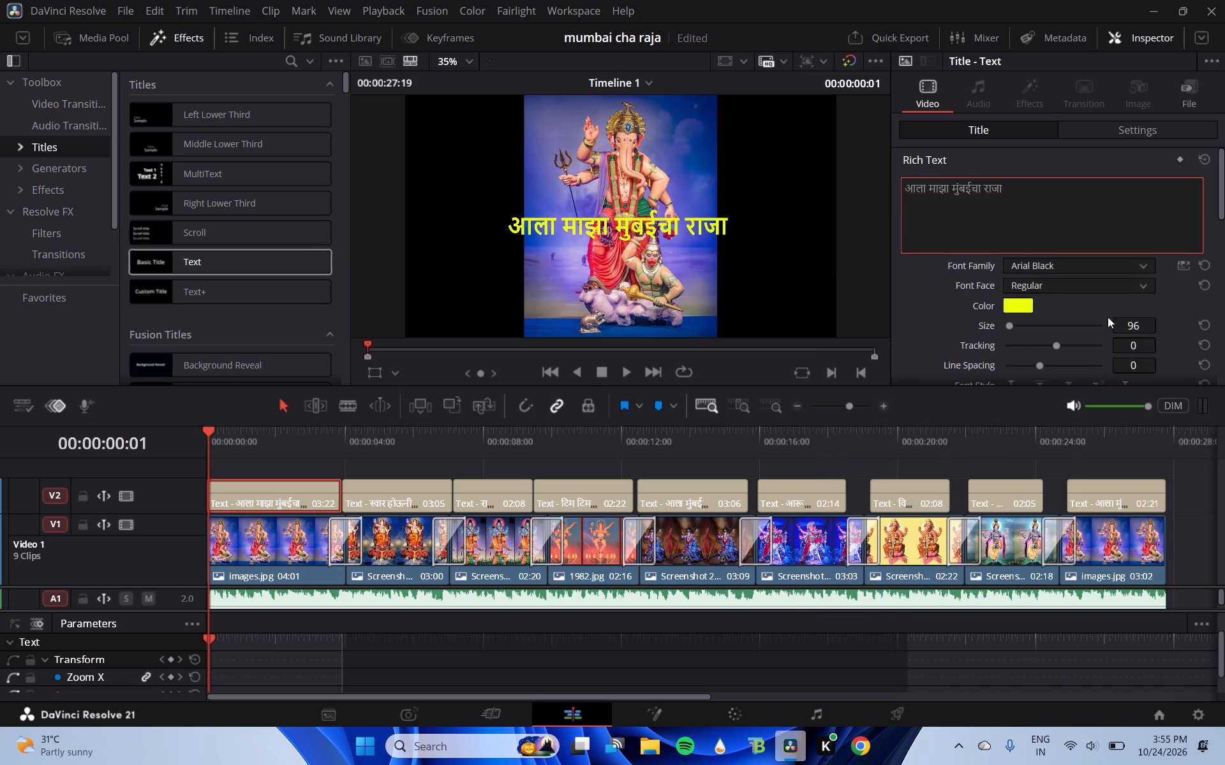
left_click(1083, 282)
left_click(1083, 282)
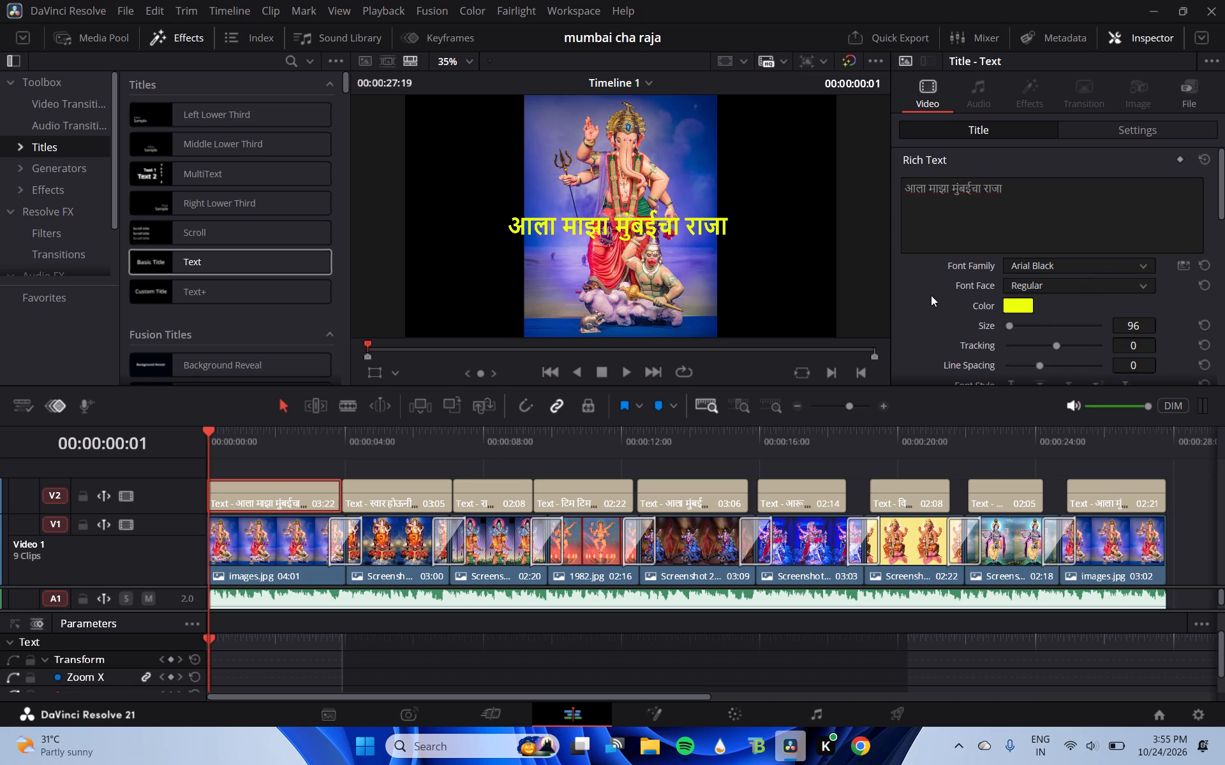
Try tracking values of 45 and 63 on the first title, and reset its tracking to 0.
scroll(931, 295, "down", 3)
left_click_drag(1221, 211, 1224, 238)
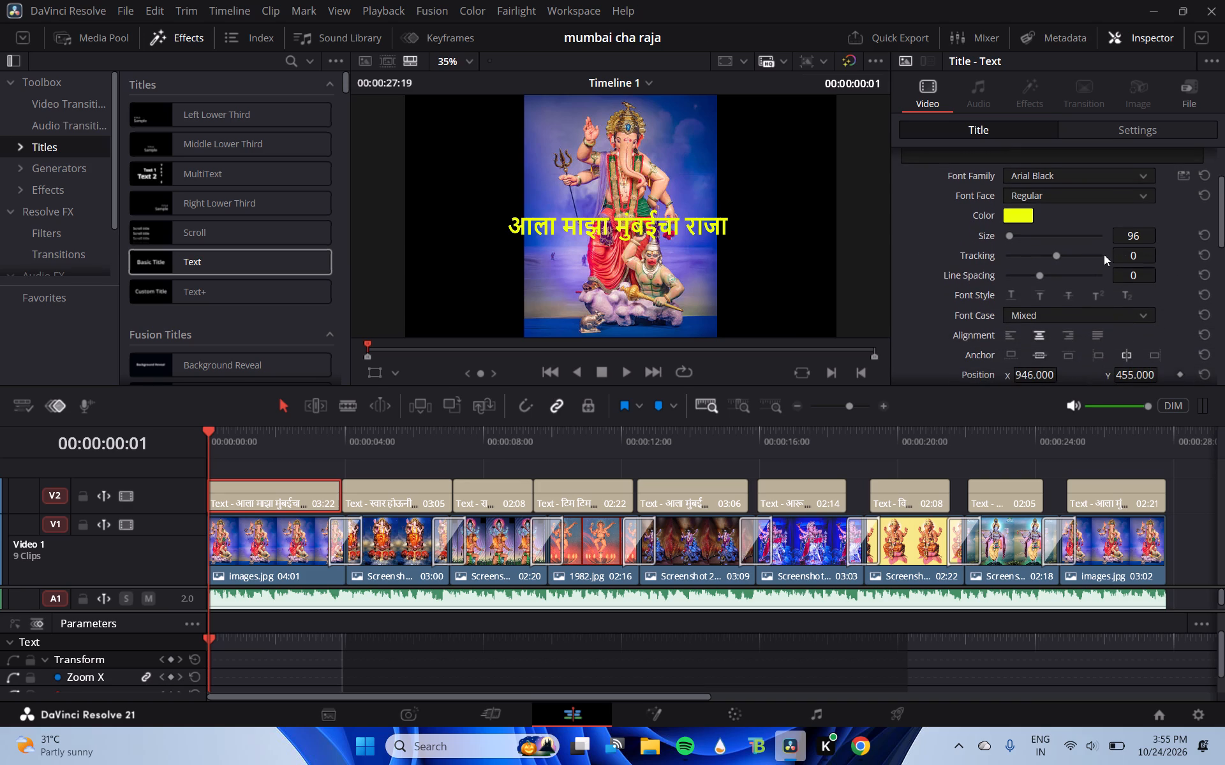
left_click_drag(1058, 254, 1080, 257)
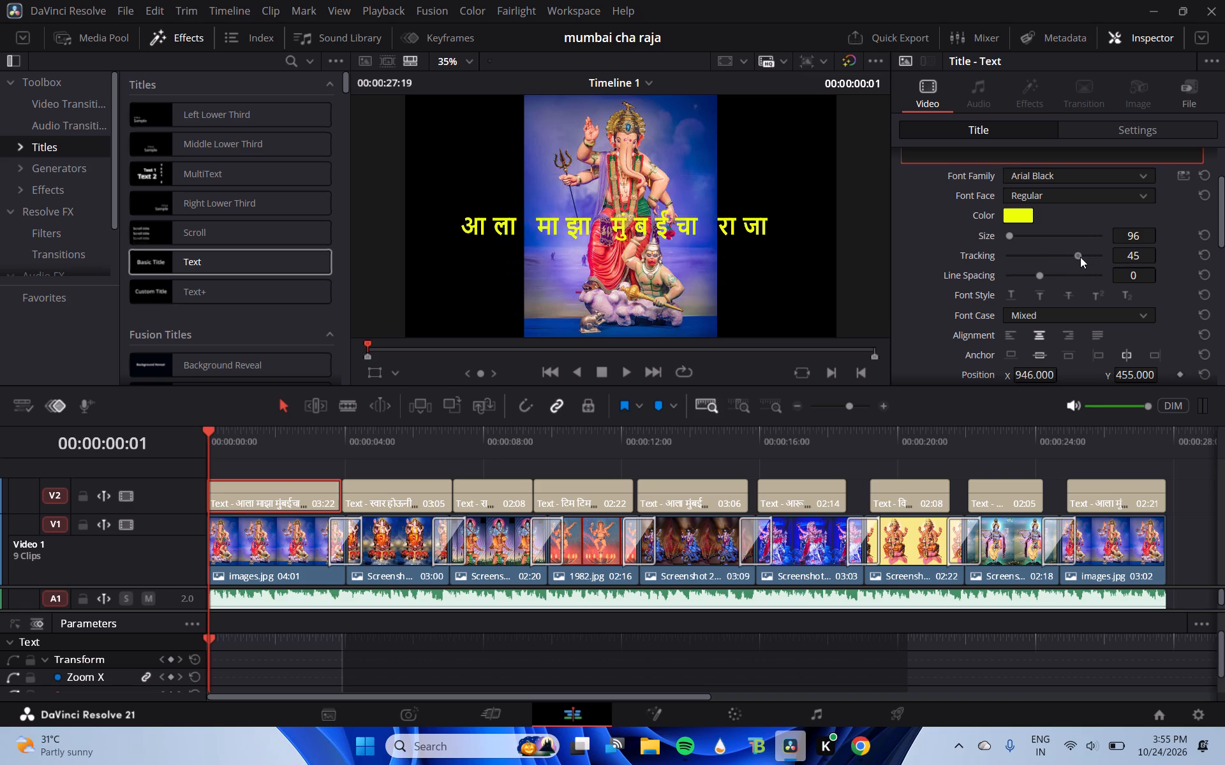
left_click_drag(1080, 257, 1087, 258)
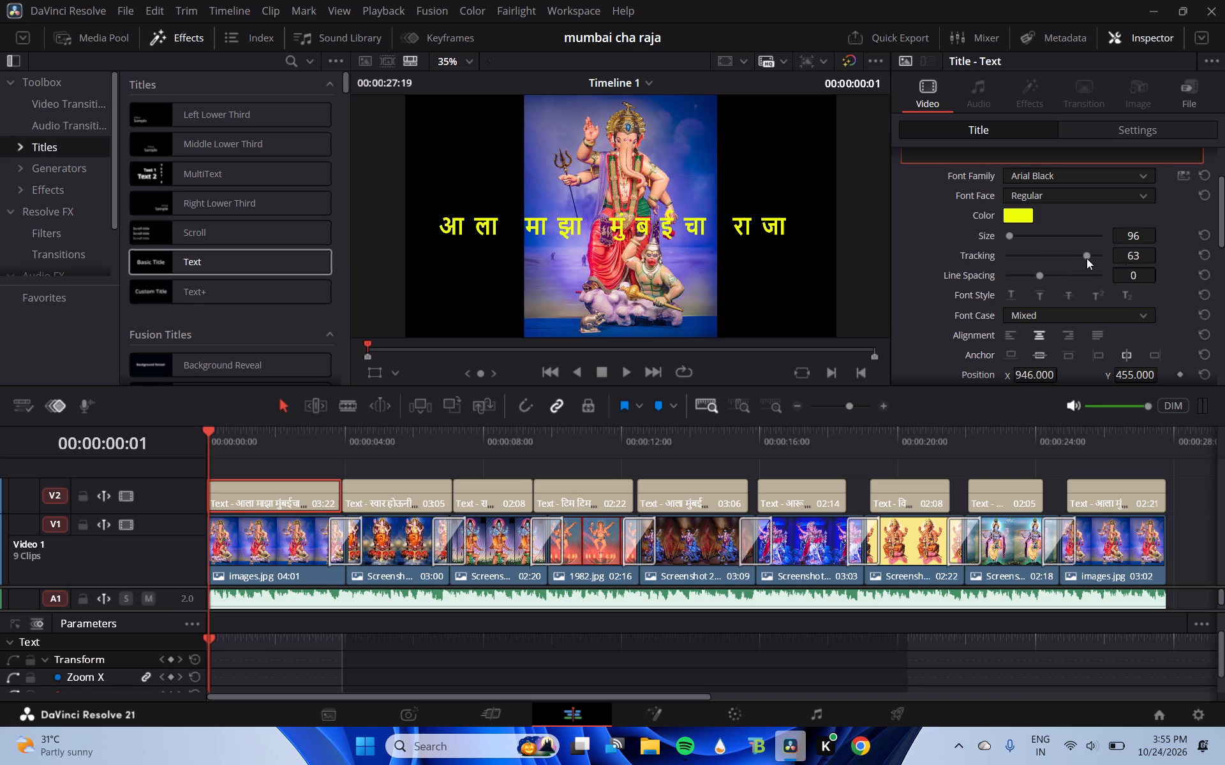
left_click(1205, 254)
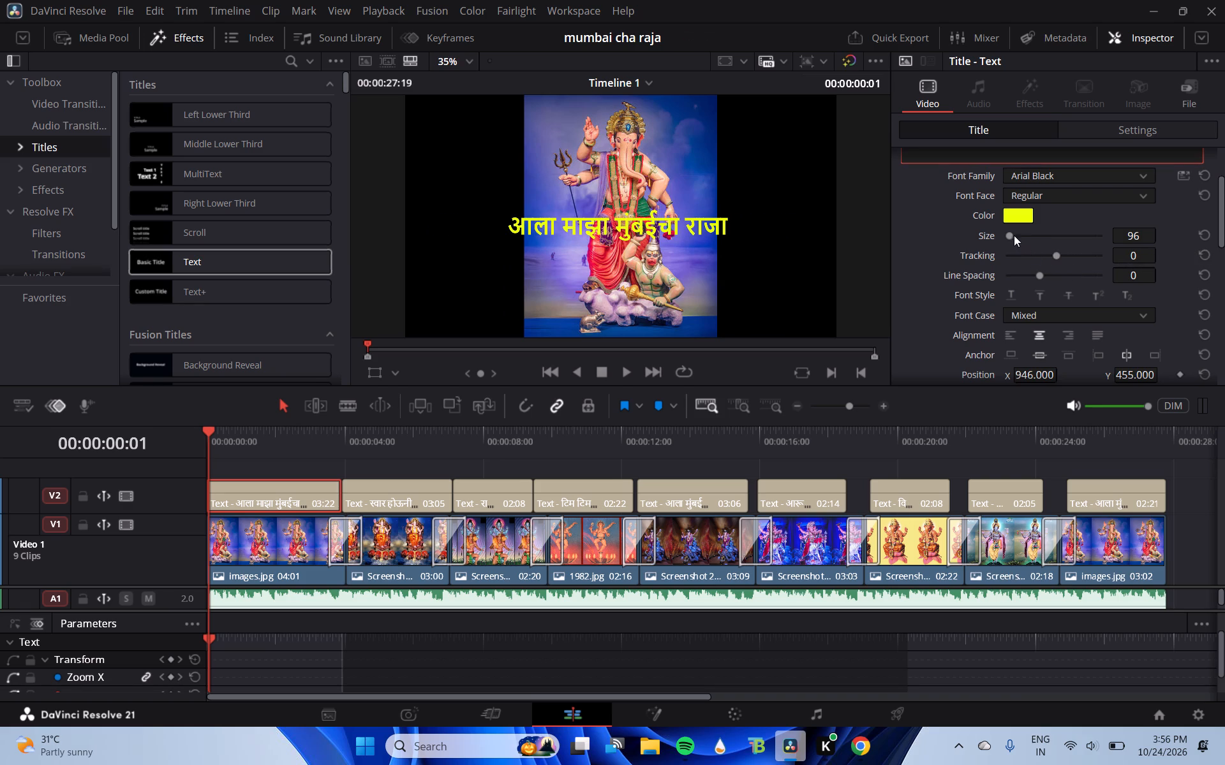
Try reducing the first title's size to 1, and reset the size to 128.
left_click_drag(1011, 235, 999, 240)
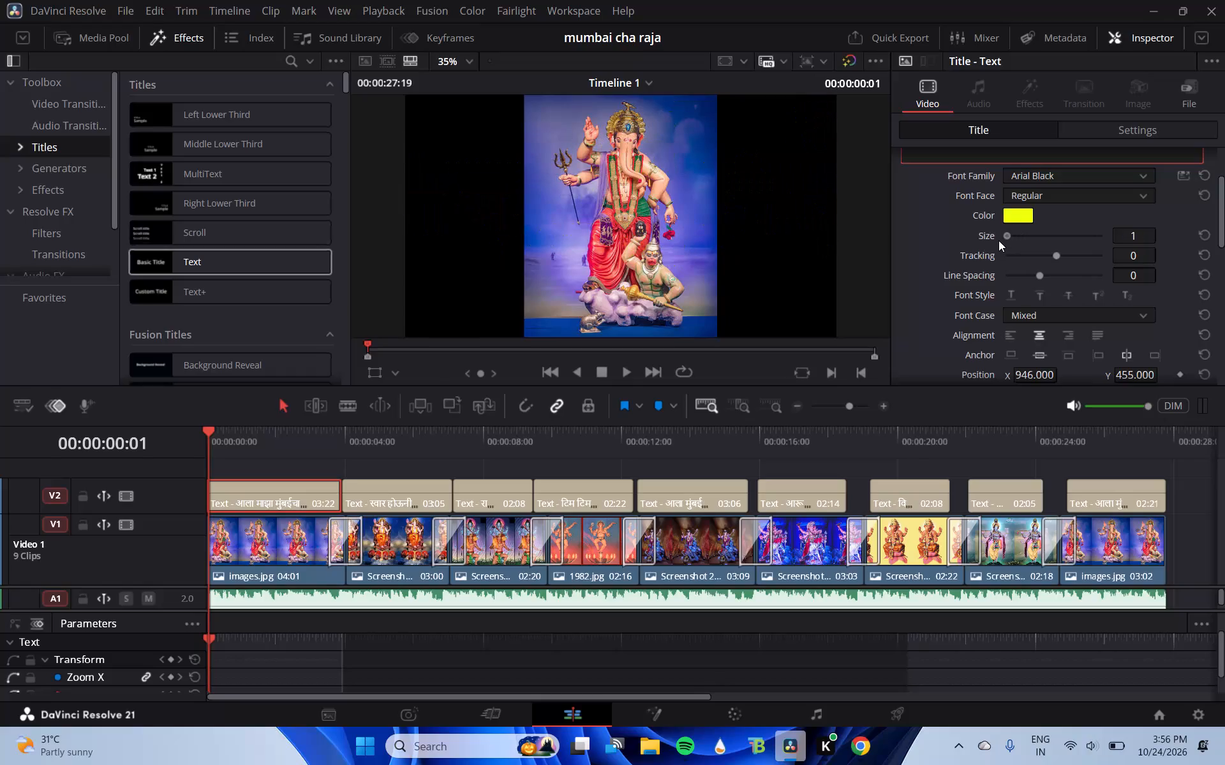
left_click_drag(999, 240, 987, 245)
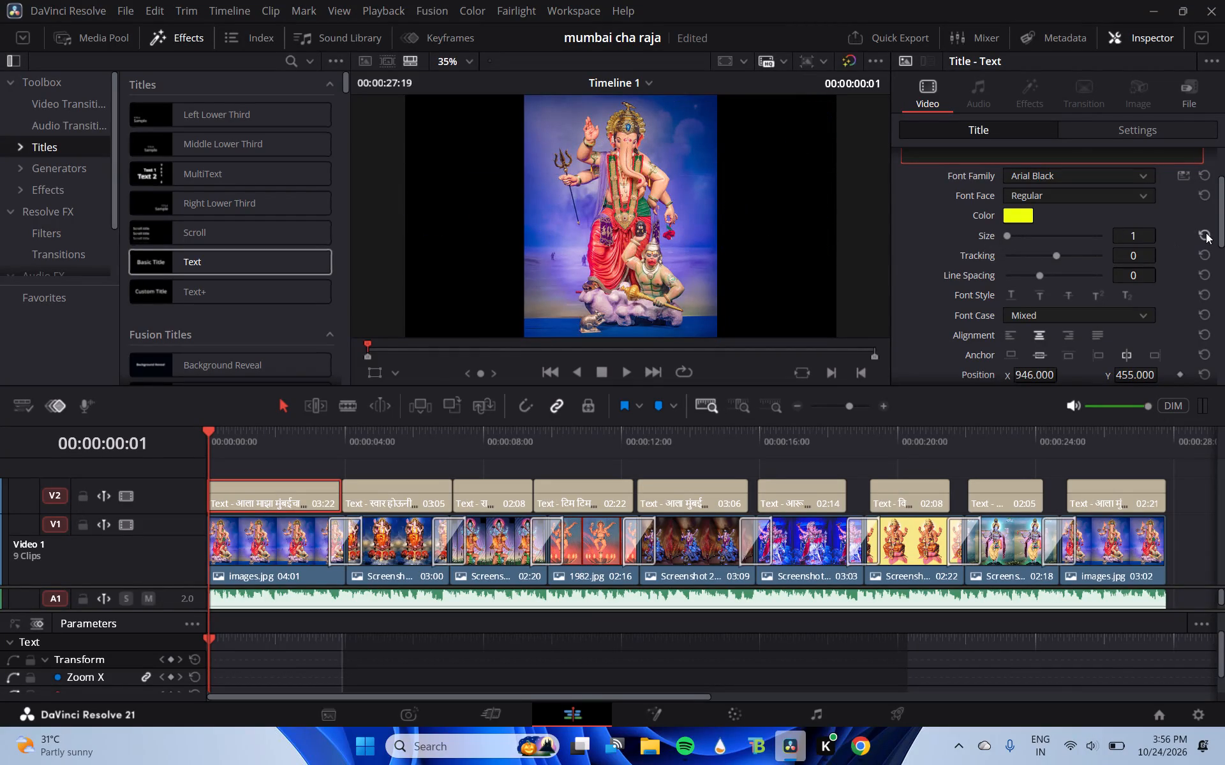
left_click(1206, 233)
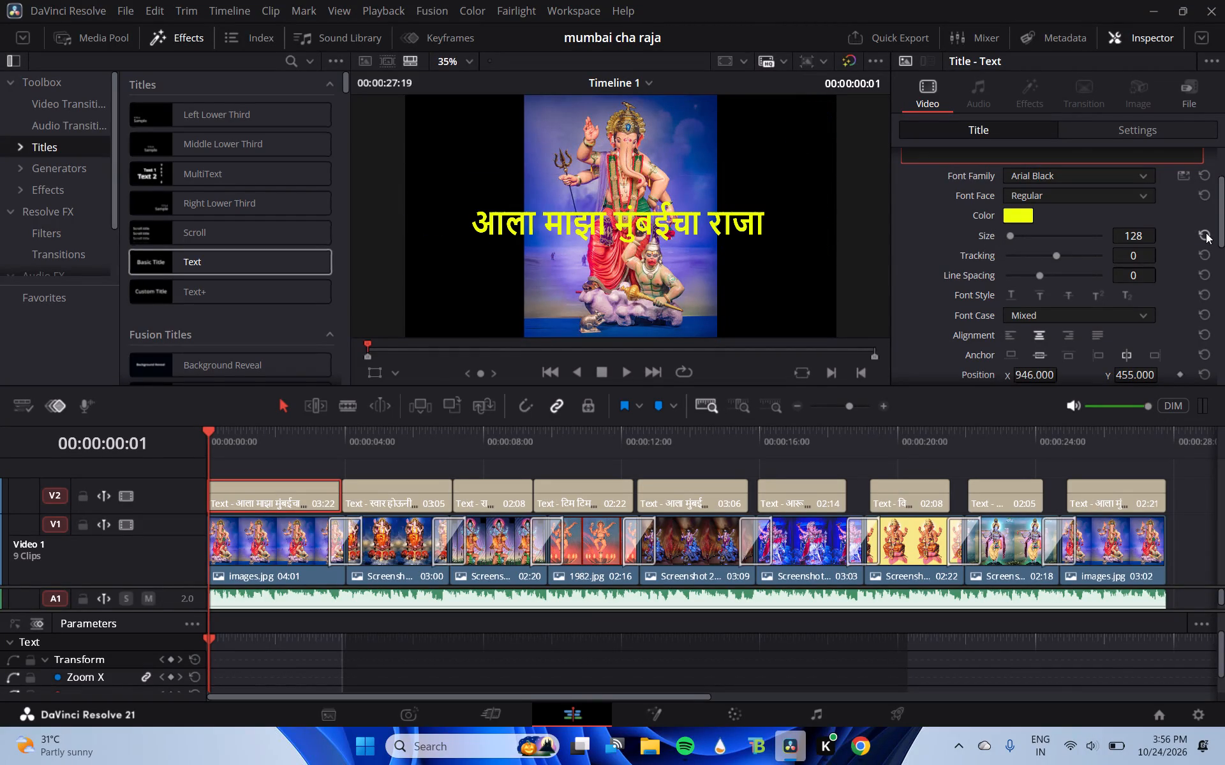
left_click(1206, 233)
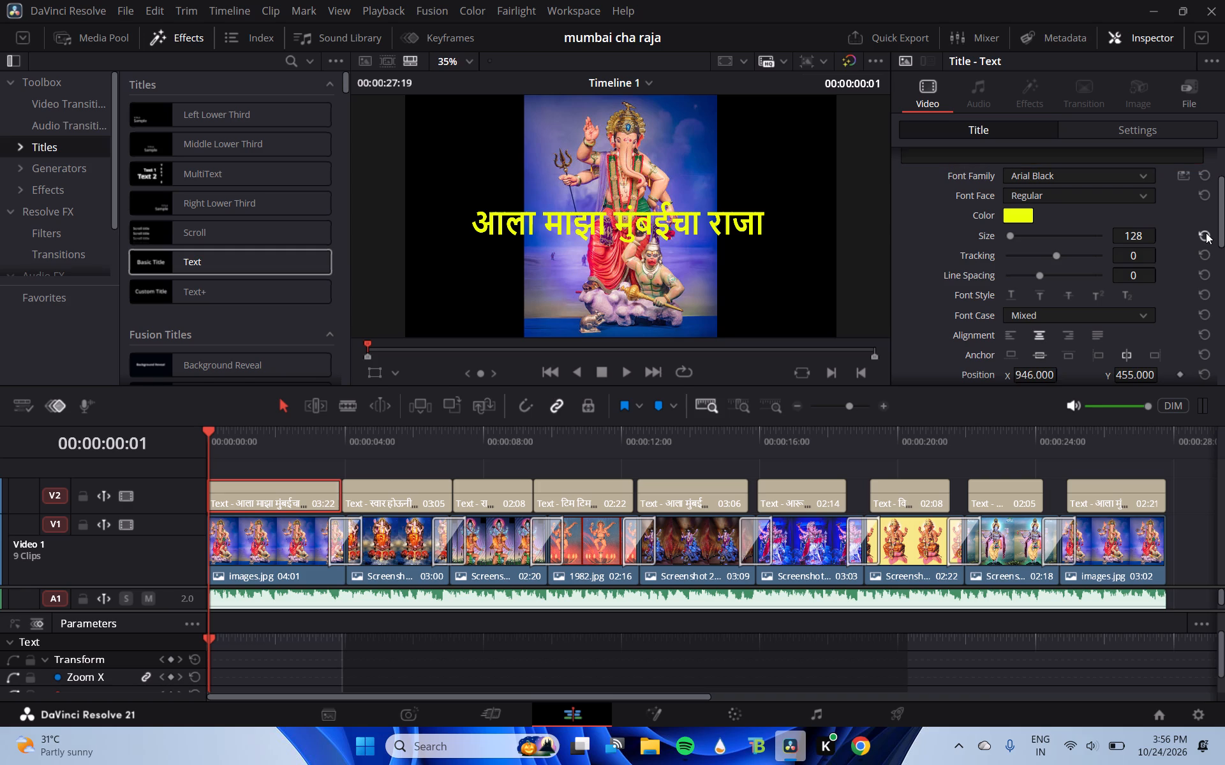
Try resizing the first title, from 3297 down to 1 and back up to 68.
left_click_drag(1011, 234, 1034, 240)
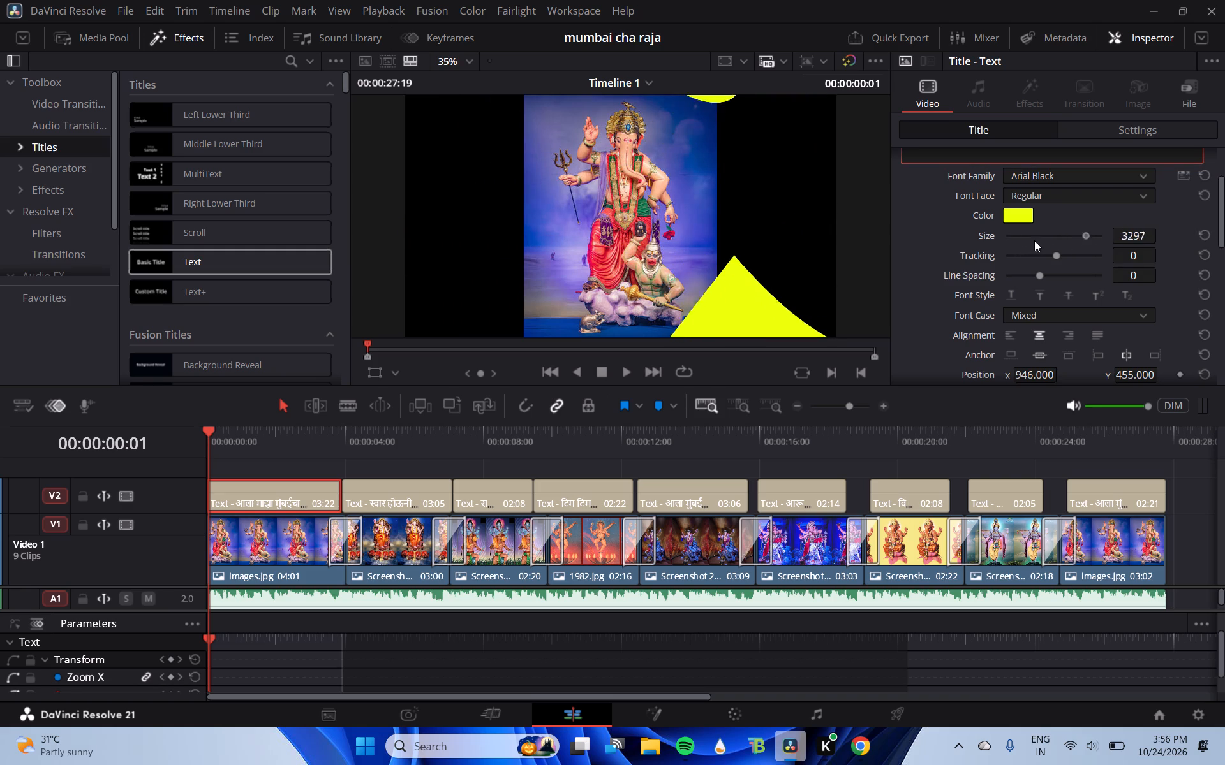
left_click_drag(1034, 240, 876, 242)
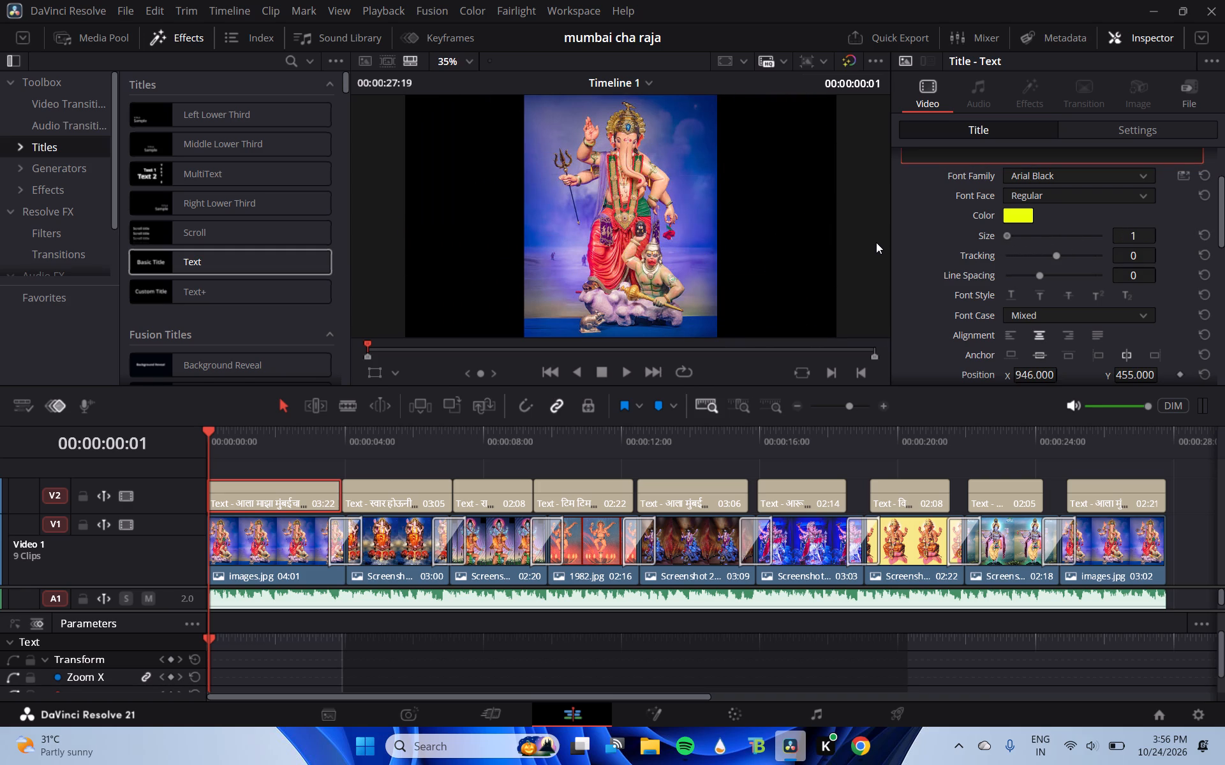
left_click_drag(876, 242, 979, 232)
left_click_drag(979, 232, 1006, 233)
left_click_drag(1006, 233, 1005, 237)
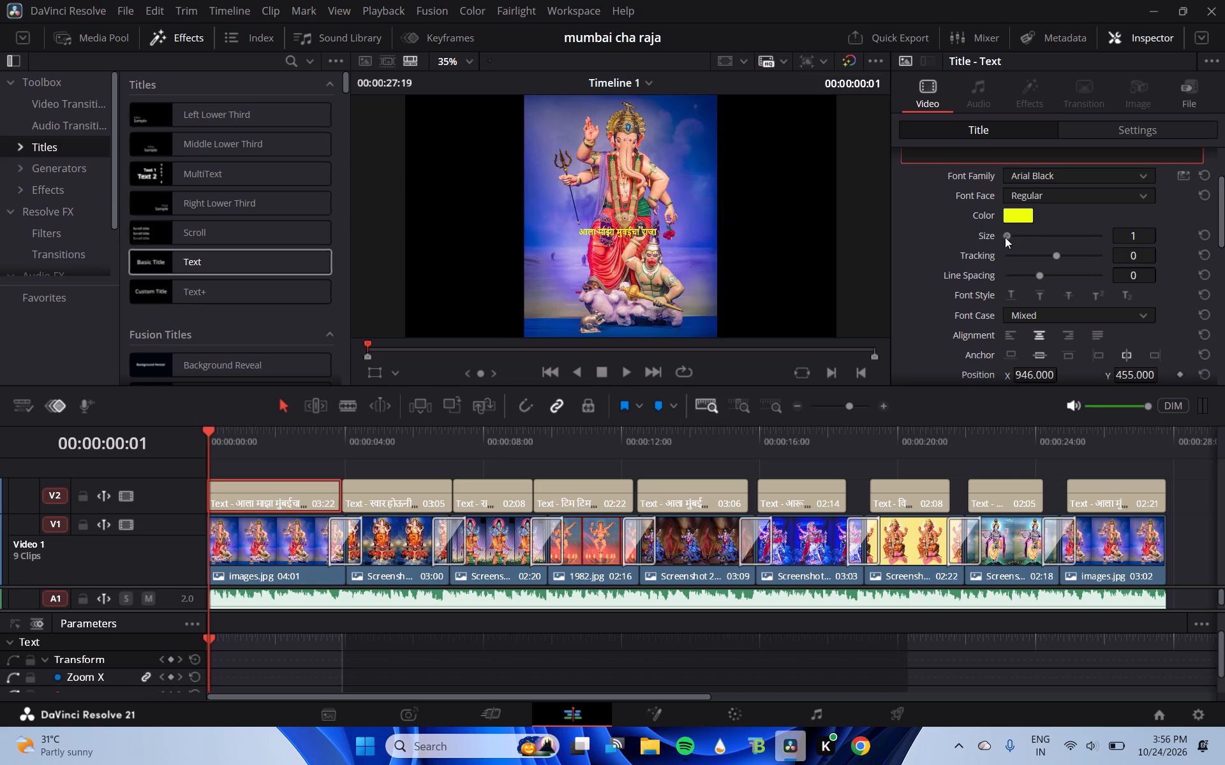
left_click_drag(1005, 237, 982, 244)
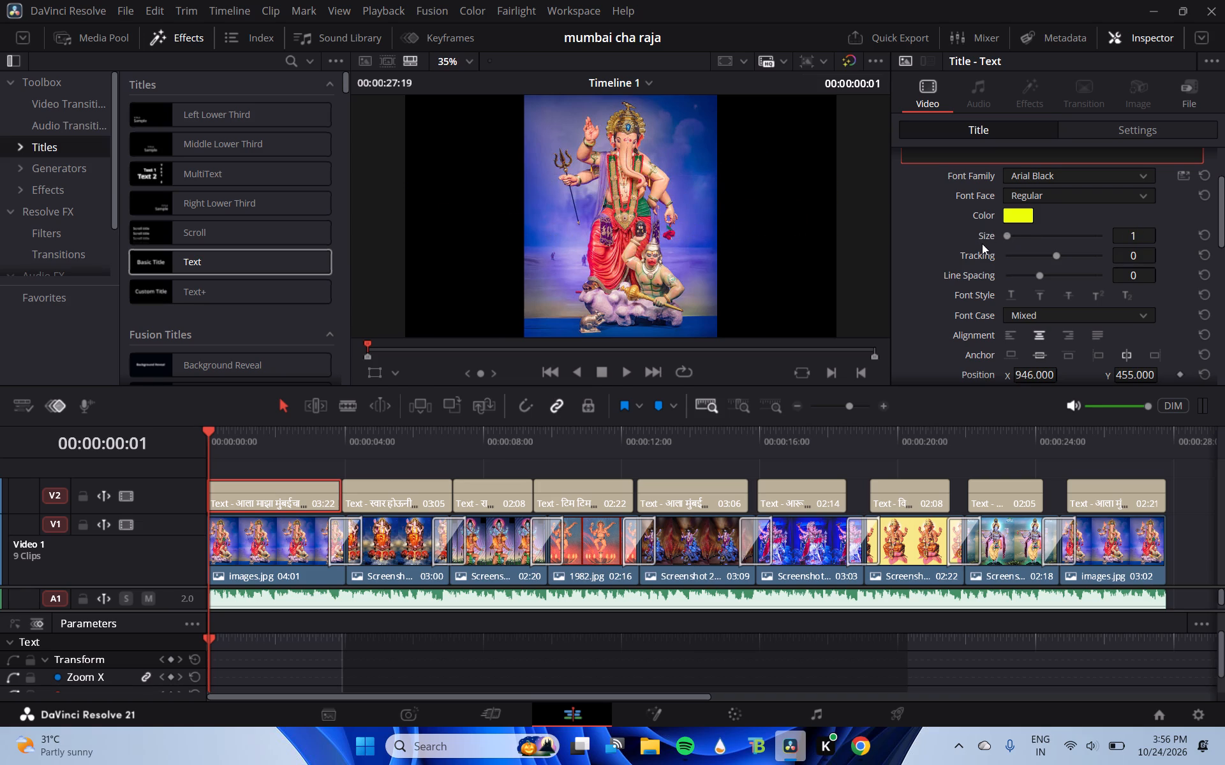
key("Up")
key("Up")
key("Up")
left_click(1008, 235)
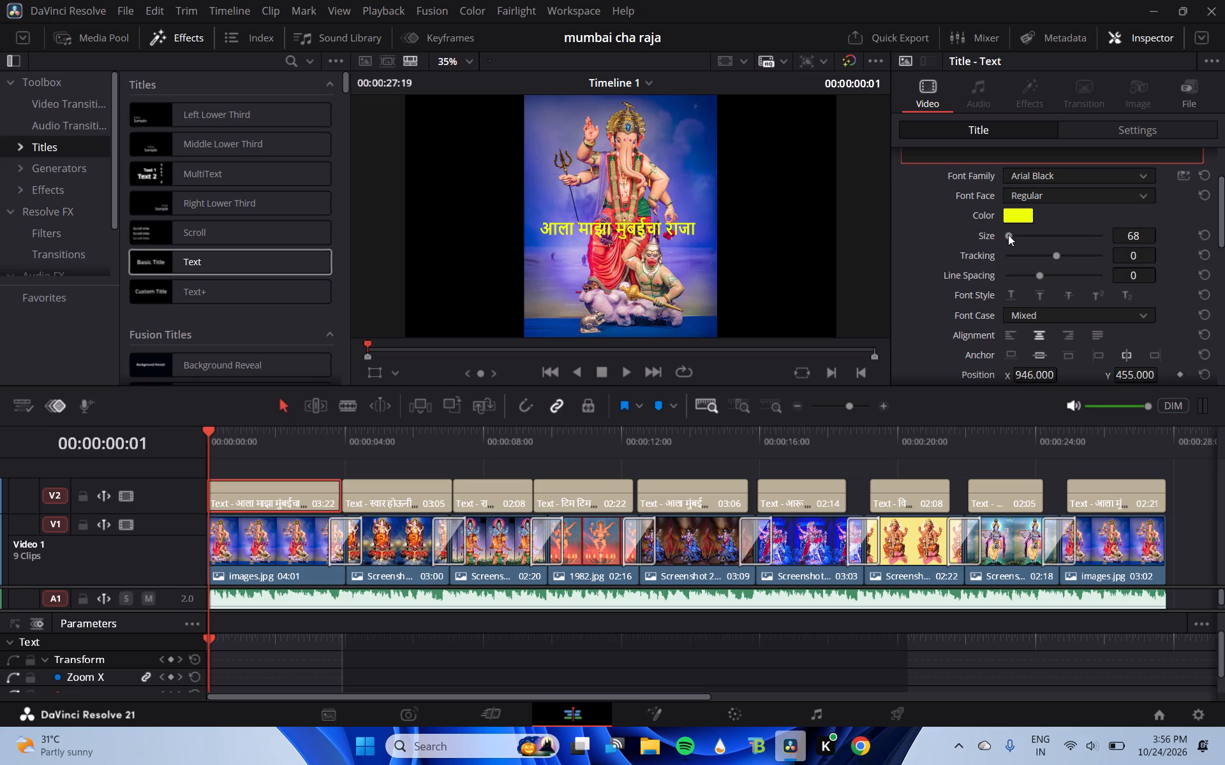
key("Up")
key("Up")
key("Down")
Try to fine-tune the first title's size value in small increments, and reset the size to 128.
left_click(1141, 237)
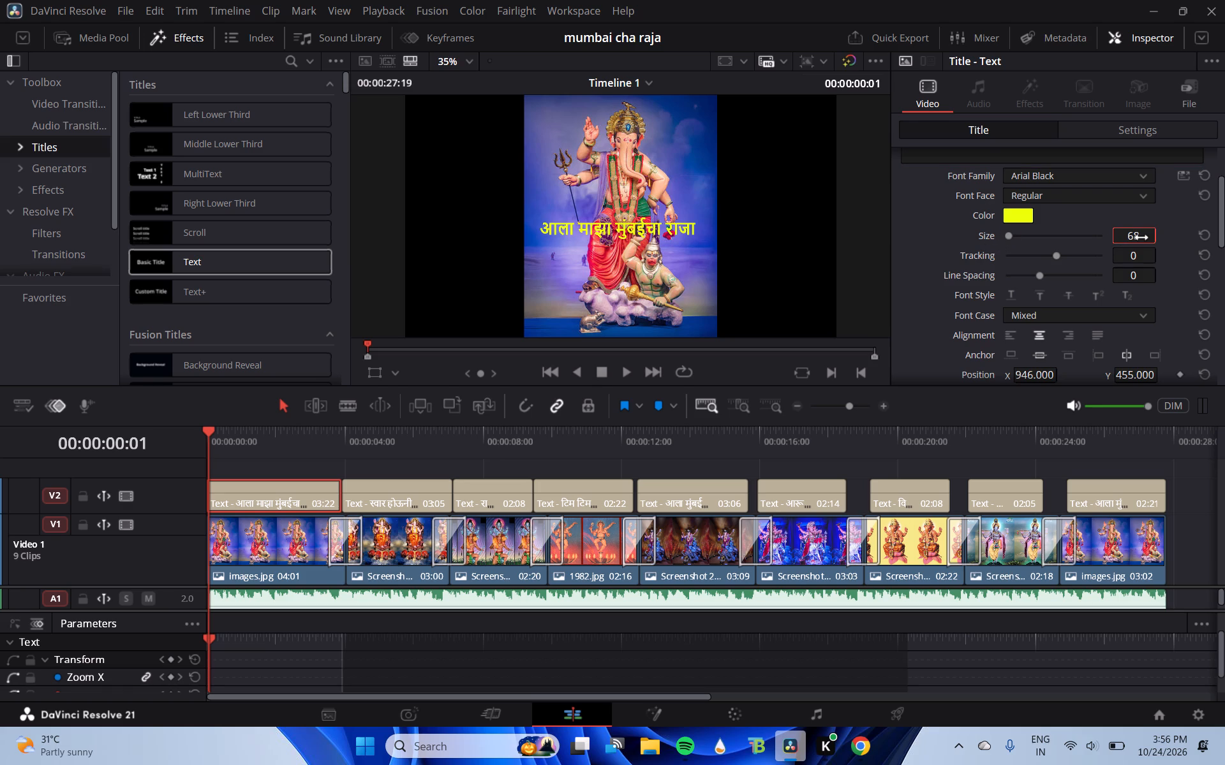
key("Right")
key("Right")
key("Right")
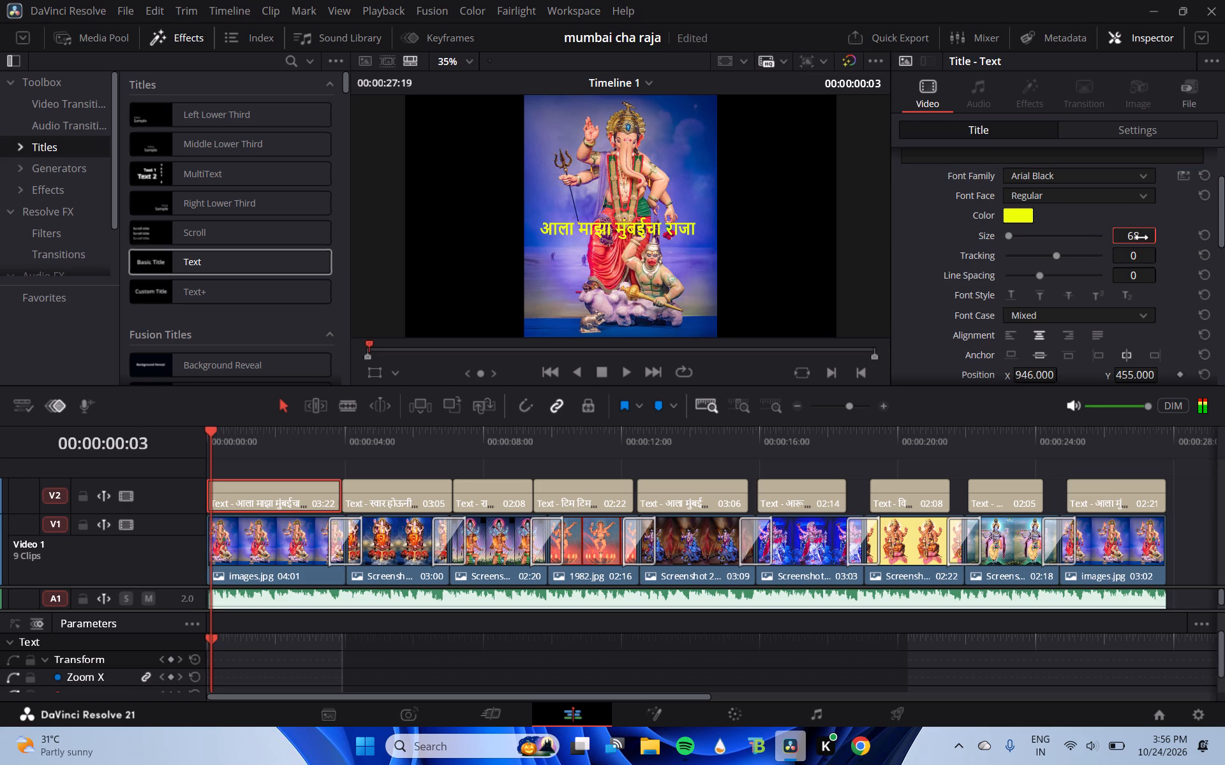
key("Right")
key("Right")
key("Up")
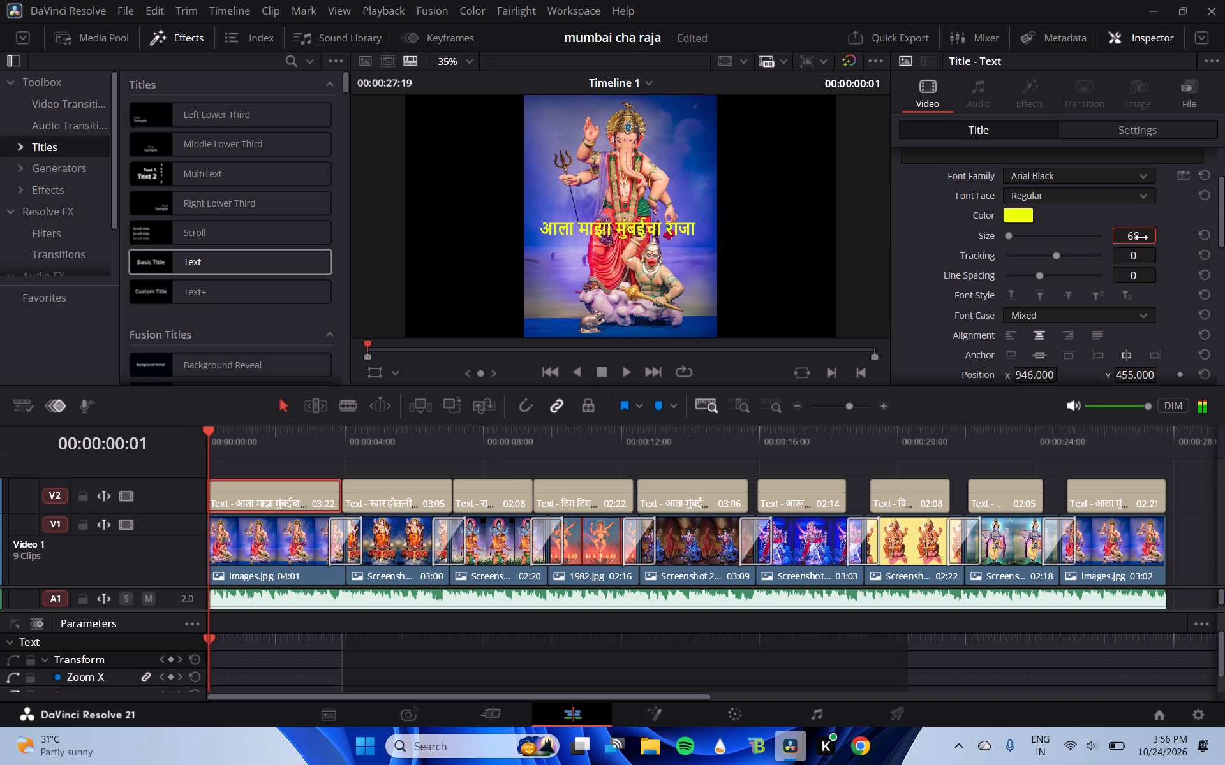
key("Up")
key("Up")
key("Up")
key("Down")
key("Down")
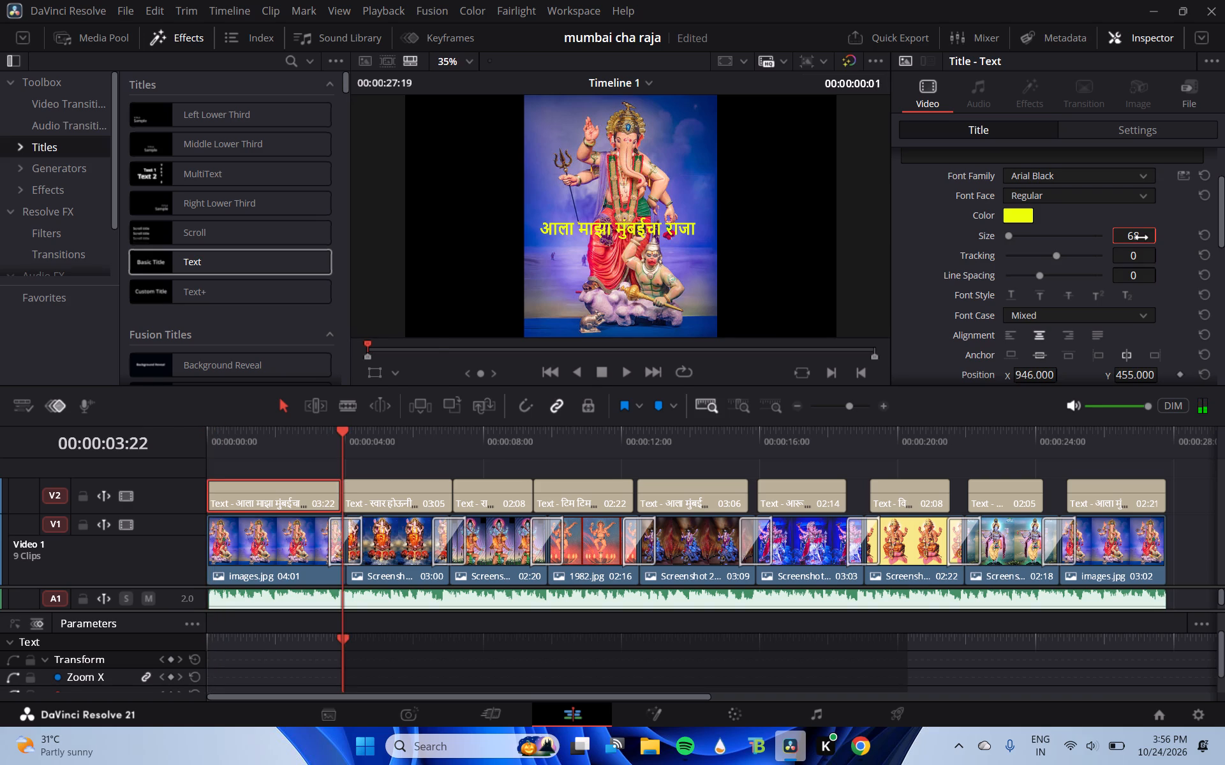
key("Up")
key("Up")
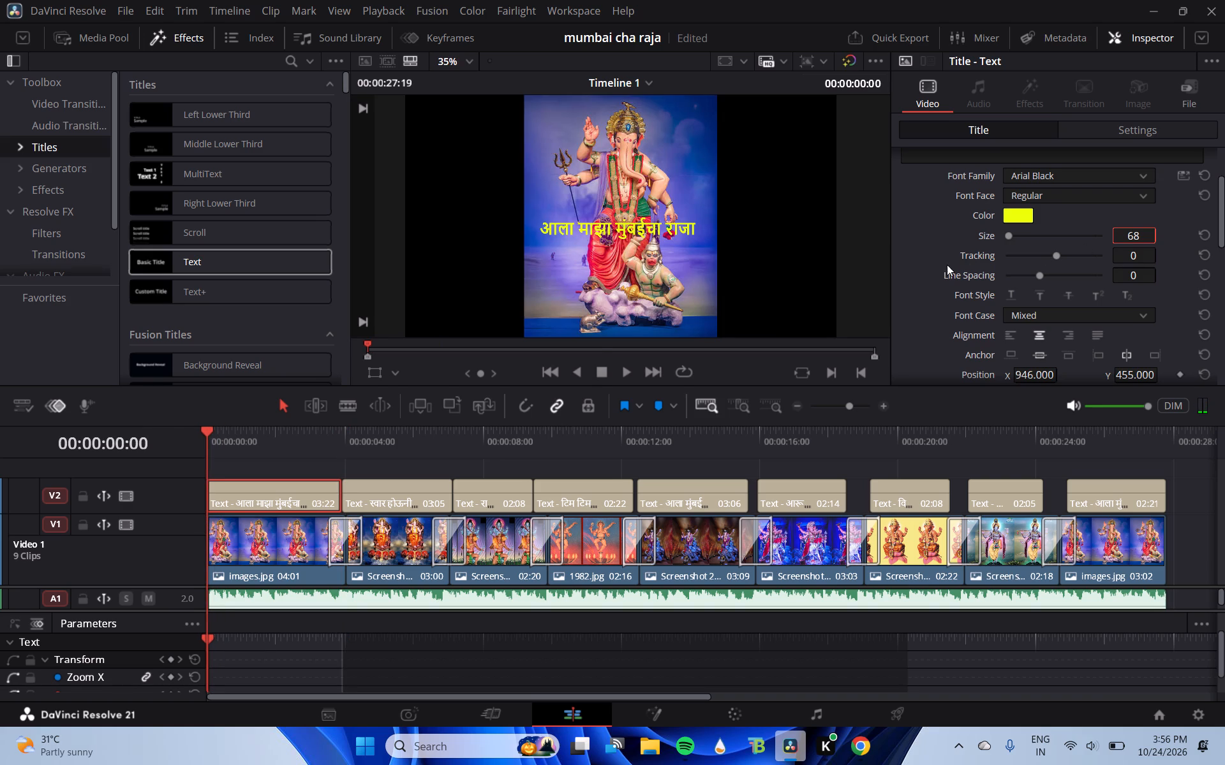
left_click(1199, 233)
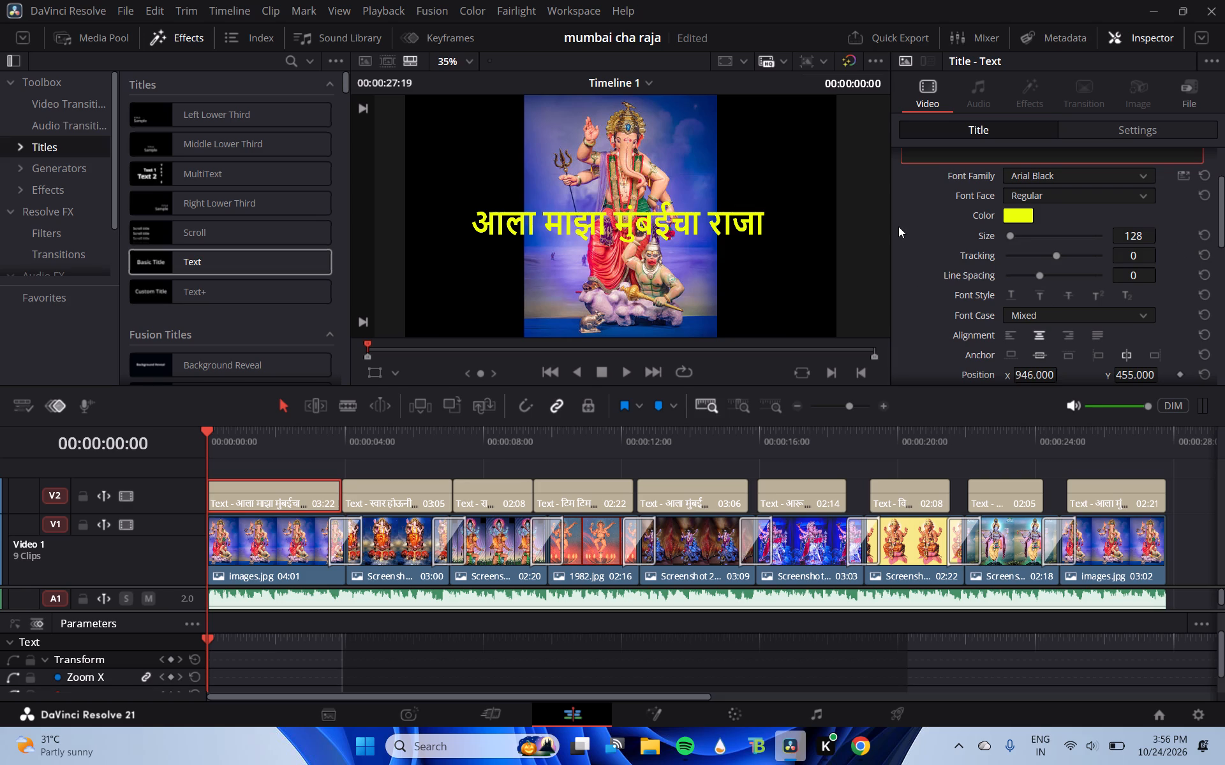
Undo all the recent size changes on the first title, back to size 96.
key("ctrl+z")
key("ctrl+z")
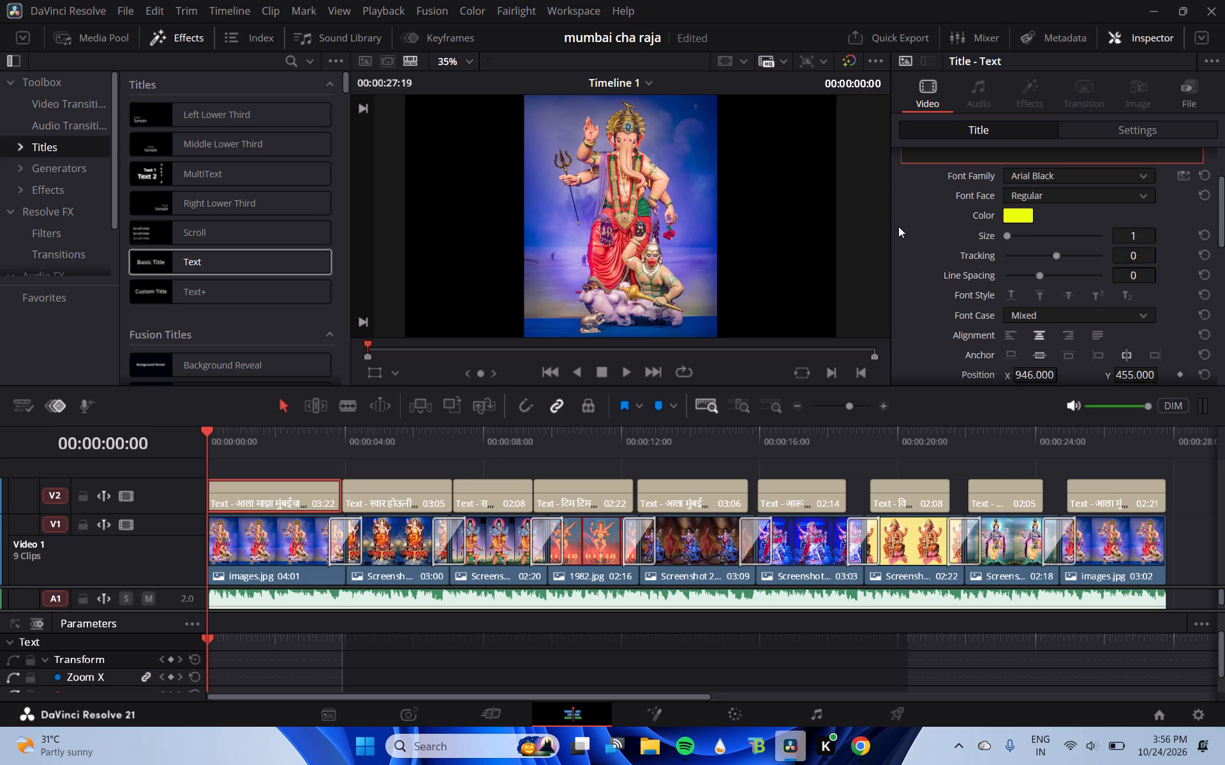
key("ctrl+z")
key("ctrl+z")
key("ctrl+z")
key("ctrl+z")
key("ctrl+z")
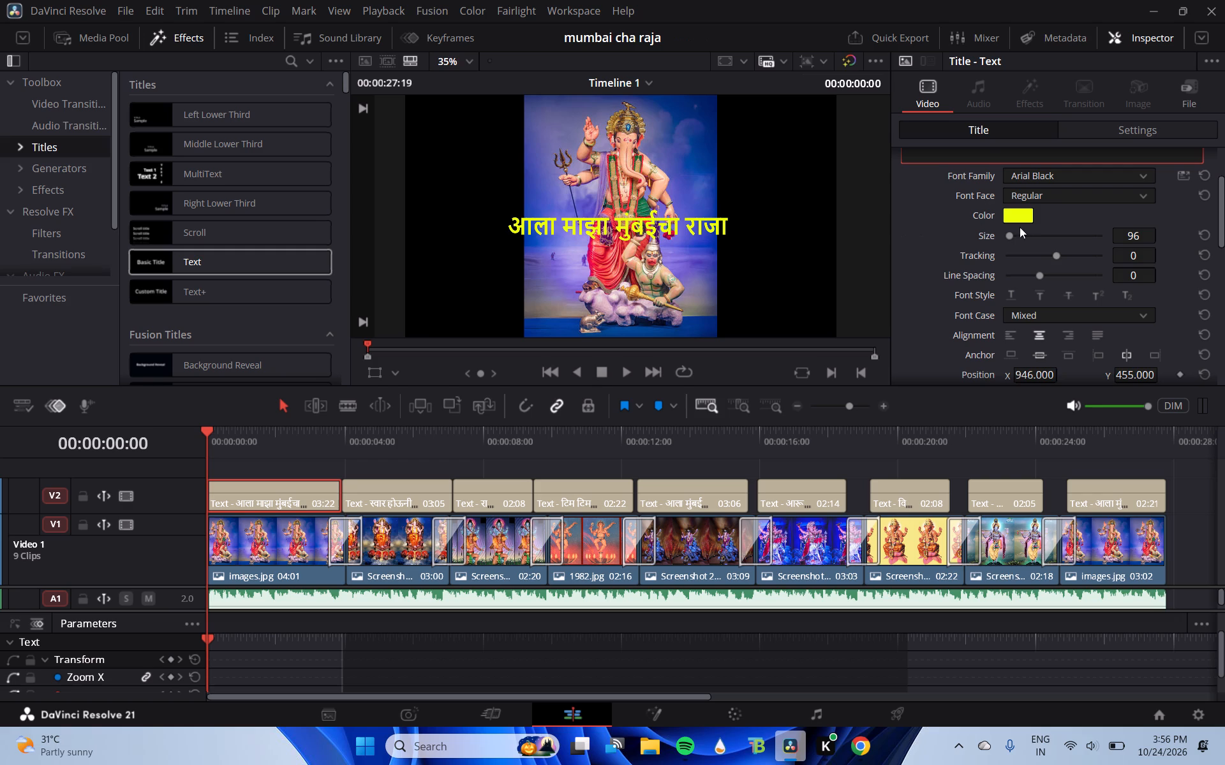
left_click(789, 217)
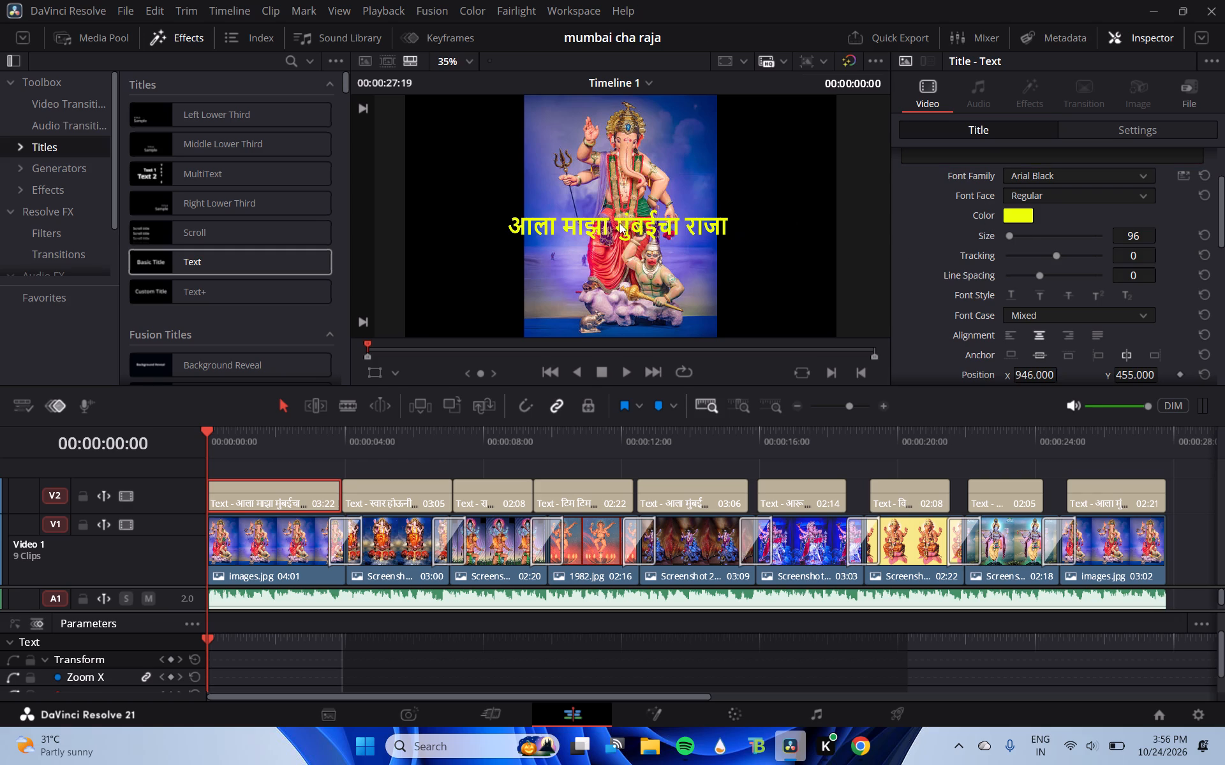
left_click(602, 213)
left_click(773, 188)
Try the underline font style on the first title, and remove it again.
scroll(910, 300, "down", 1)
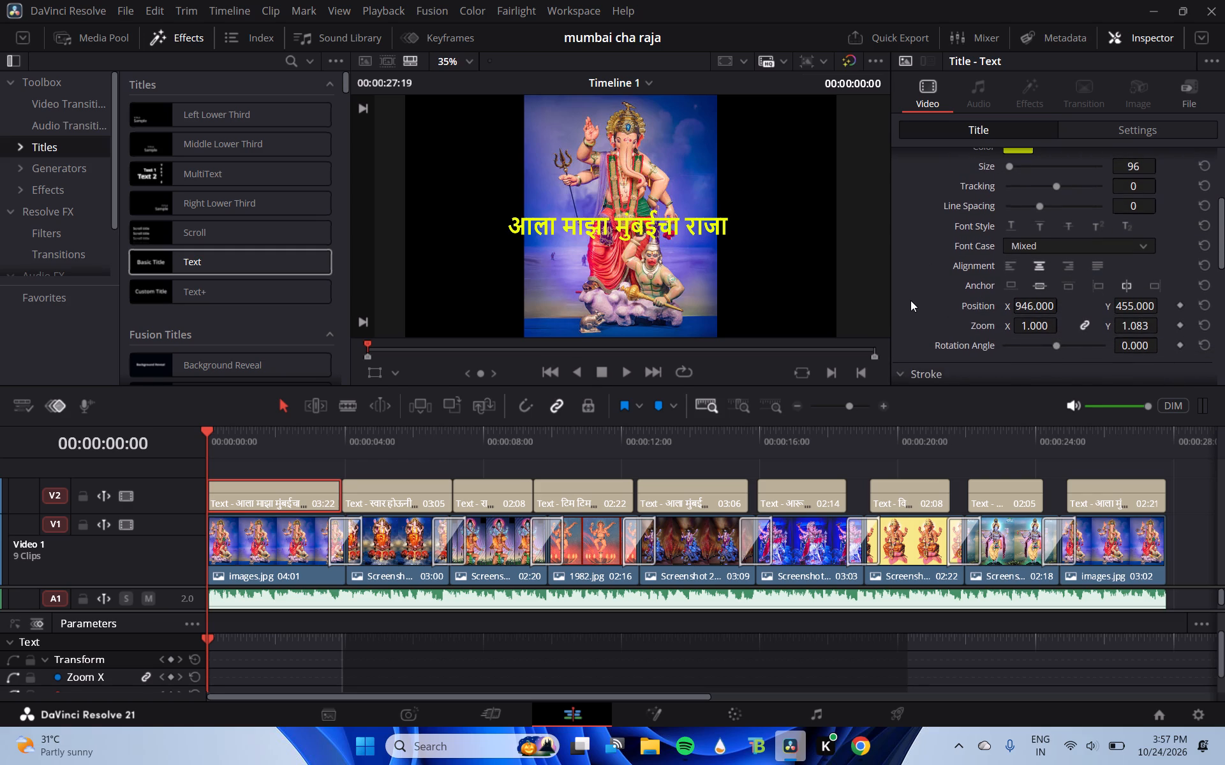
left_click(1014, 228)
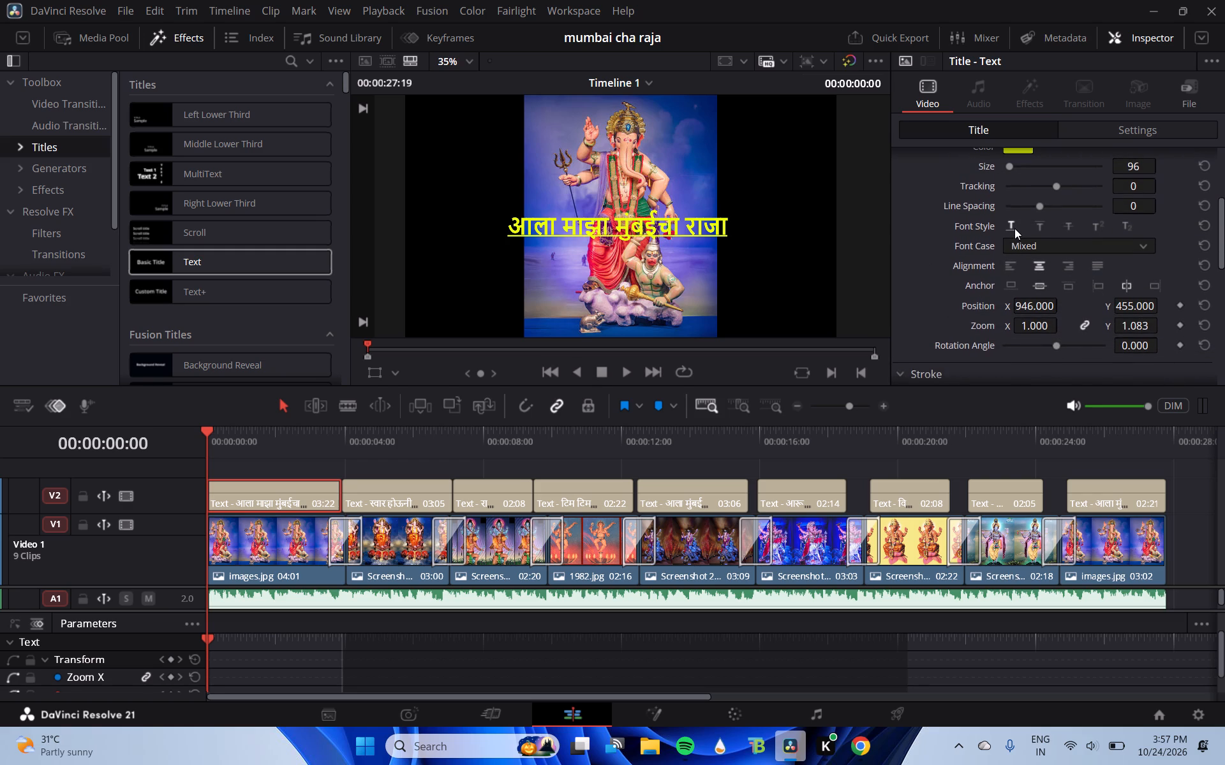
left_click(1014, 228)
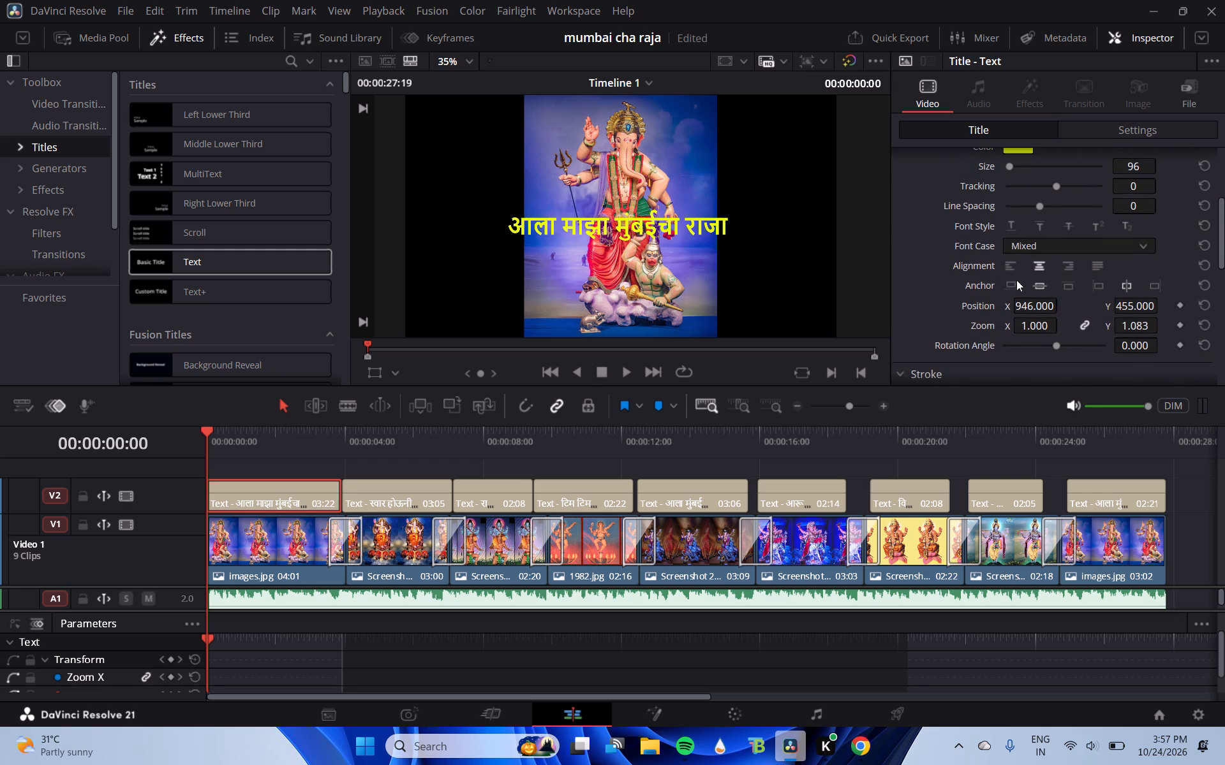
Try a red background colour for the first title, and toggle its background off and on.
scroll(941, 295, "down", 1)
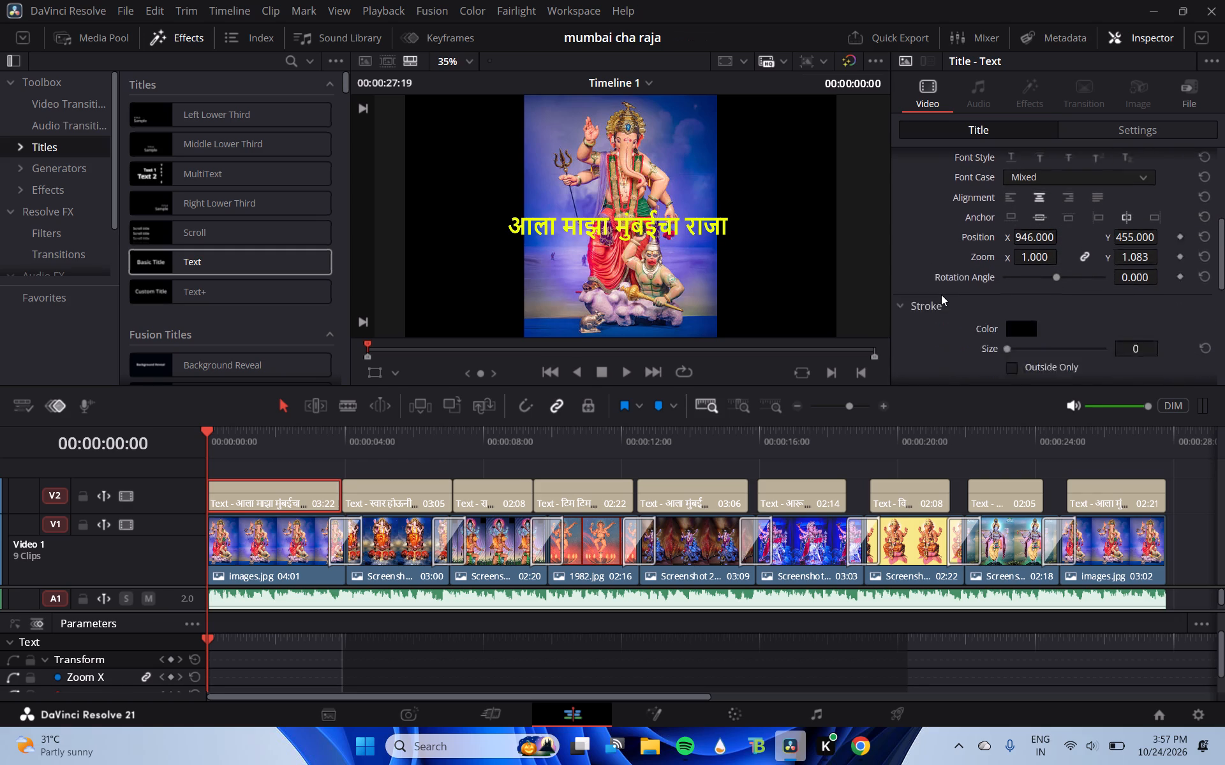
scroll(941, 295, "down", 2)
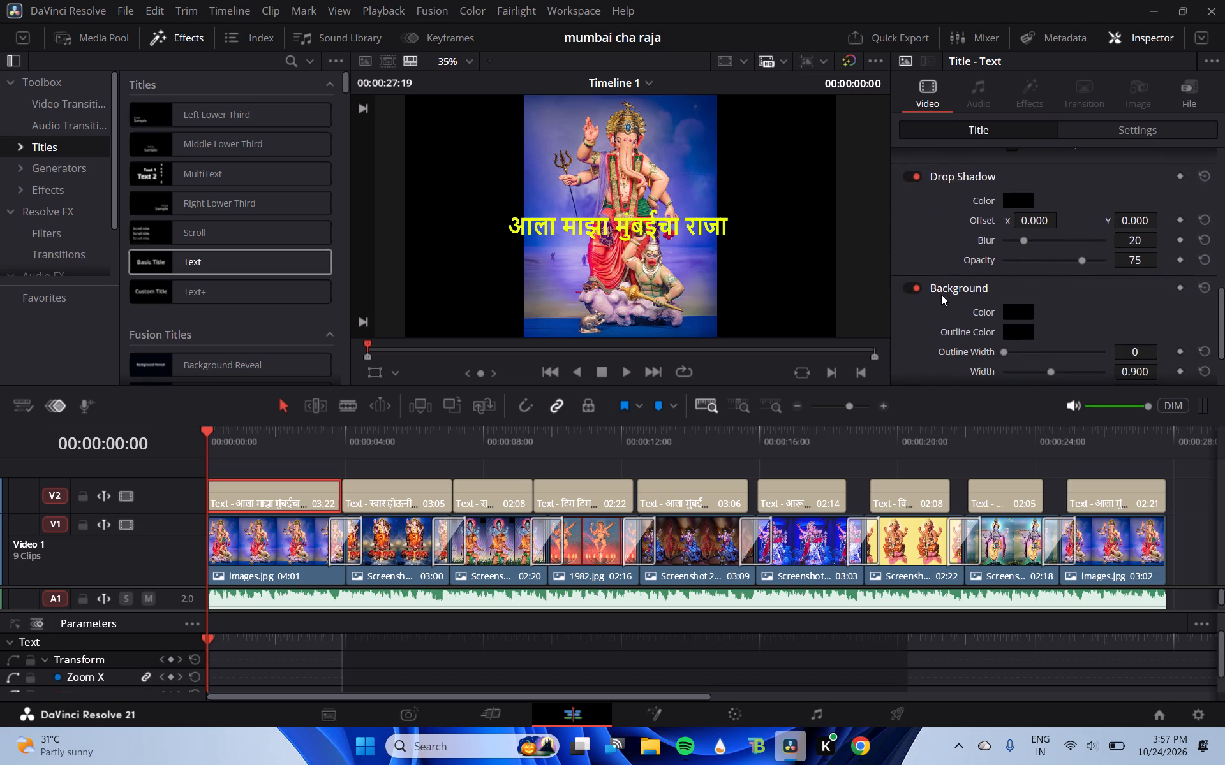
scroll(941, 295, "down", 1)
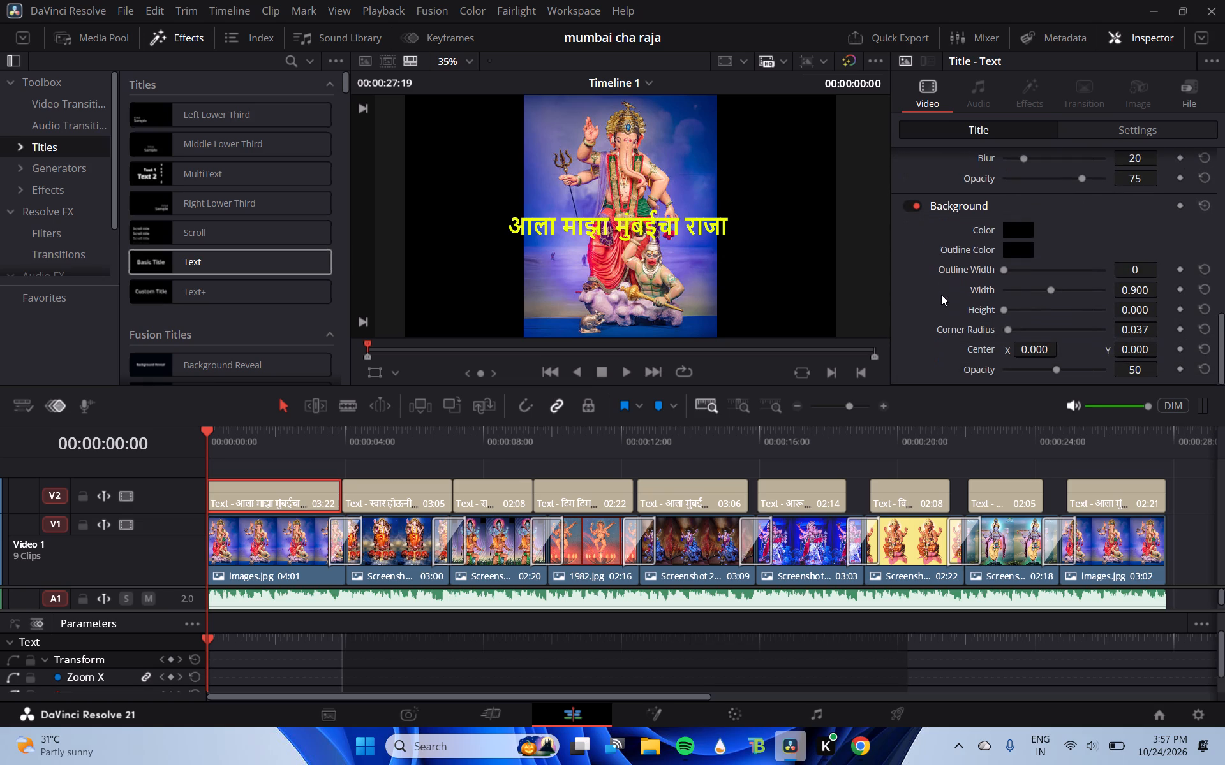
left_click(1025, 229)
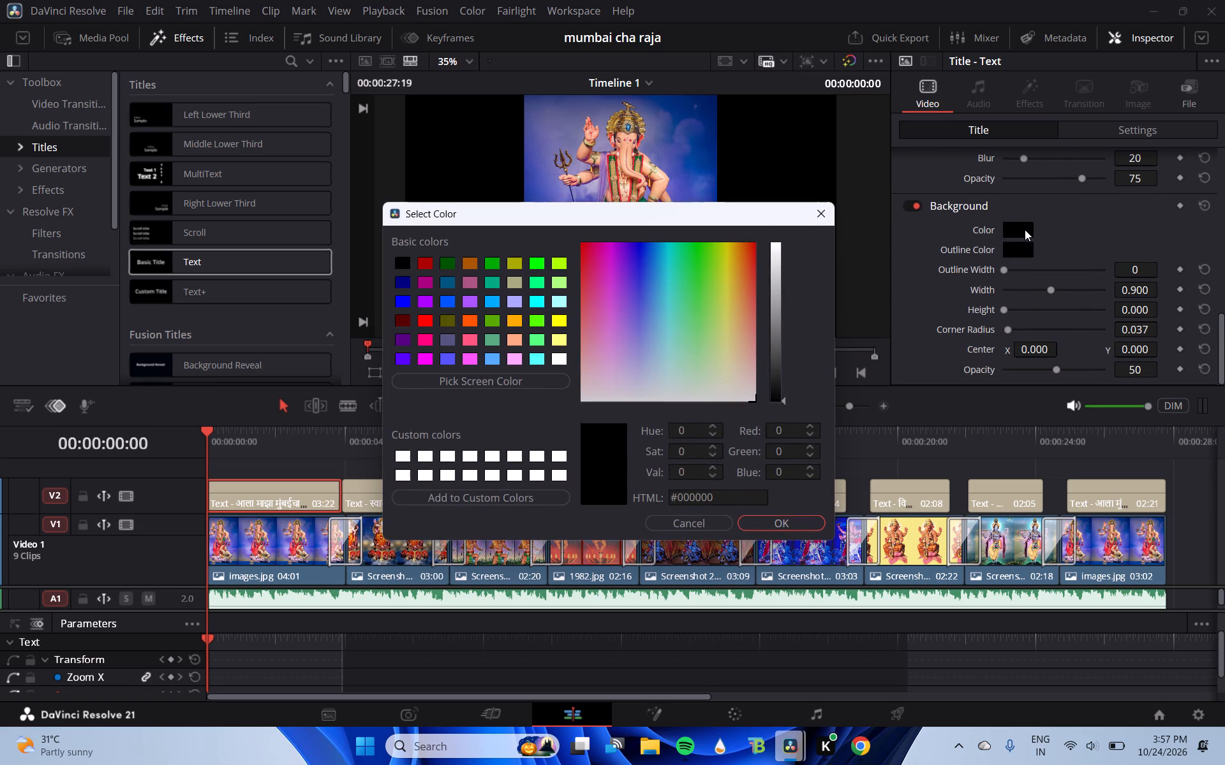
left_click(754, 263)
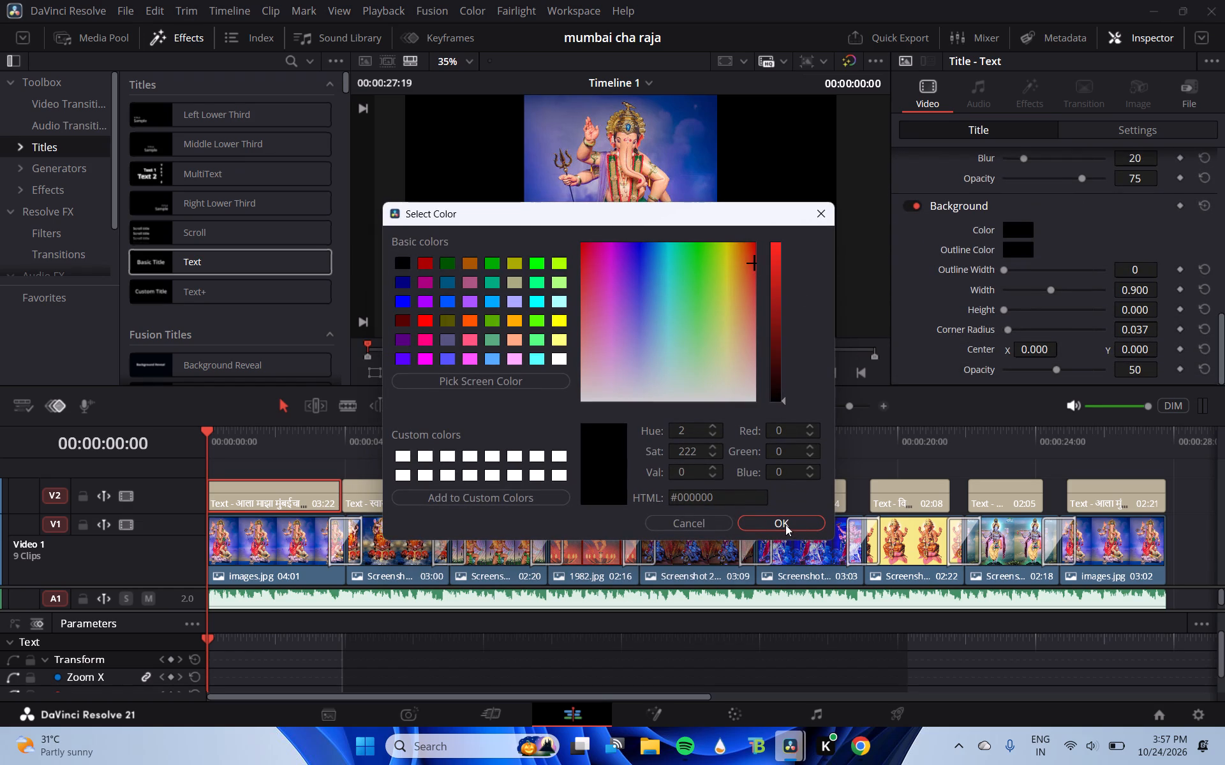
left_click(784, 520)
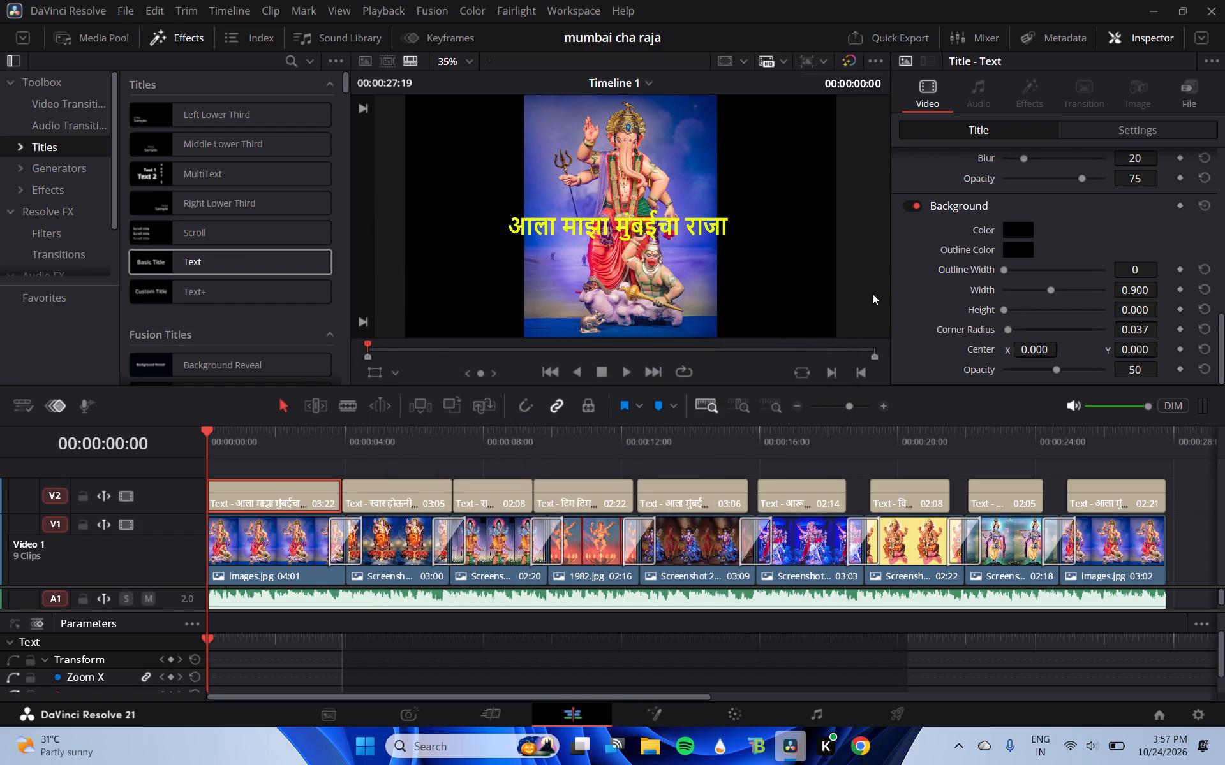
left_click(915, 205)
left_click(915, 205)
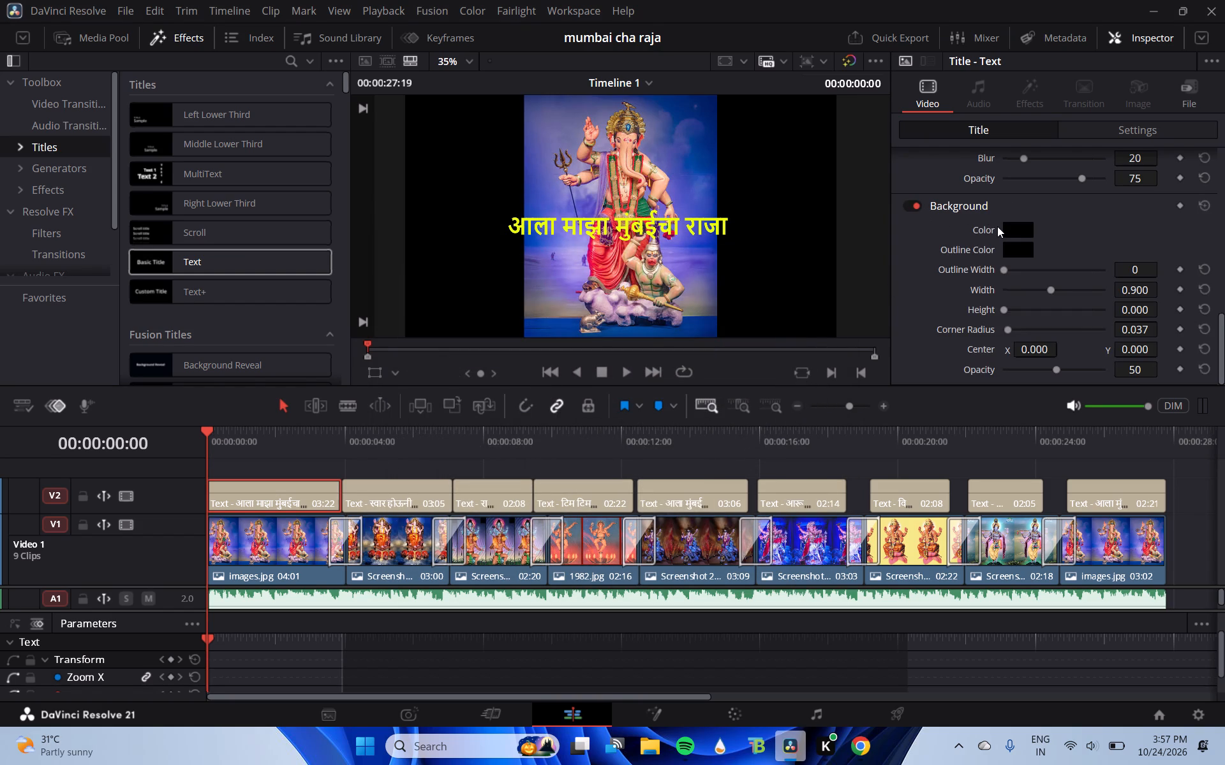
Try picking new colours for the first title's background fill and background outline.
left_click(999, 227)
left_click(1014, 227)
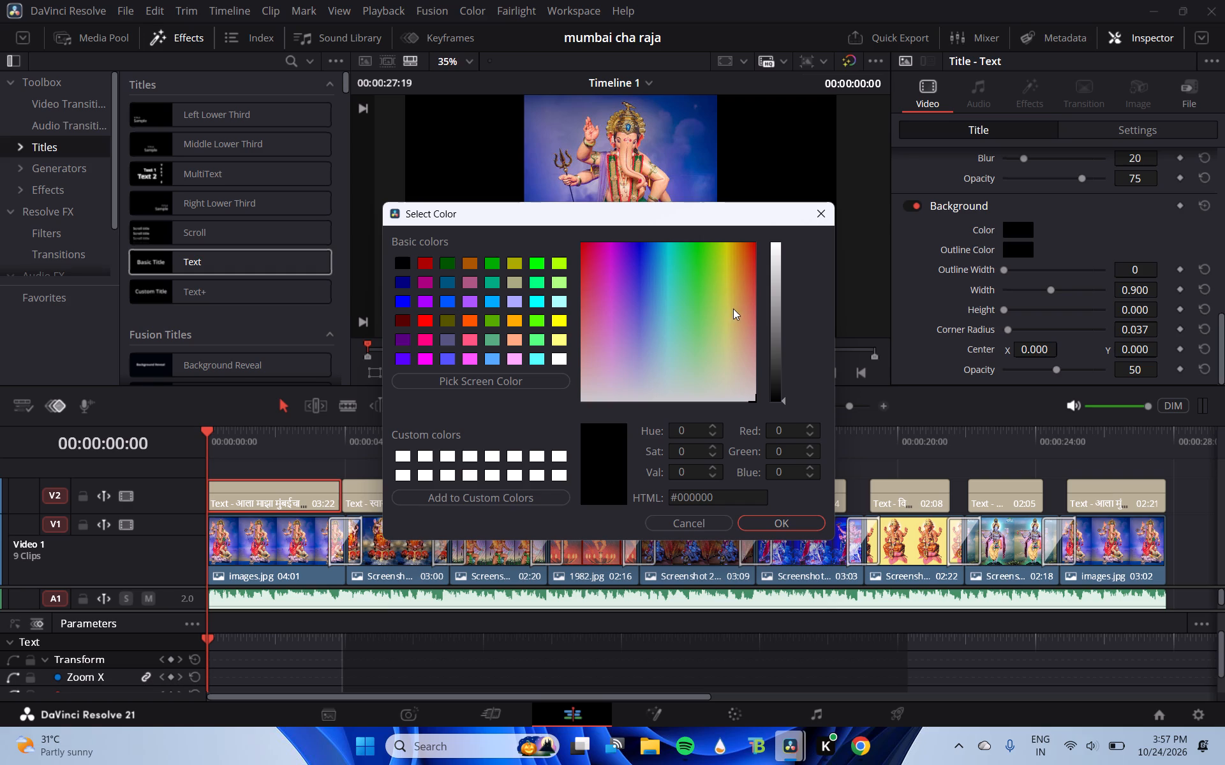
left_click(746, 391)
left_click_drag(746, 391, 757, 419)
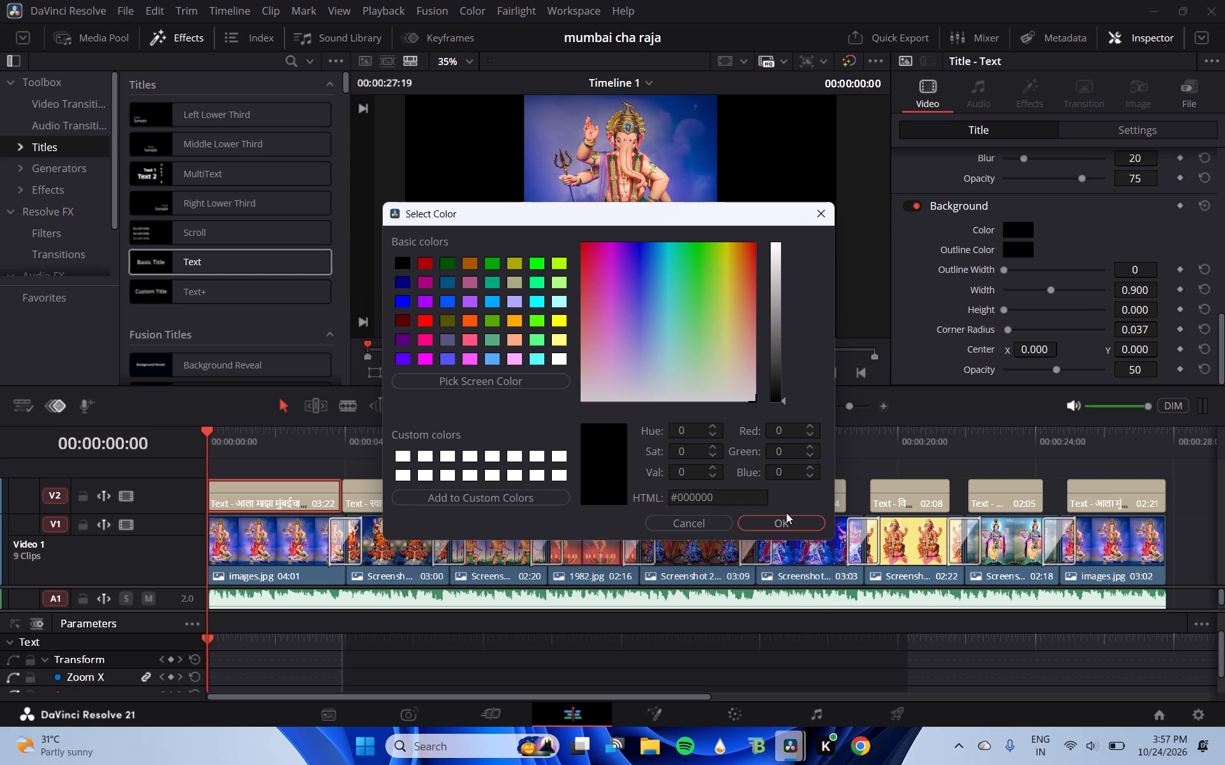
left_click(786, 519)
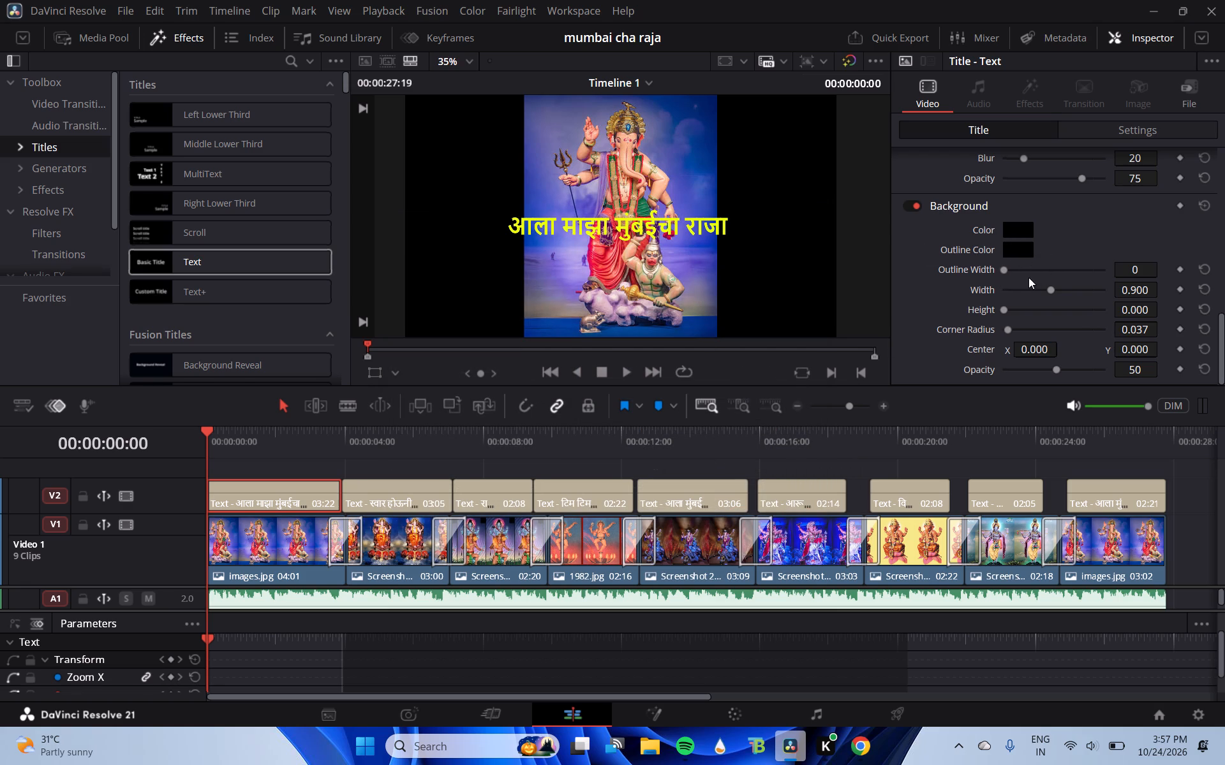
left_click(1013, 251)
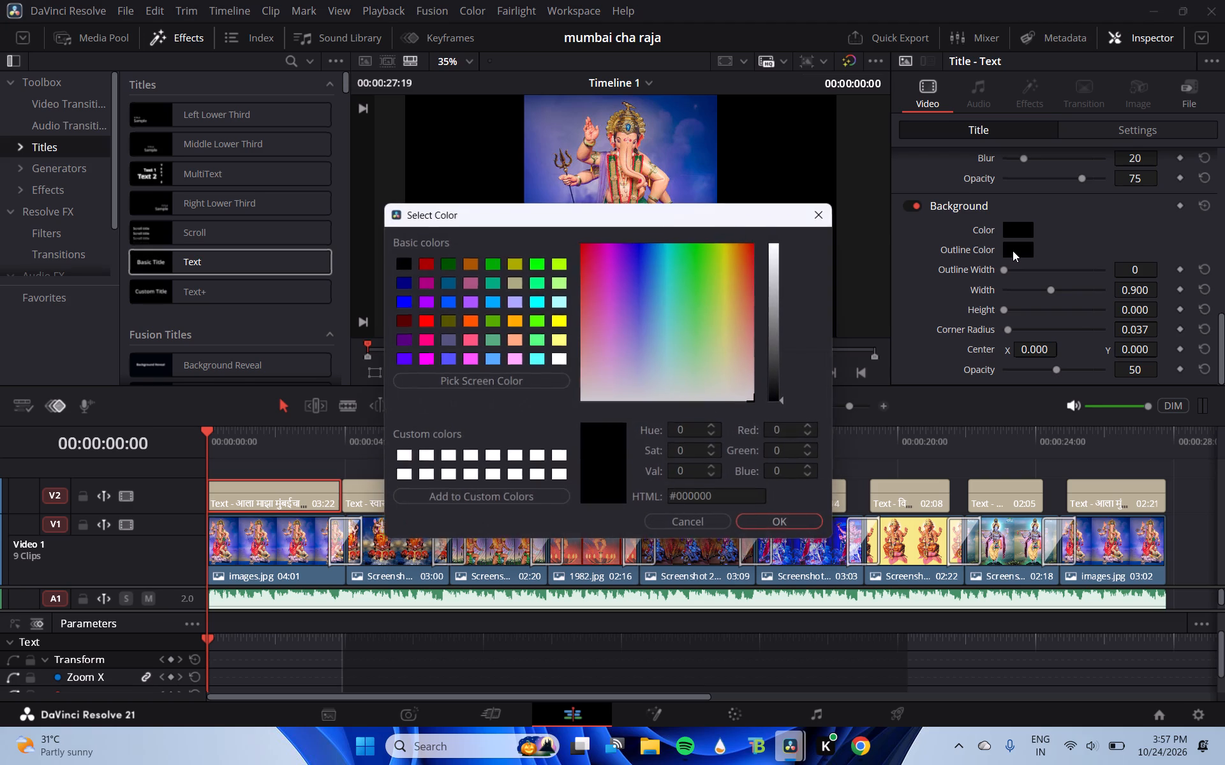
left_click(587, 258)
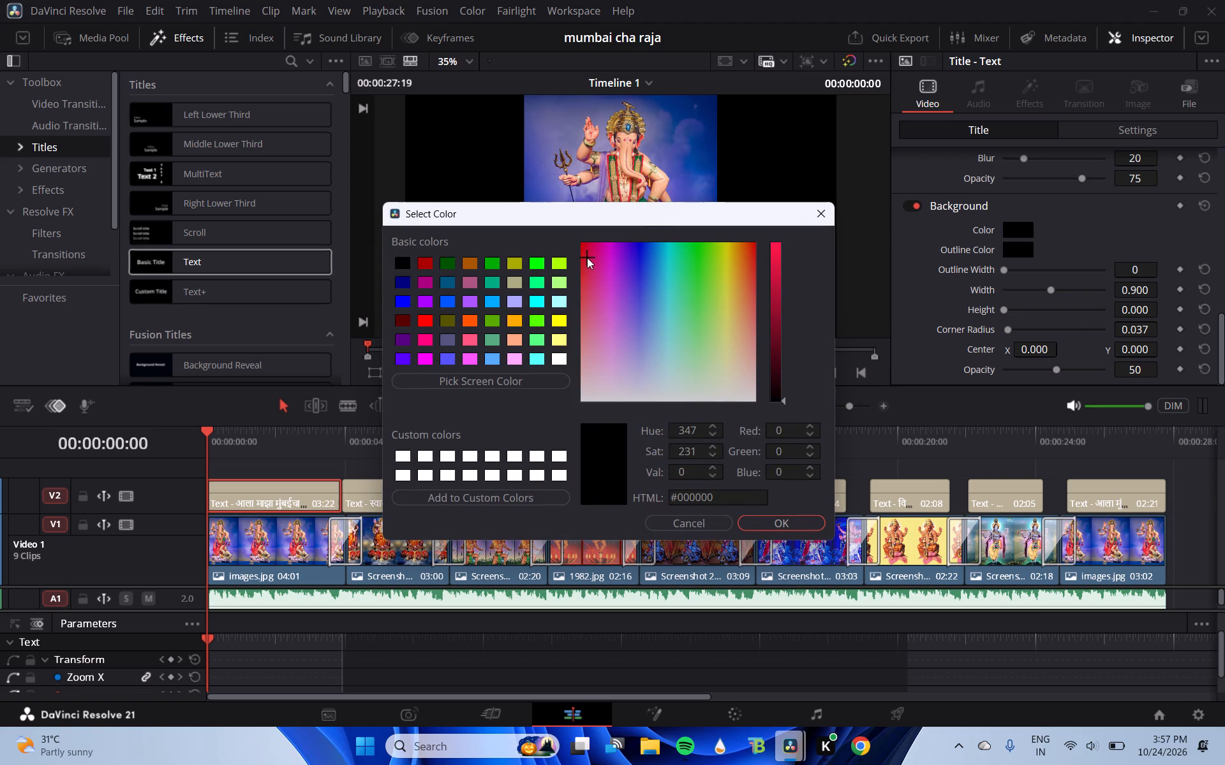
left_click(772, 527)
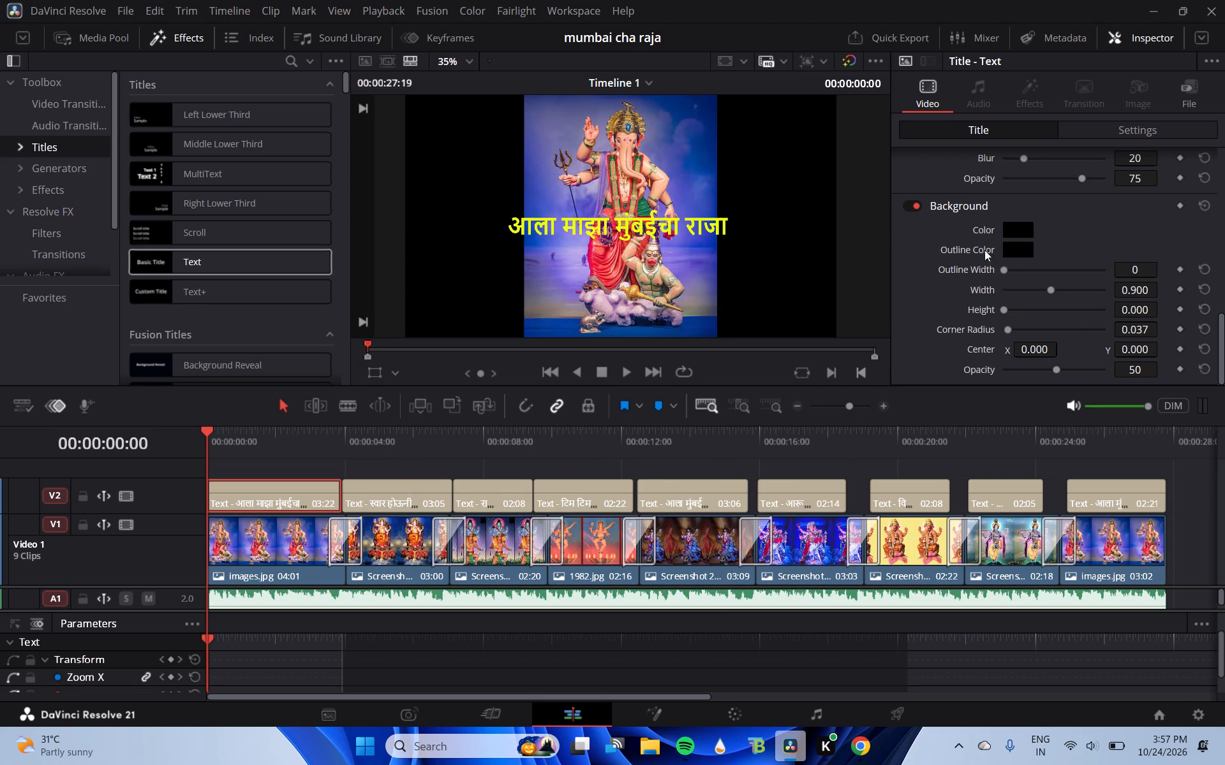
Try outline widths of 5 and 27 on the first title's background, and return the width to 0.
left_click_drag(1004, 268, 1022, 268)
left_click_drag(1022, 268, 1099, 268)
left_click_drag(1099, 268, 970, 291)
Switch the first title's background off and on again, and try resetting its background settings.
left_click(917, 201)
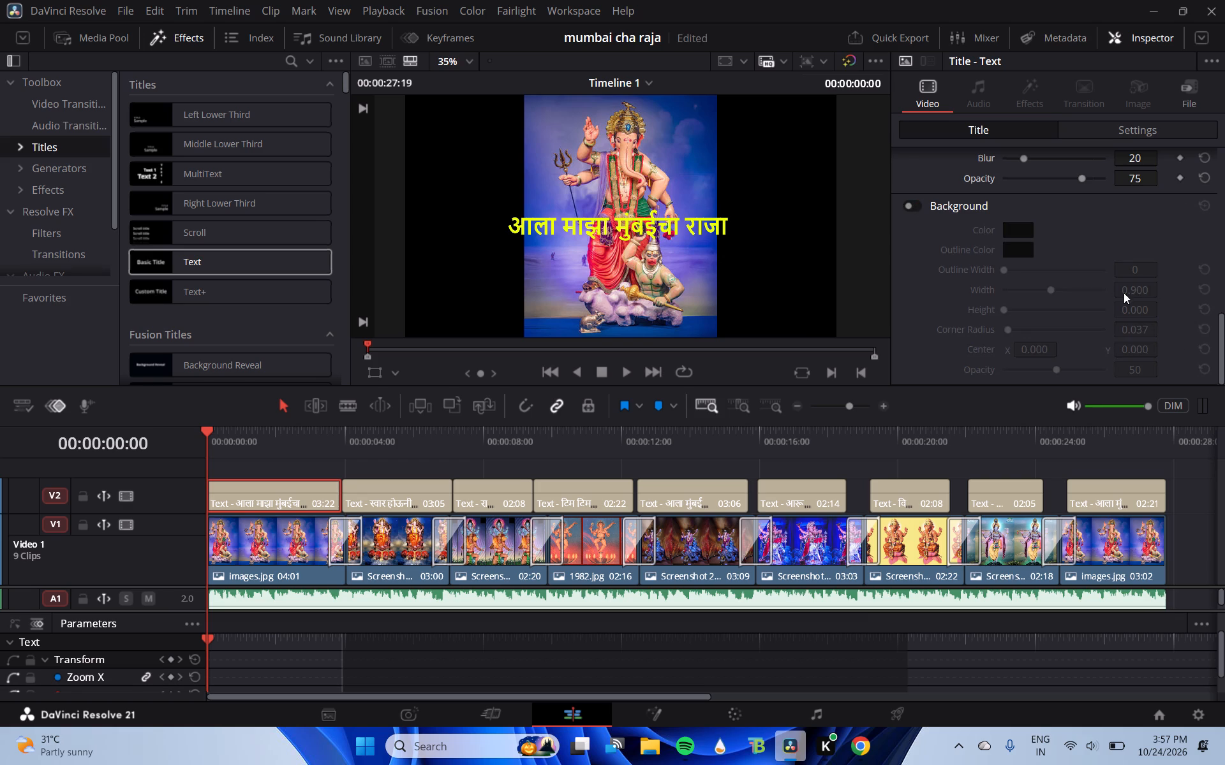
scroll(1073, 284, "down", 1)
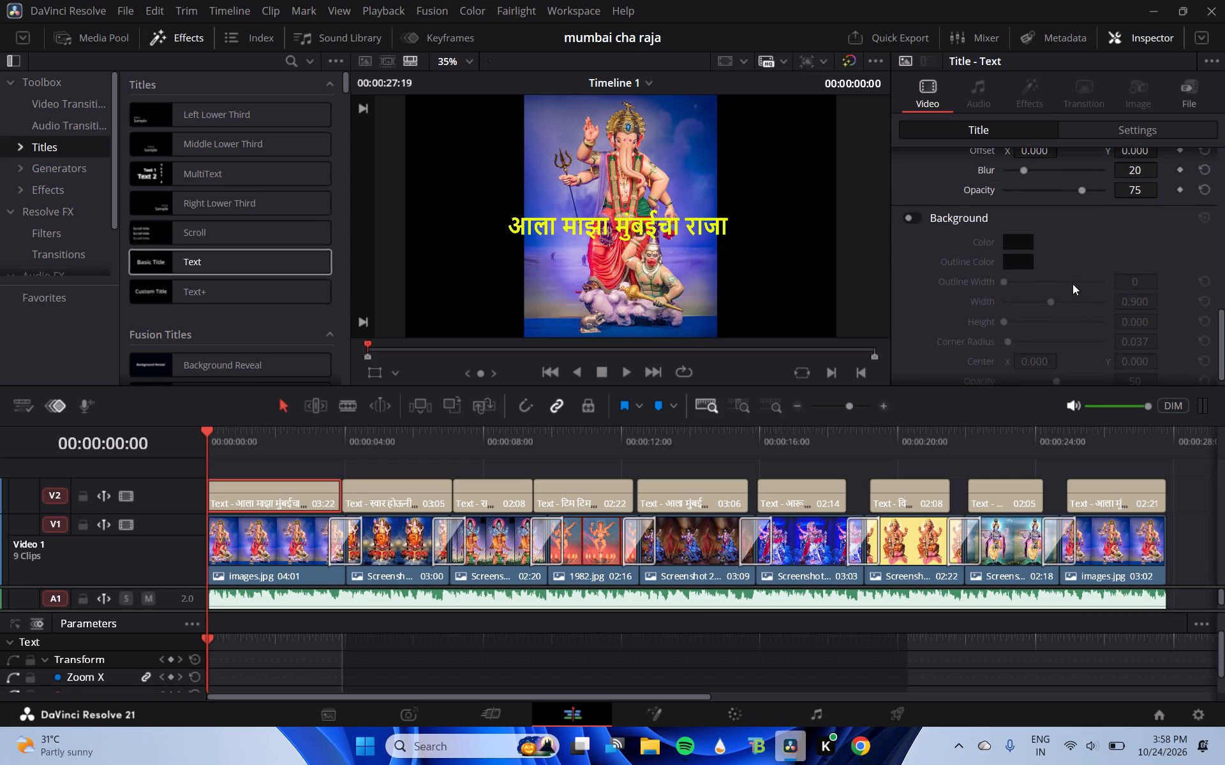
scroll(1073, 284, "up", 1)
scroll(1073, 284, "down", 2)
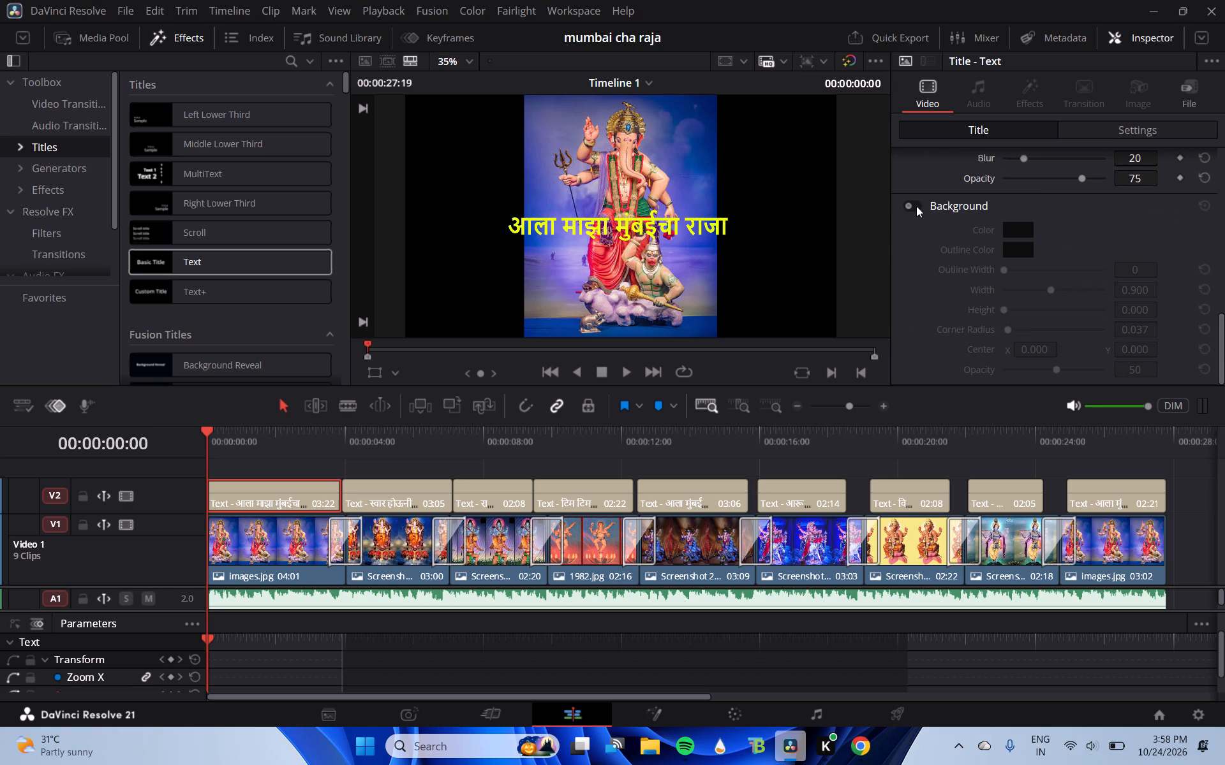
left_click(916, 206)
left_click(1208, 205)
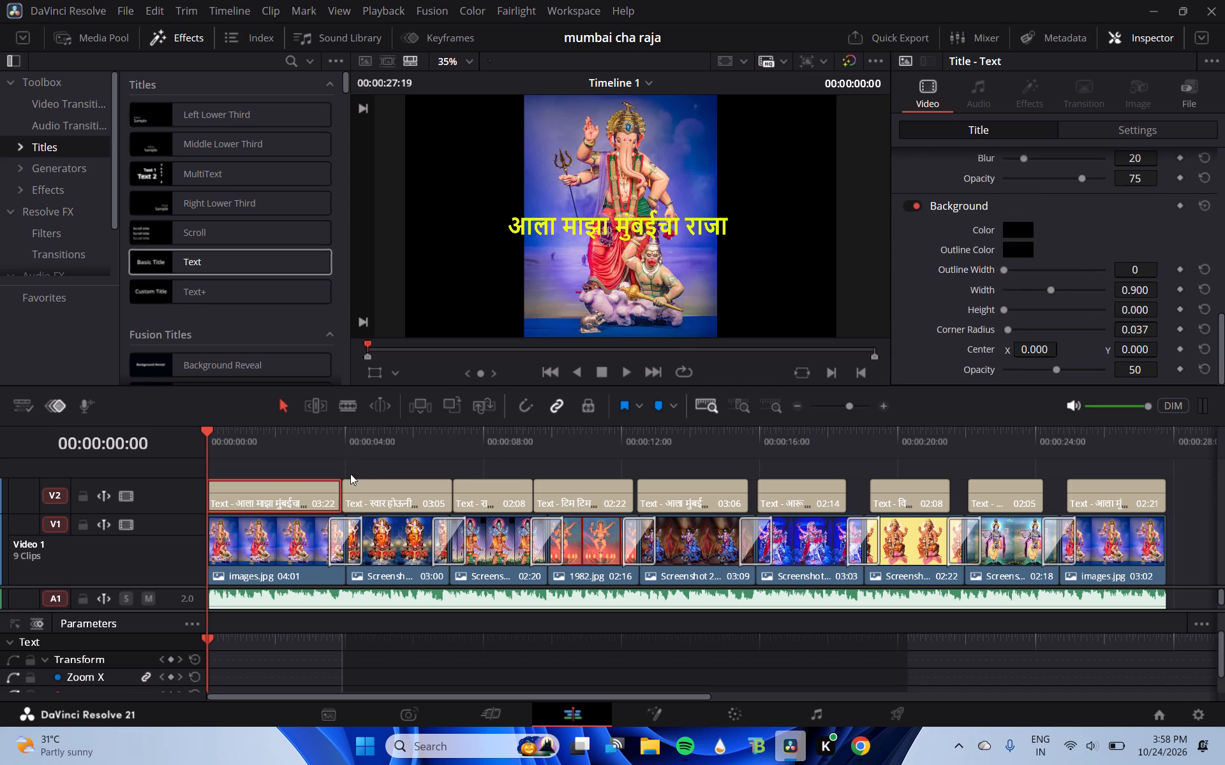
Set the font family of the second title, स्वार होऊनी मूषक रथावर, to Arial Black with the playhead over it.
left_click(389, 495)
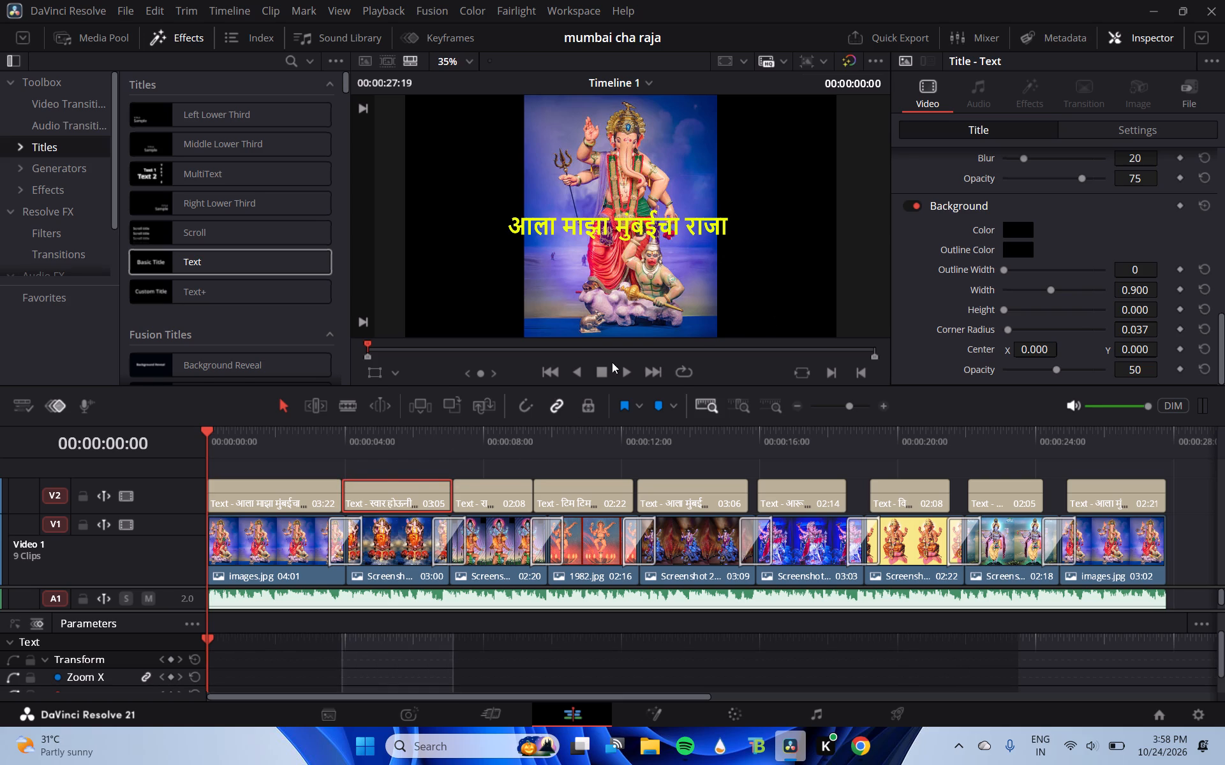
left_click(386, 441)
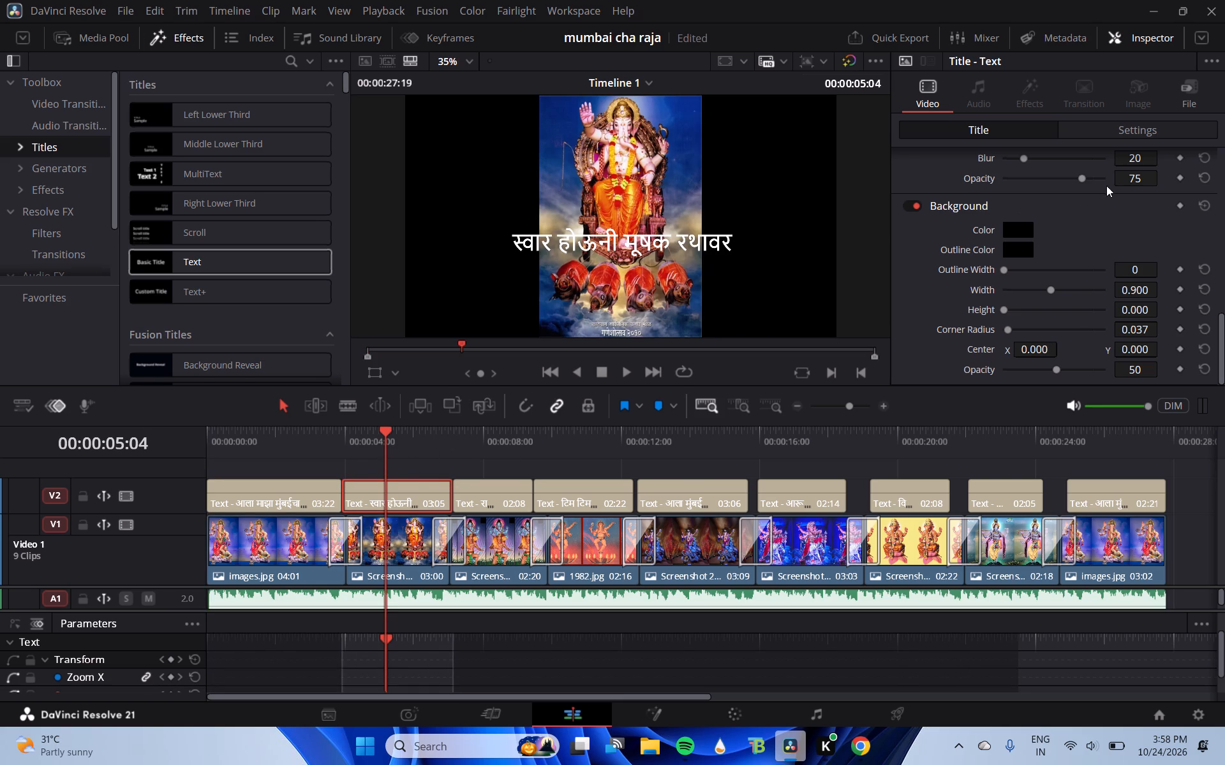
scroll(1098, 222, "up", 6)
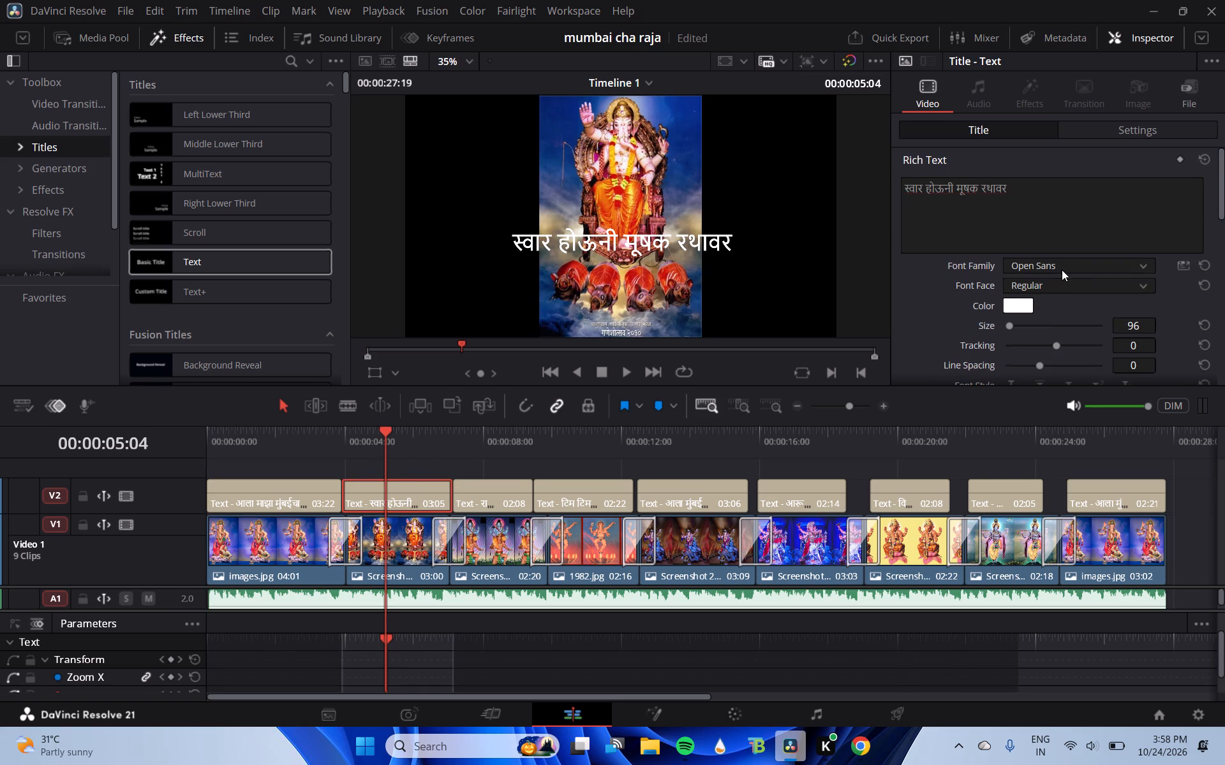
left_click(1064, 265)
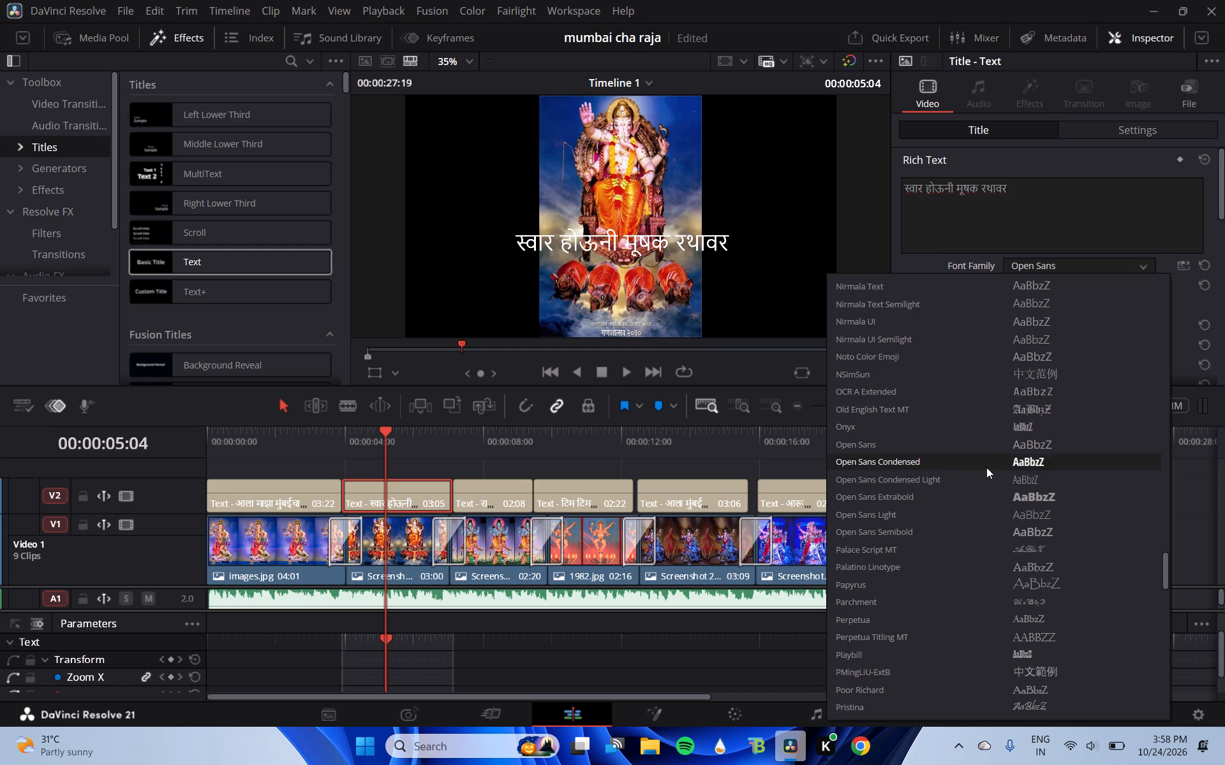
scroll(1023, 317, "up", 2)
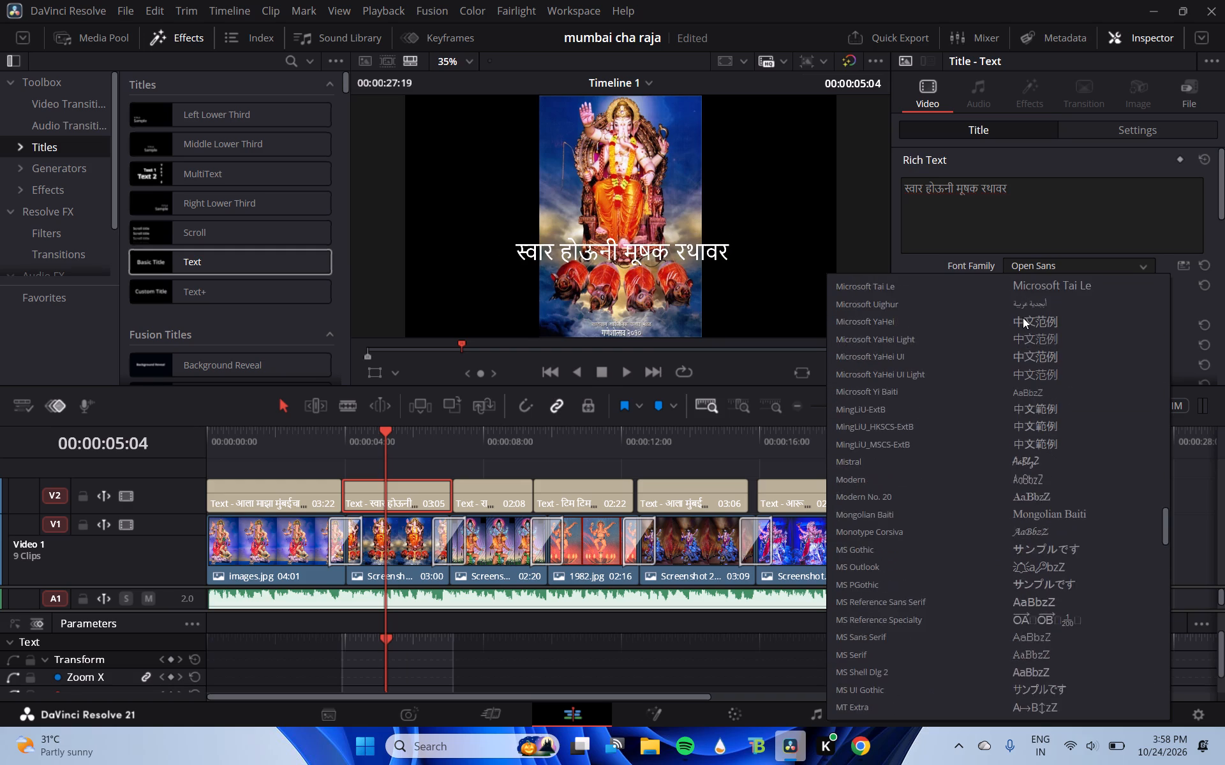
scroll(1023, 317, "up", 16)
scroll(1023, 317, "up", 7)
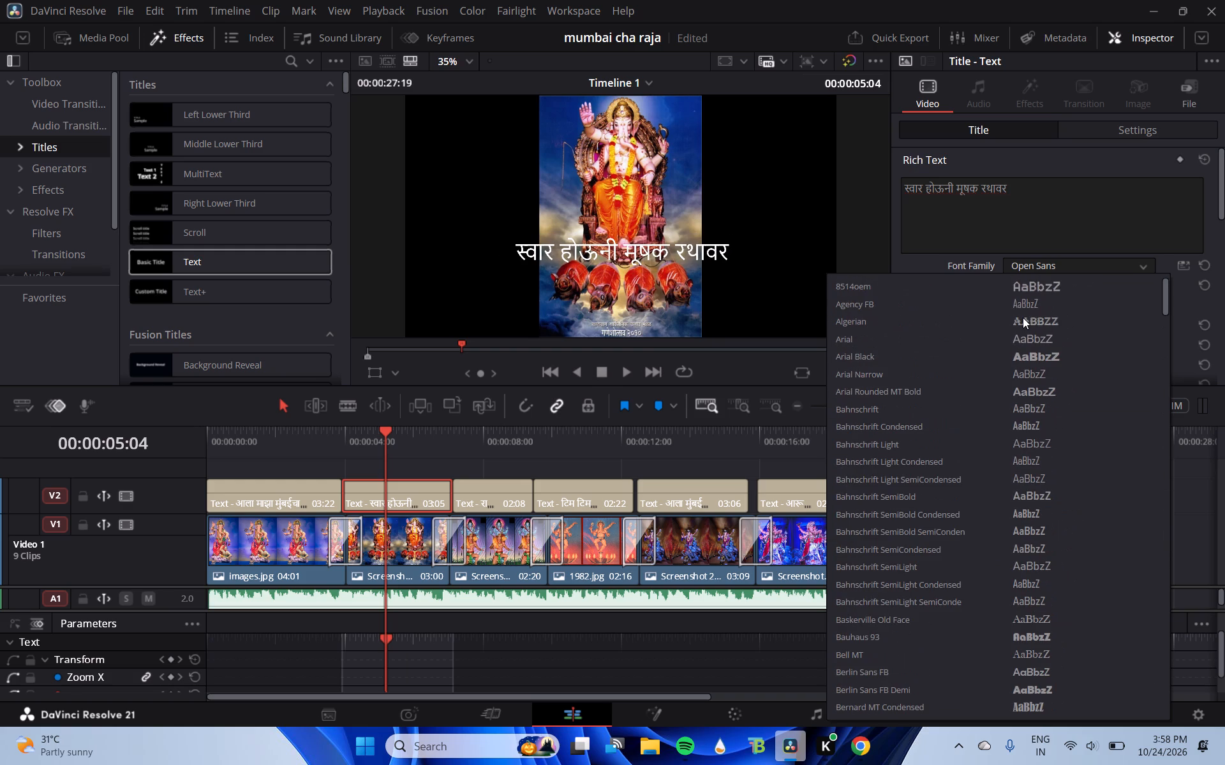
left_click(993, 360)
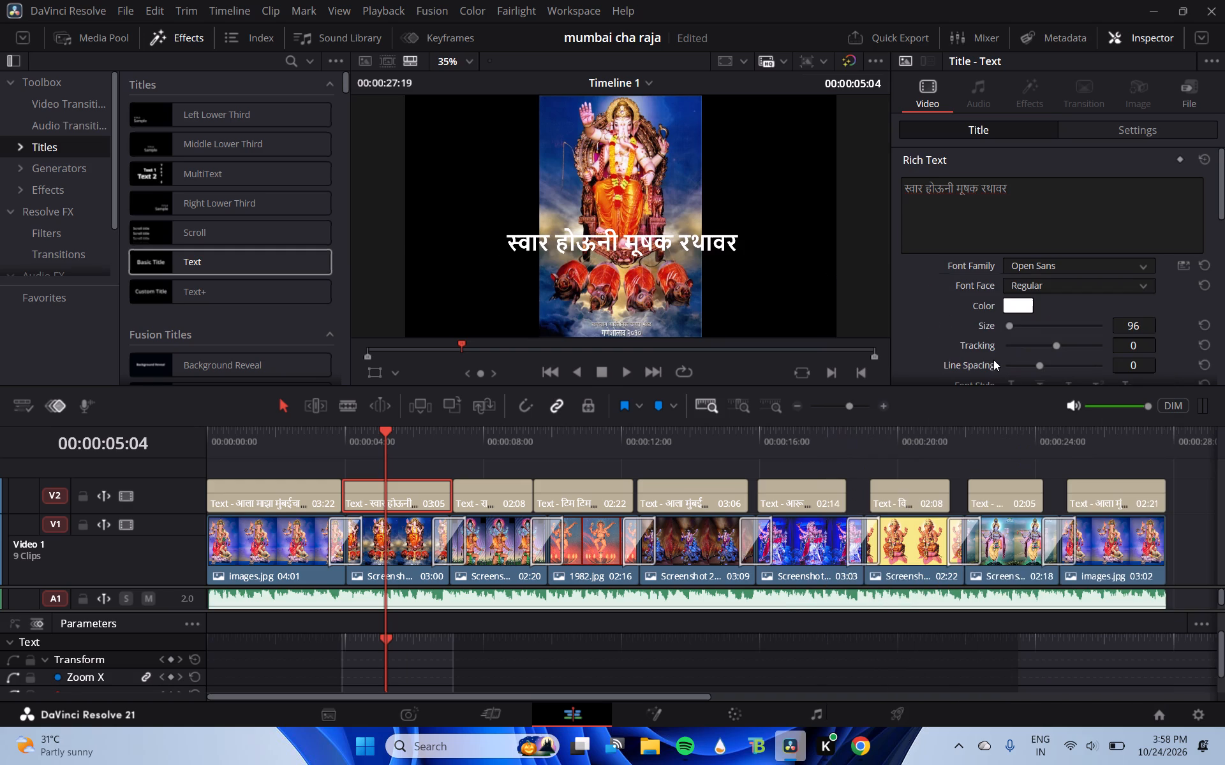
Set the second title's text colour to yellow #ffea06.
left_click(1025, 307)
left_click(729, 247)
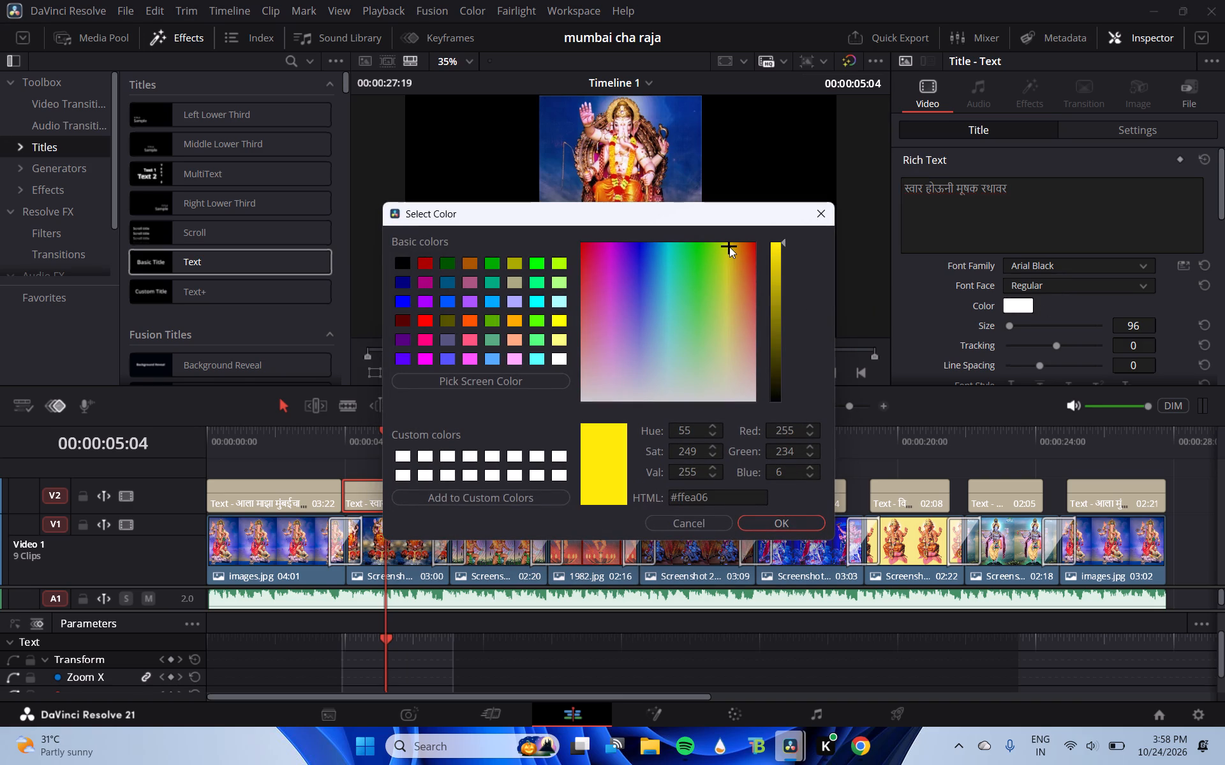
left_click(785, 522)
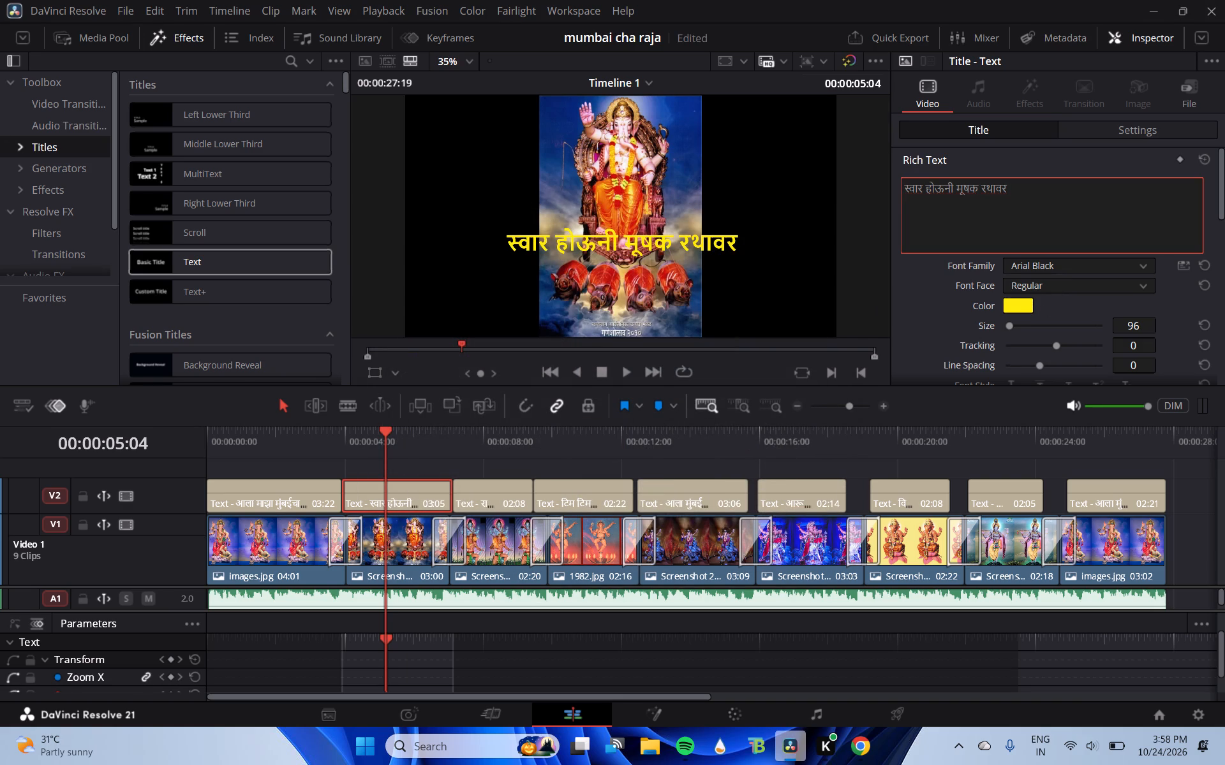
Copy the first title's text colour code #eaff06 and apply it as the second title's text colour.
left_click(314, 507)
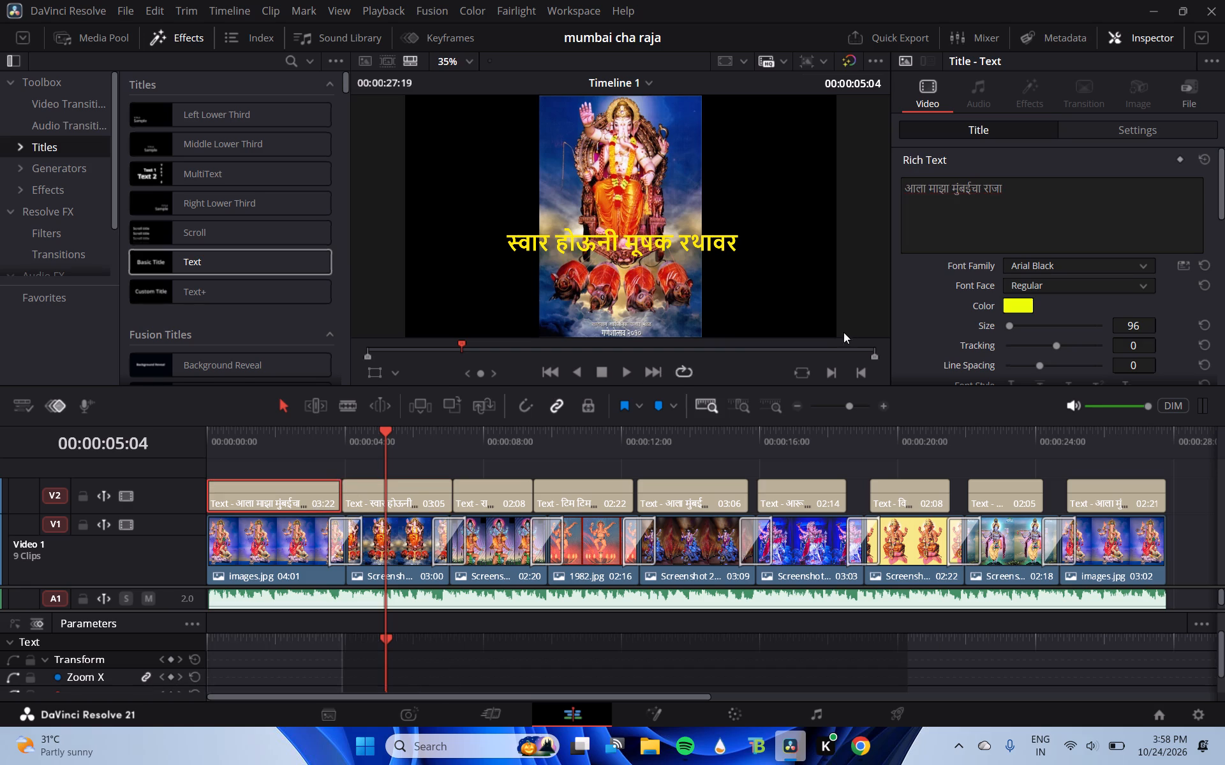
left_click(1013, 303)
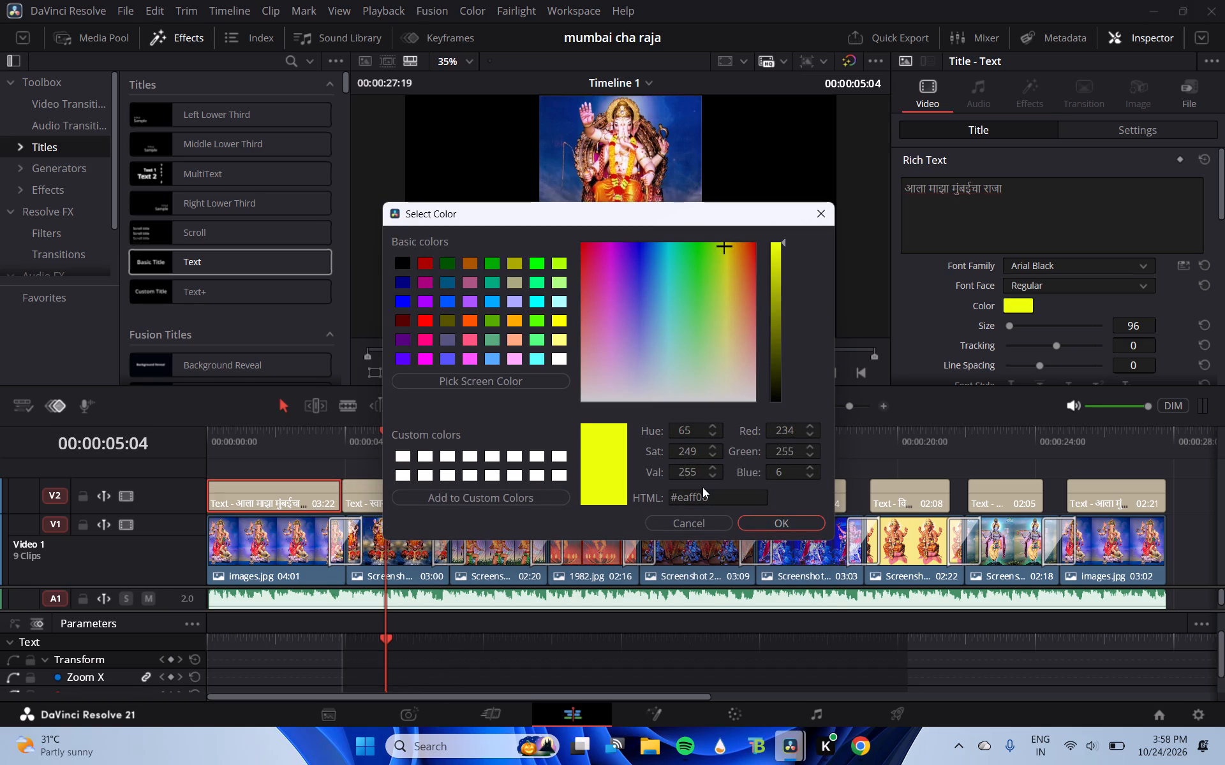
left_click_drag(724, 499, 656, 495)
key("ctrl+c")
left_click(767, 518)
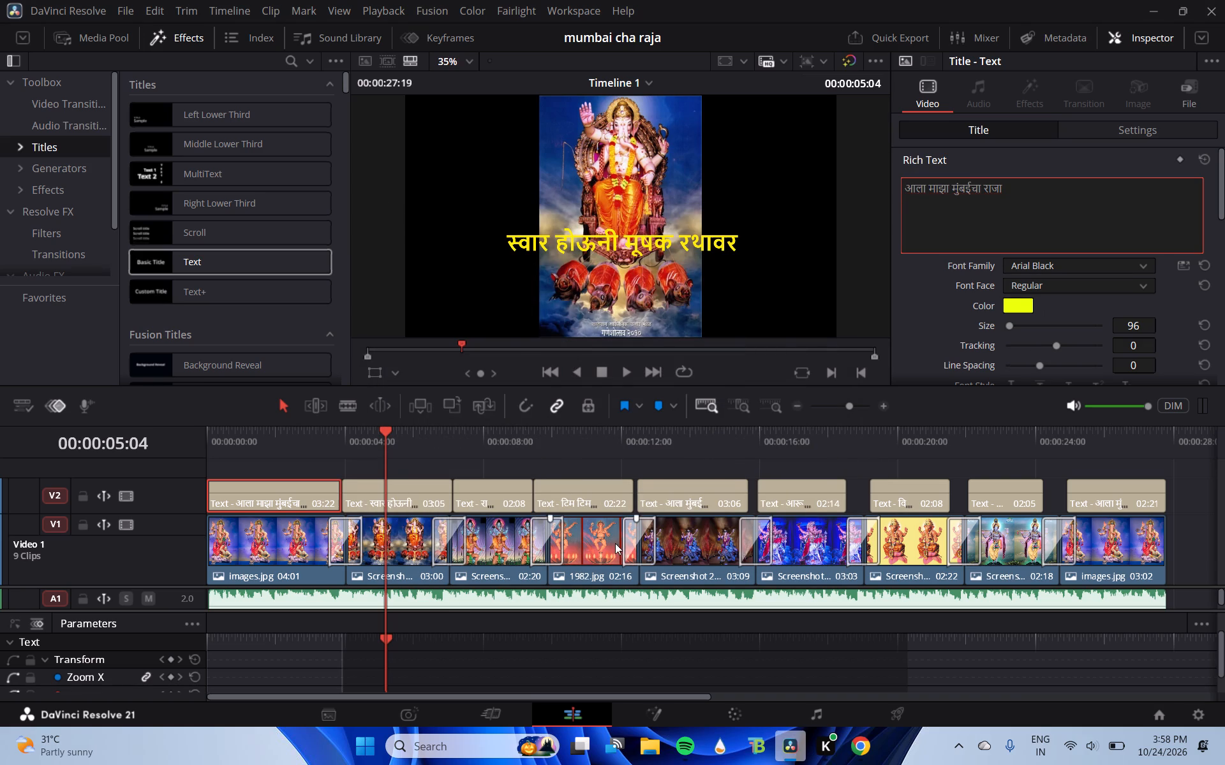
left_click(358, 507)
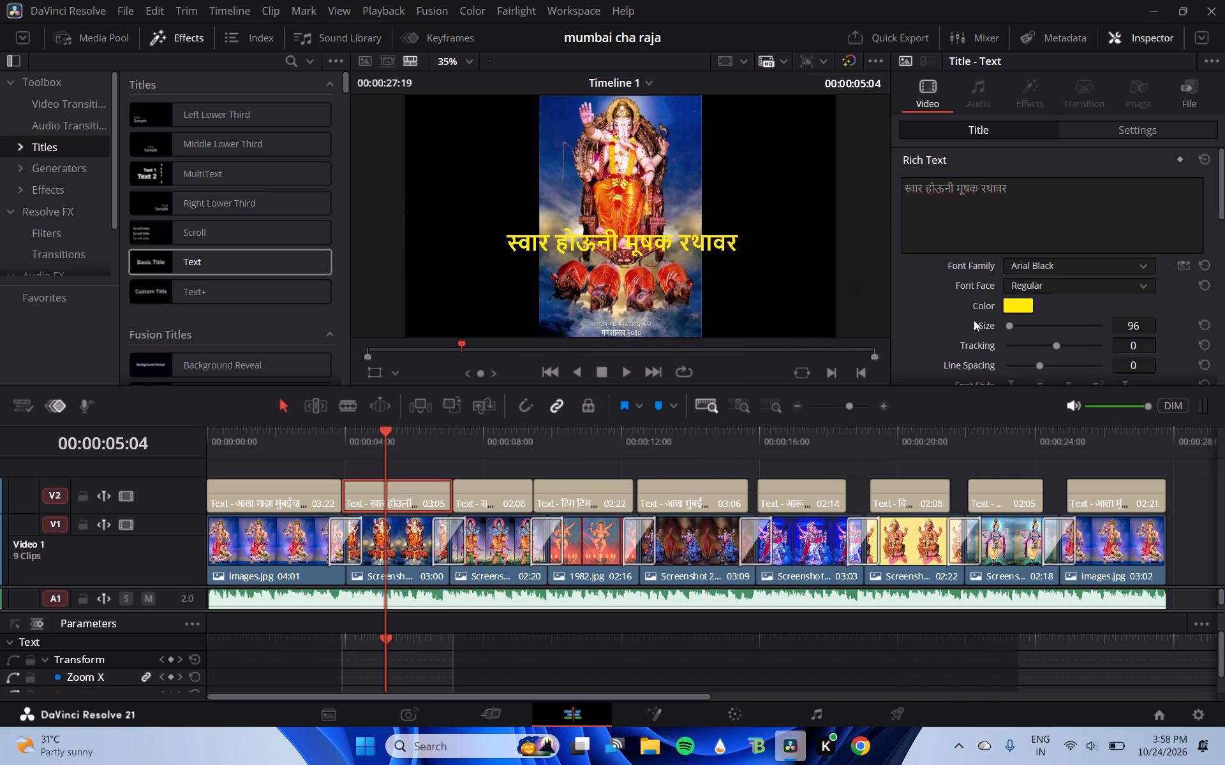
left_click(1010, 305)
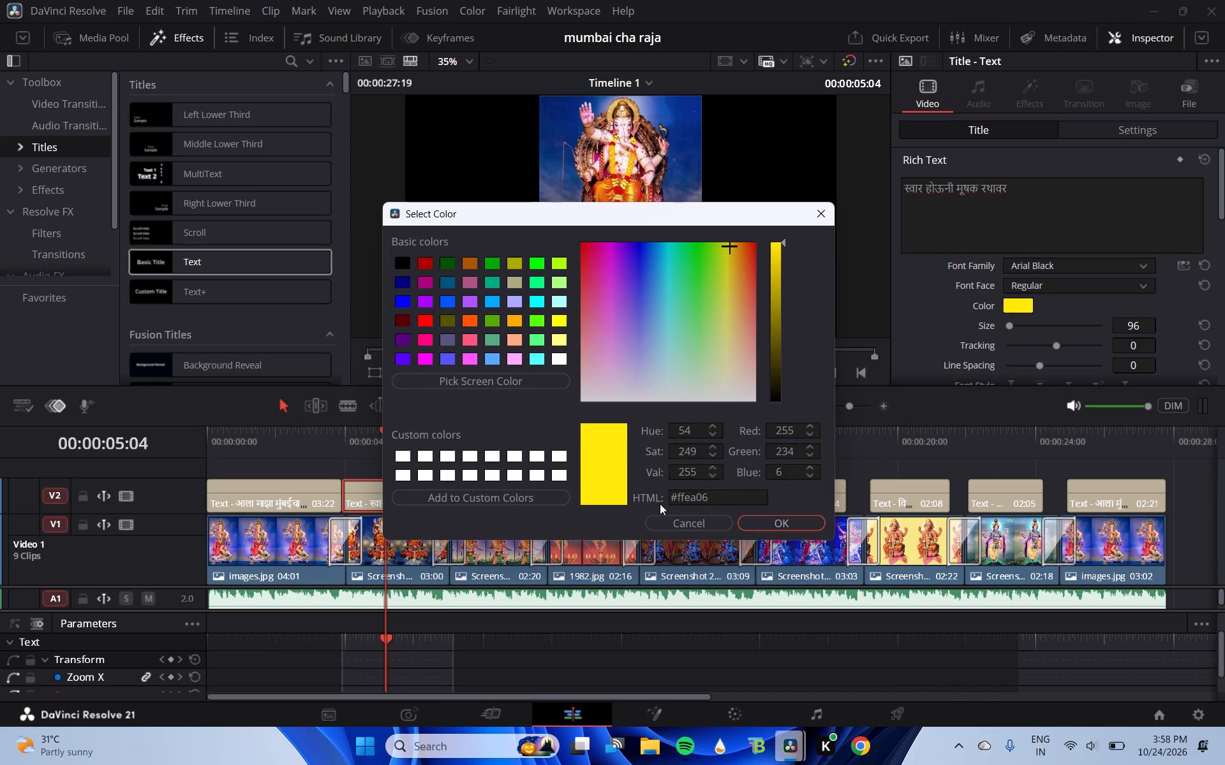
left_click_drag(715, 497, 651, 496)
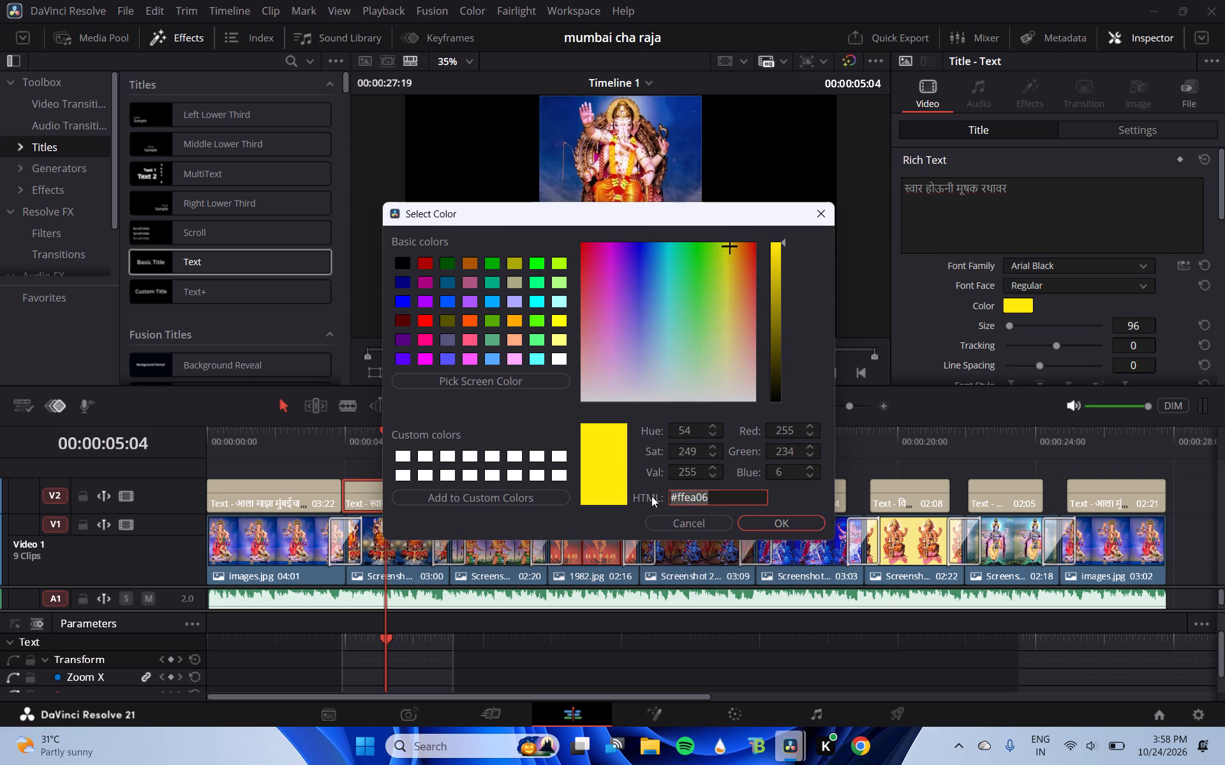
key("BackSpace")
key("ctrl+v")
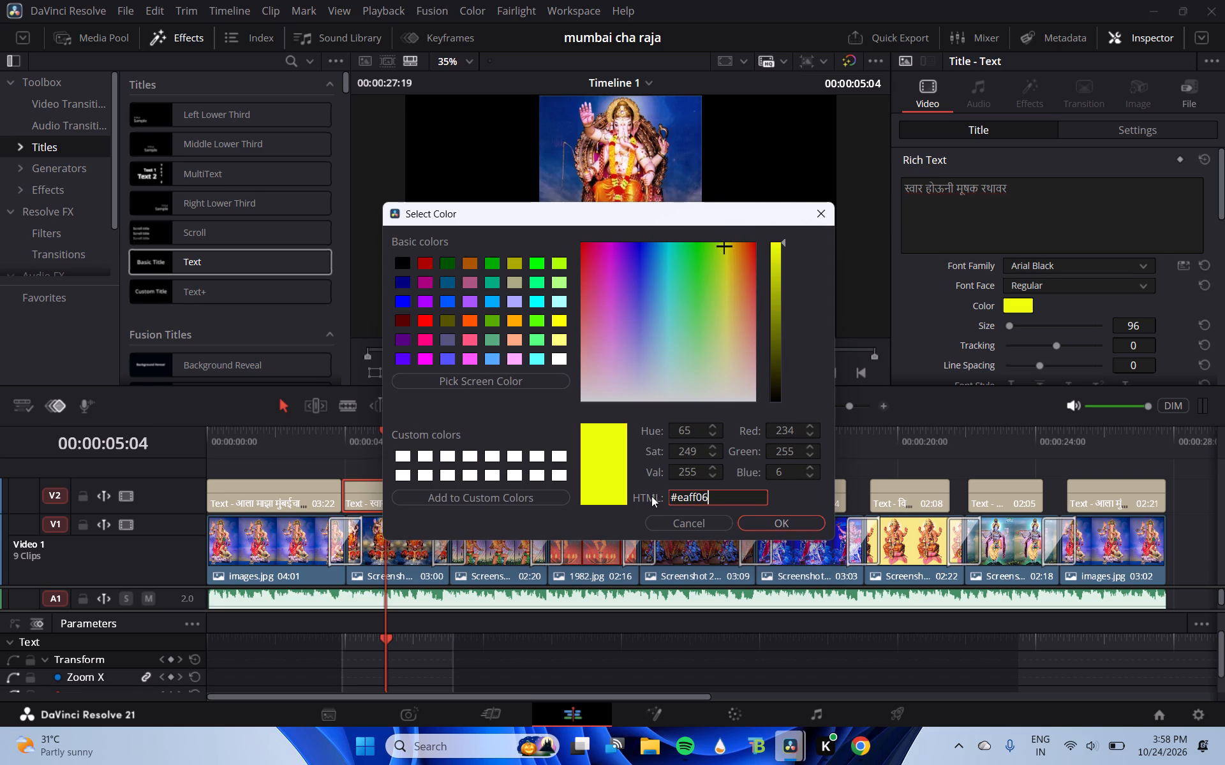
left_click(798, 527)
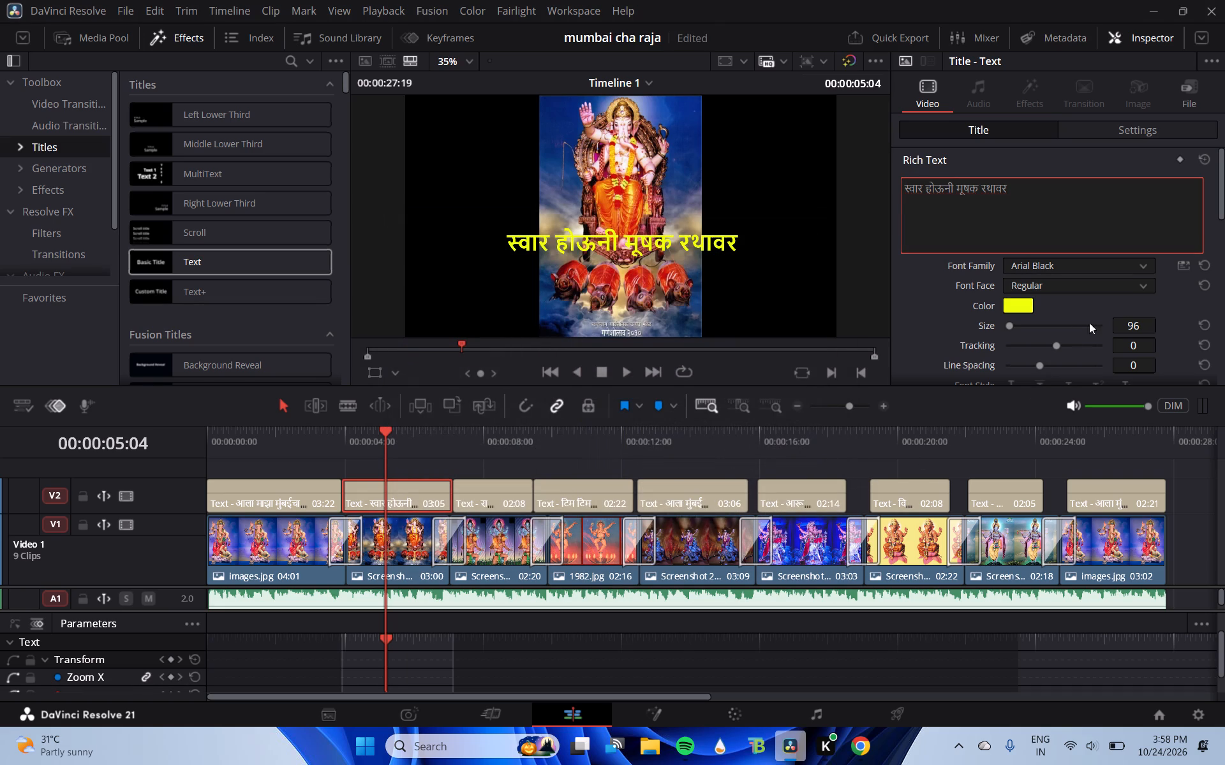
Set the font family of the third title, राम हेऊनी बजरंग बलीवर, to Arial Black.
left_click(475, 495)
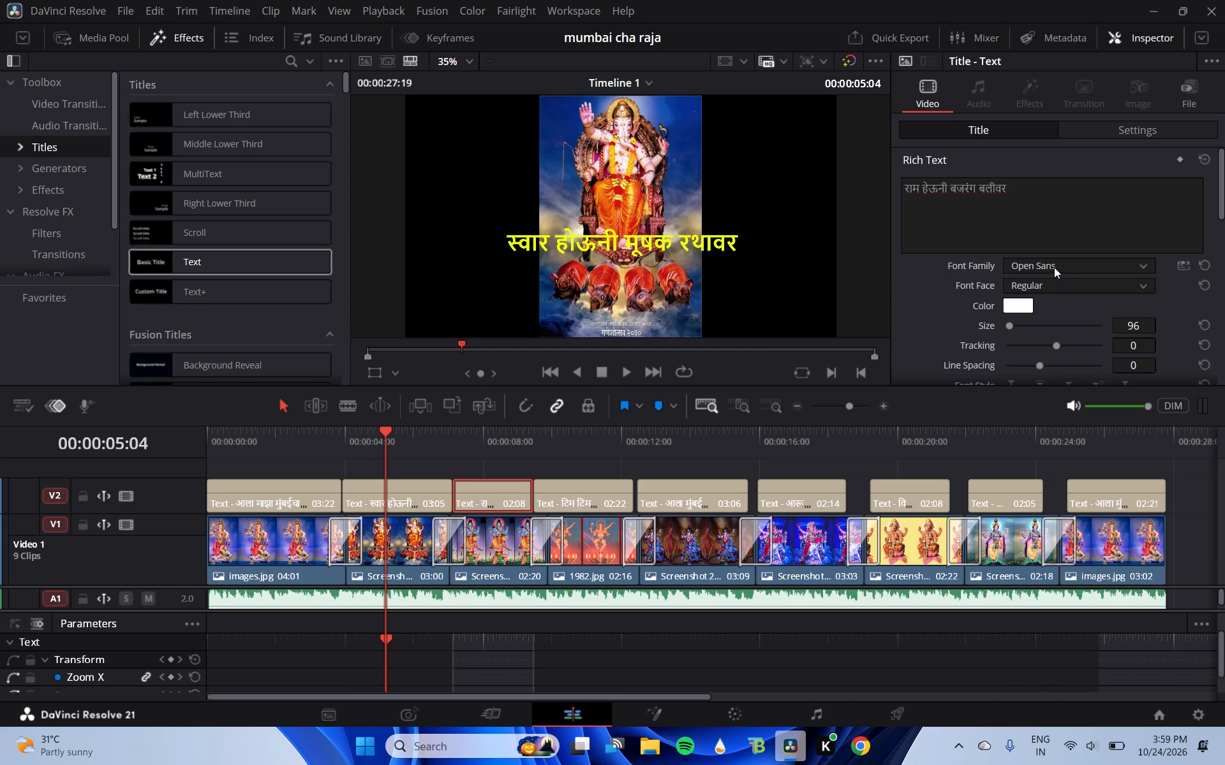
left_click(1054, 267)
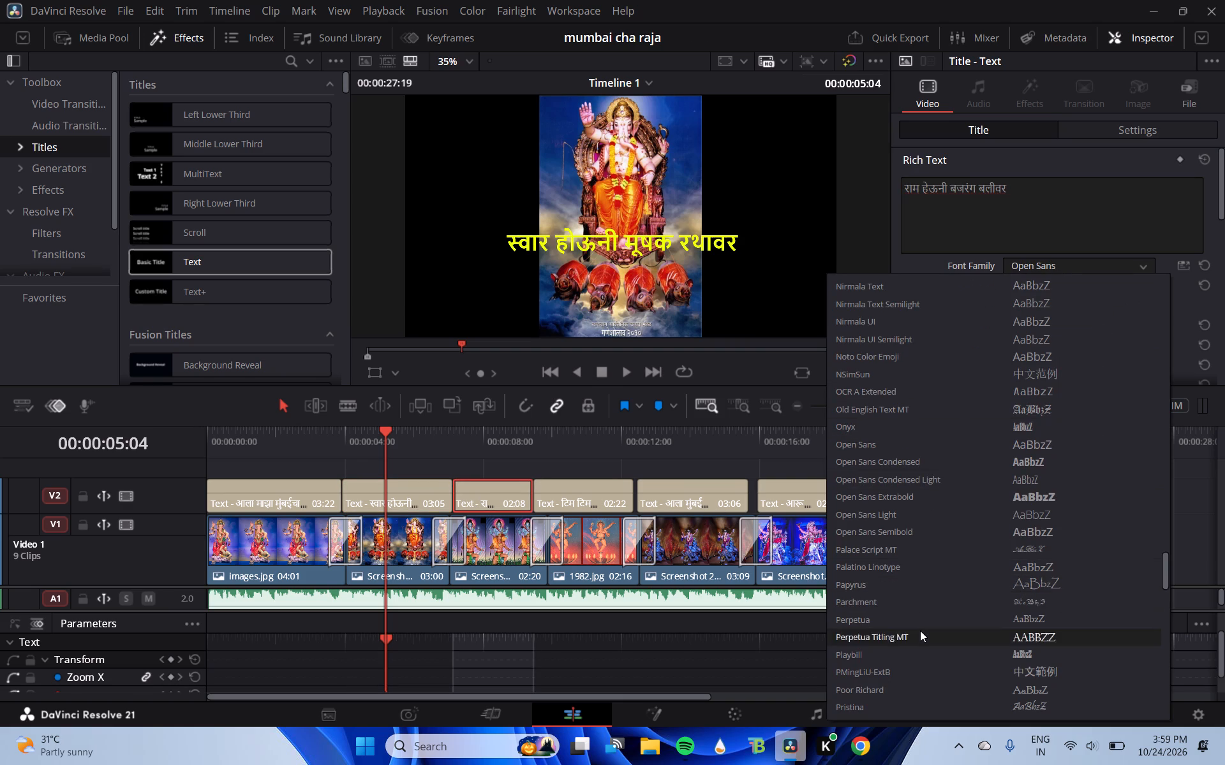
scroll(920, 630, "up", 1)
scroll(920, 630, "down", 1)
scroll(920, 630, "up", 7)
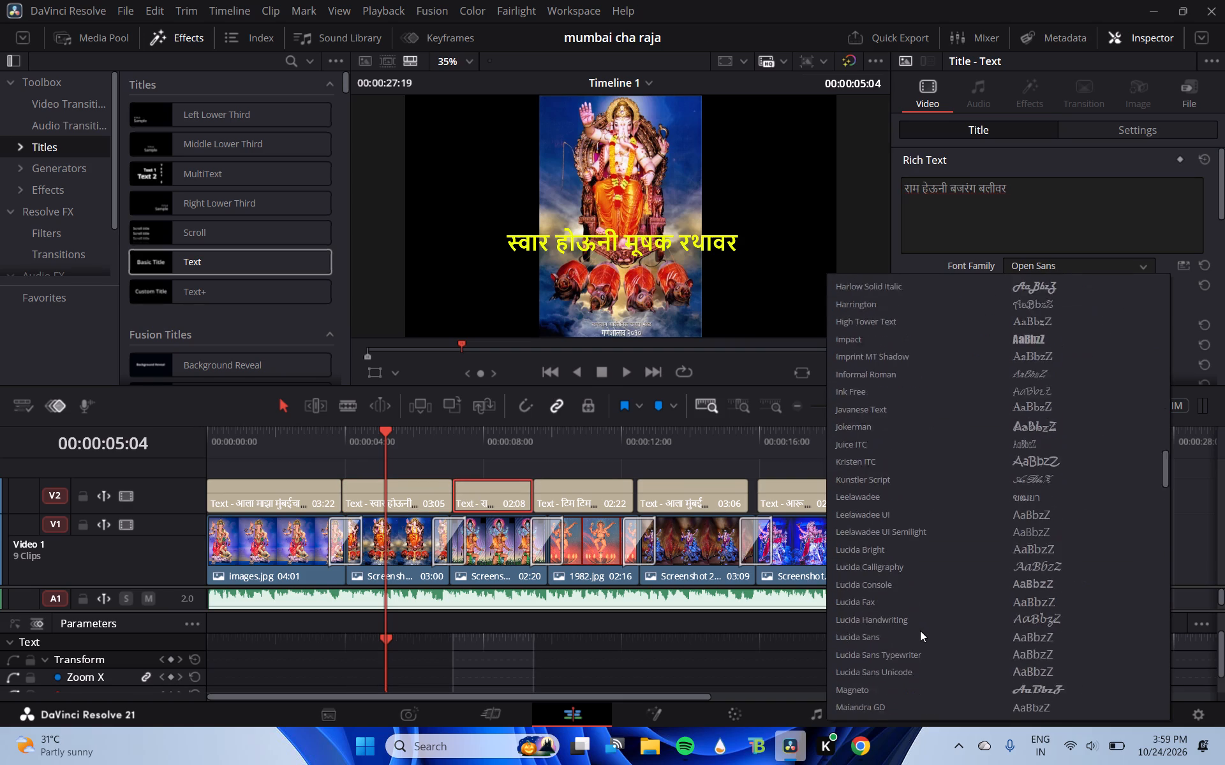
scroll(920, 630, "up", 2)
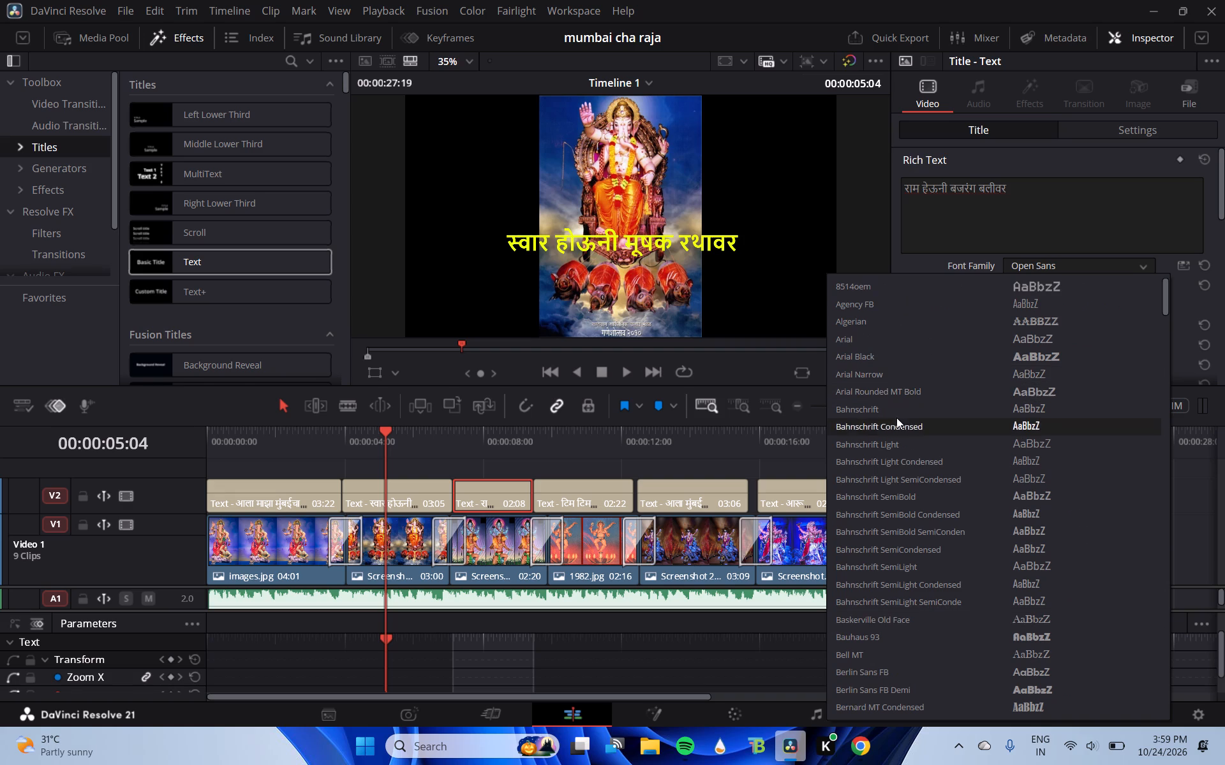
left_click(887, 391)
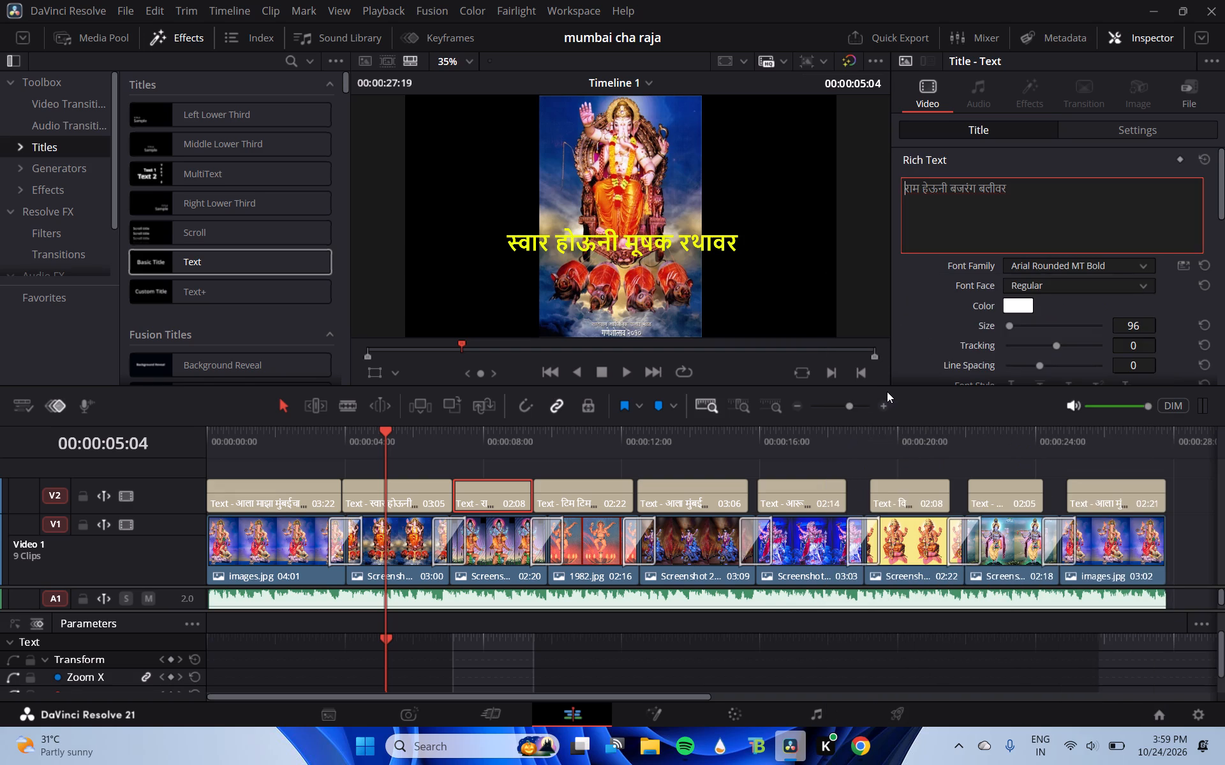
left_click(1038, 261)
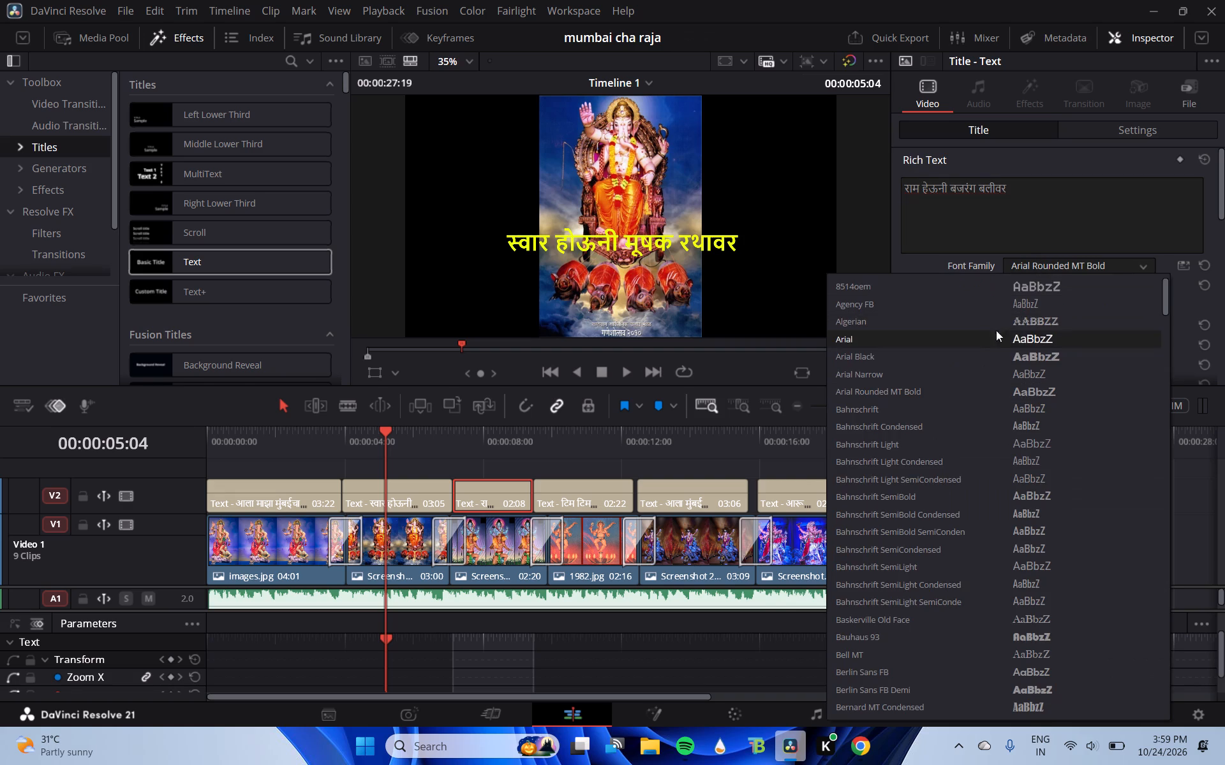
scroll(970, 303, "up", 6)
left_click(1036, 358)
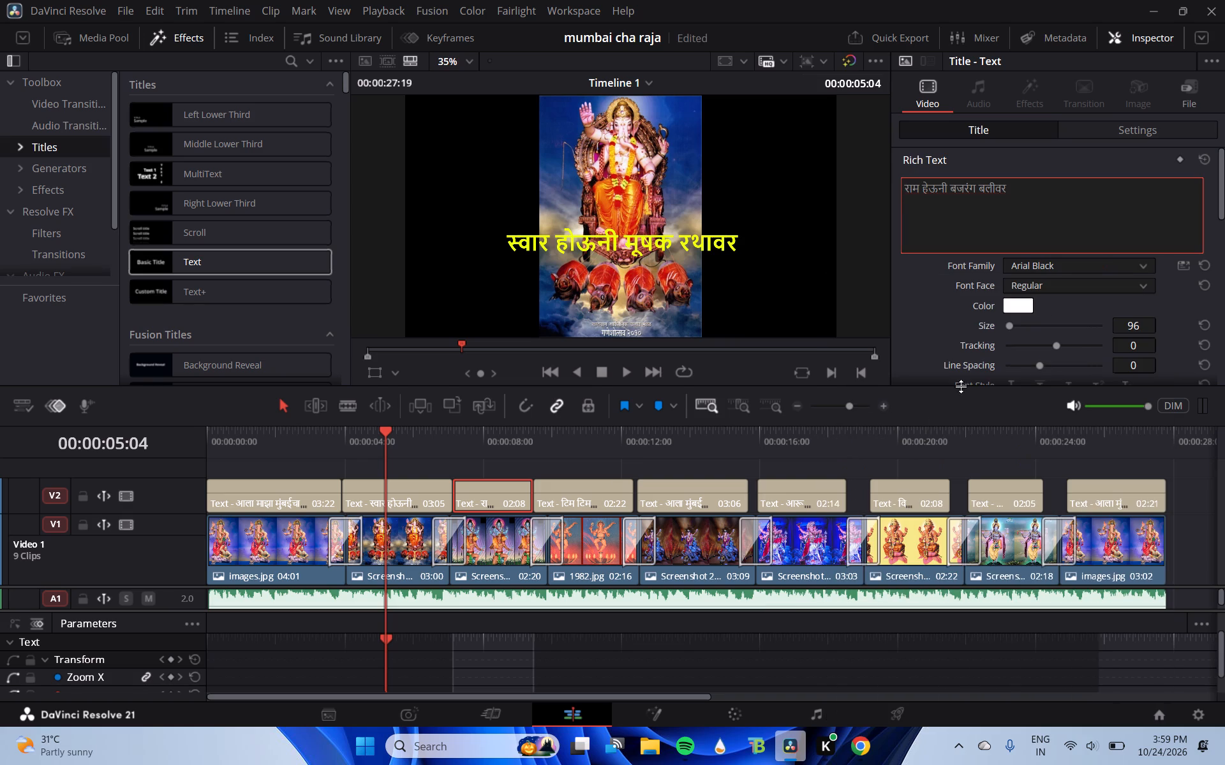
Move the playhead over the third title and set its text colour to yellow #eaff06.
left_click(477, 440)
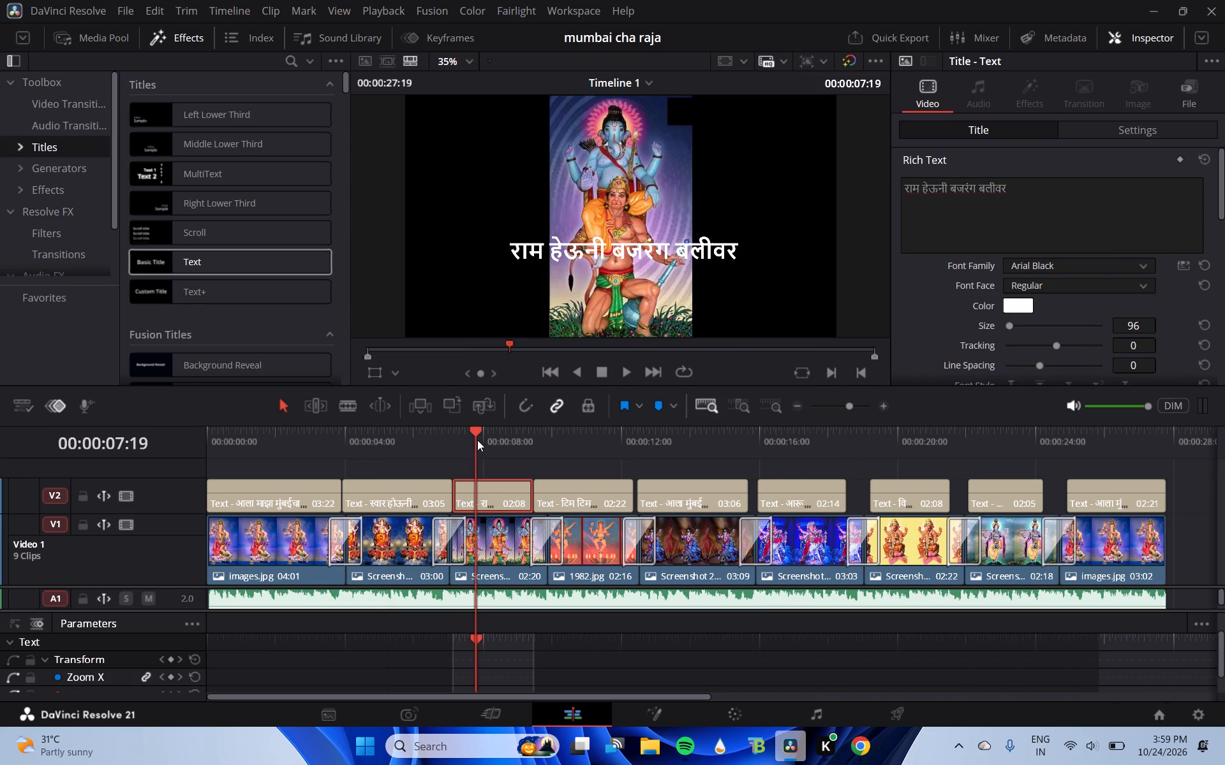
left_click_drag(390, 451, 473, 447)
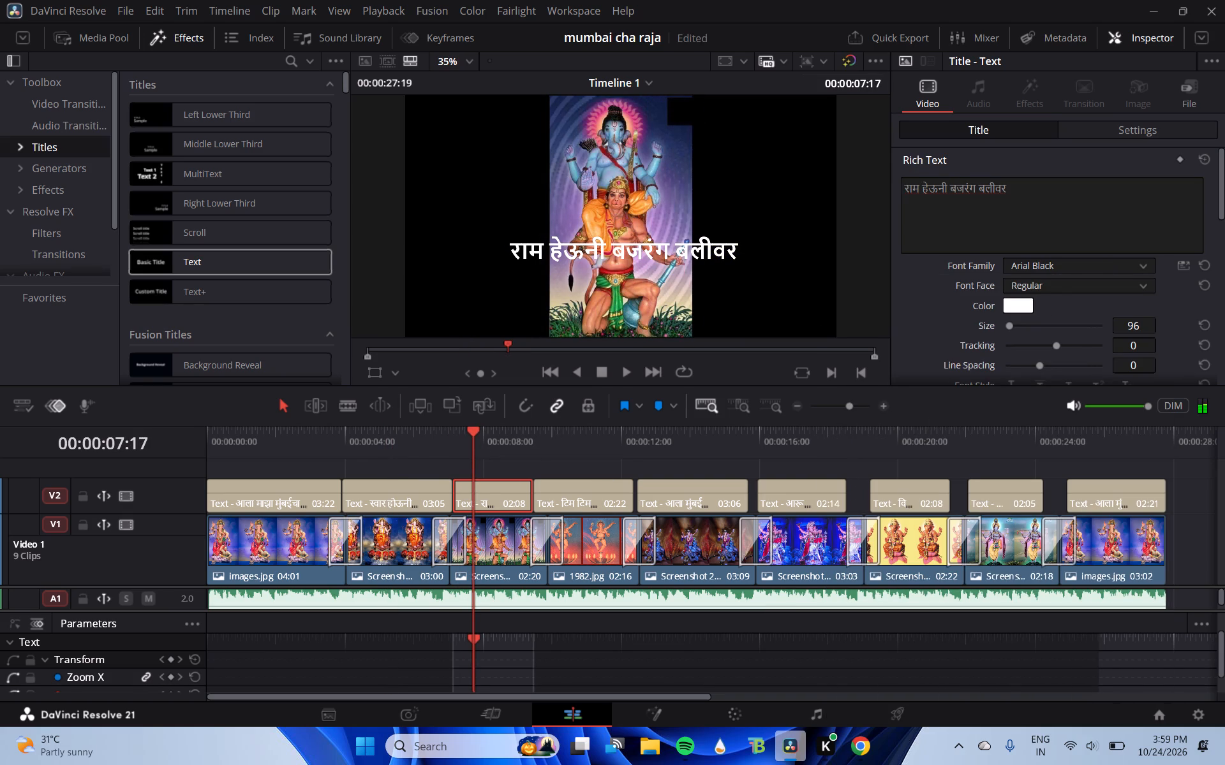
left_click(1053, 285)
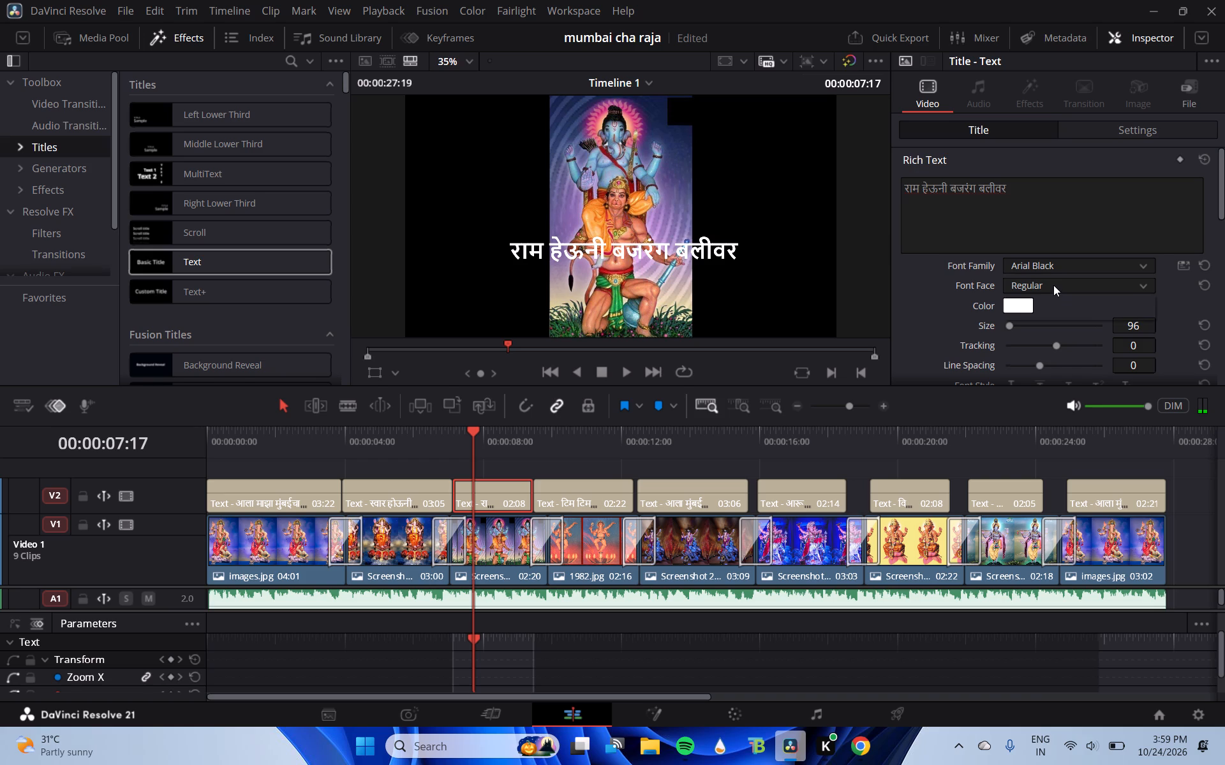
left_click(1053, 285)
left_click(1020, 305)
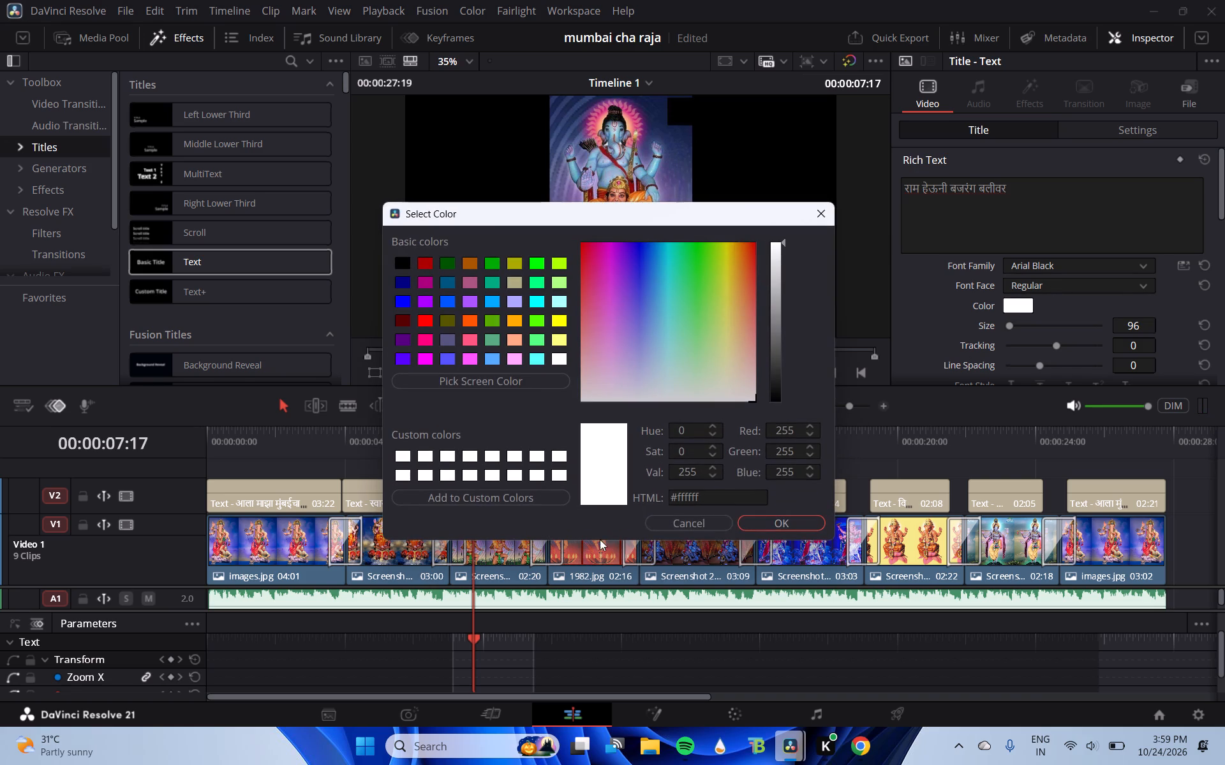
left_click_drag(709, 497, 624, 490)
key("BackSpace")
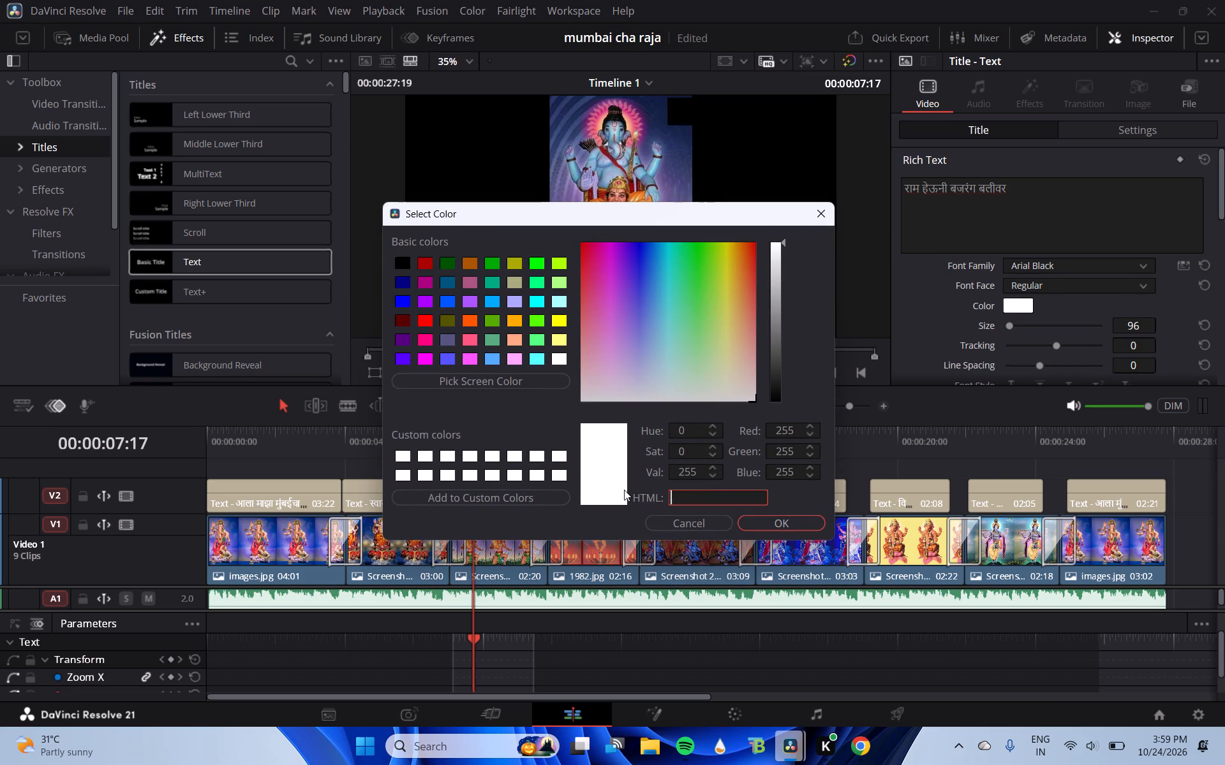
key("ctrl+v")
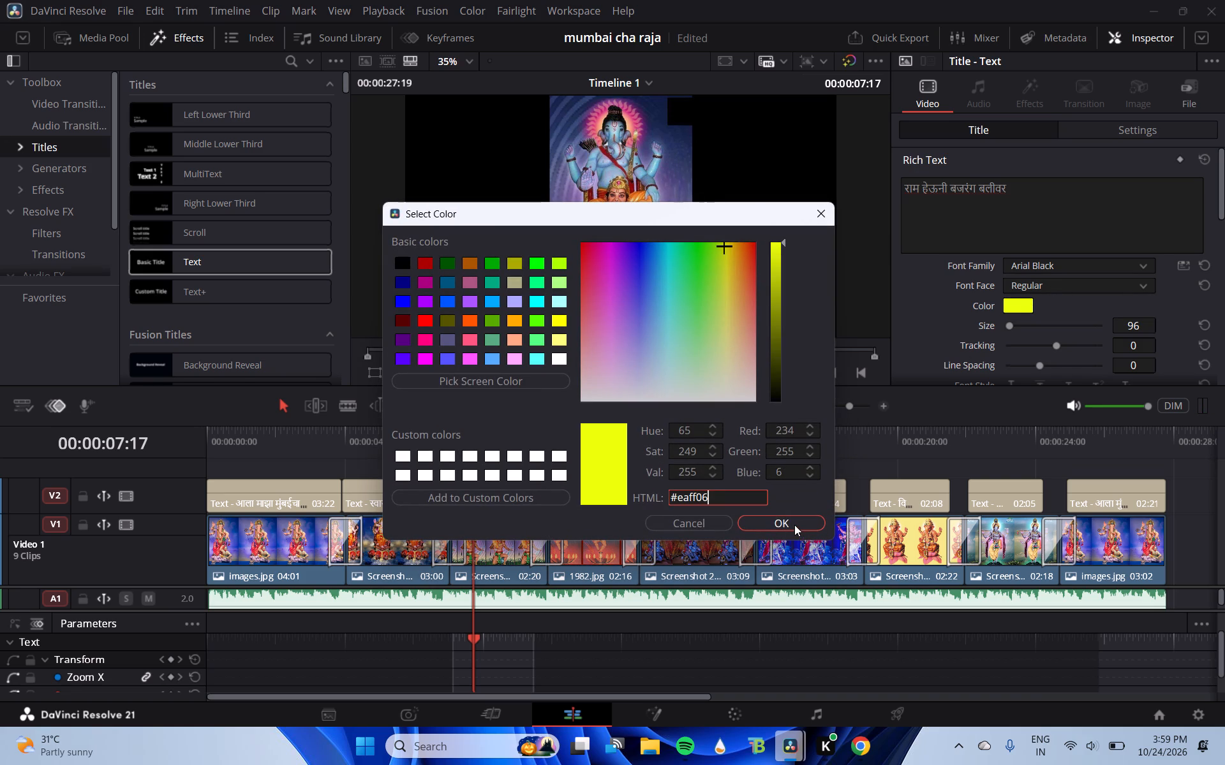
left_click(794, 525)
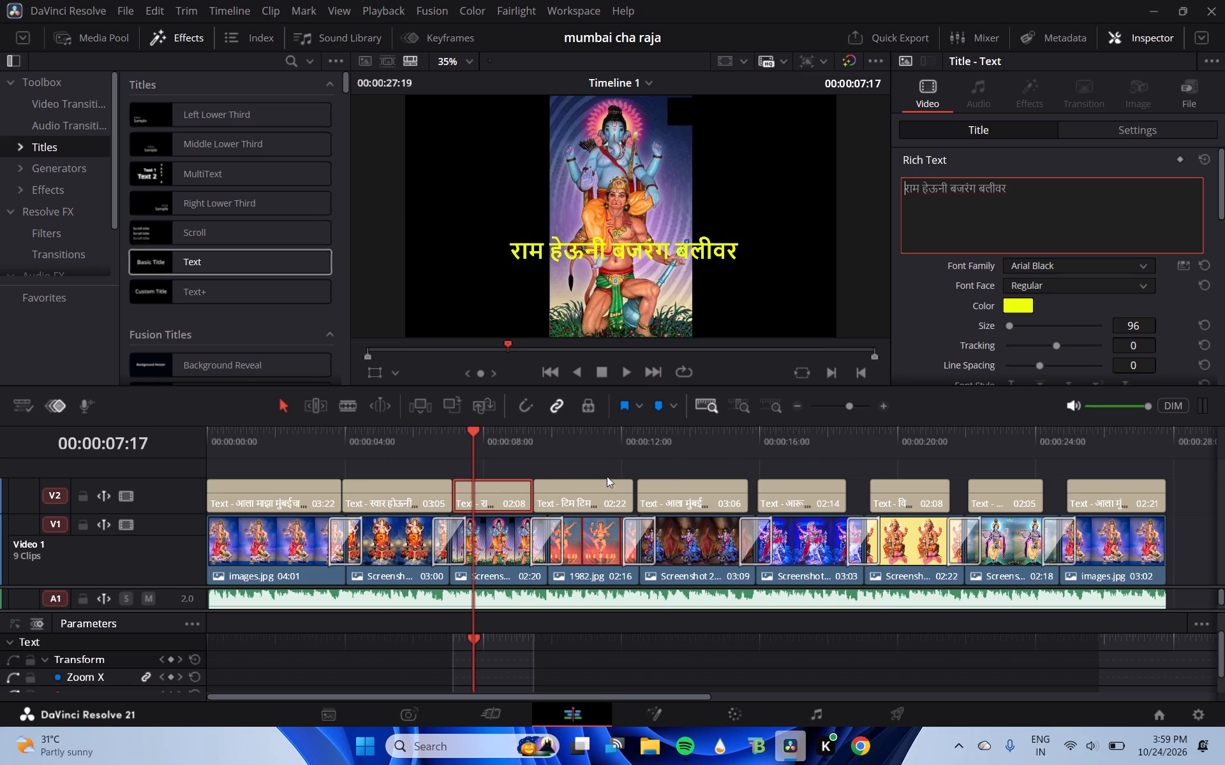
Set the font family of the fourth title, टिम टिमत्या समई वातीवर, to Arial Black with the playhead over it.
left_click(563, 501)
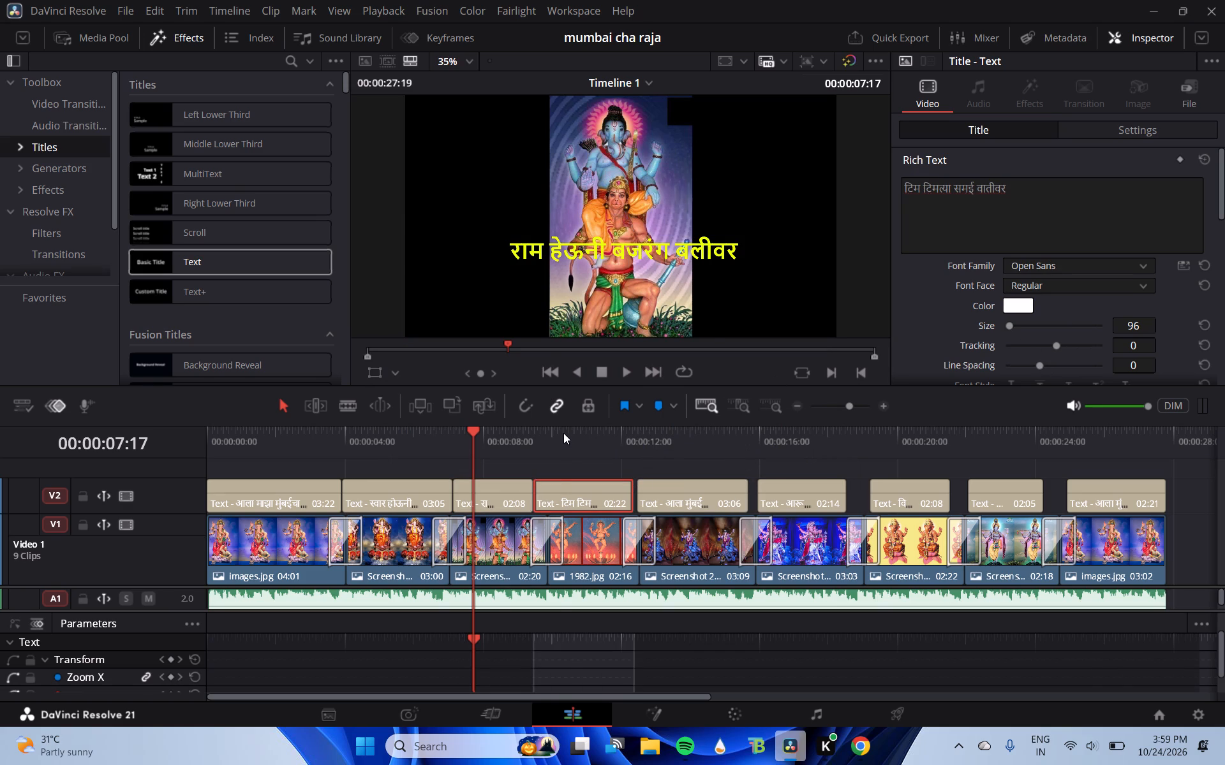
left_click(563, 433)
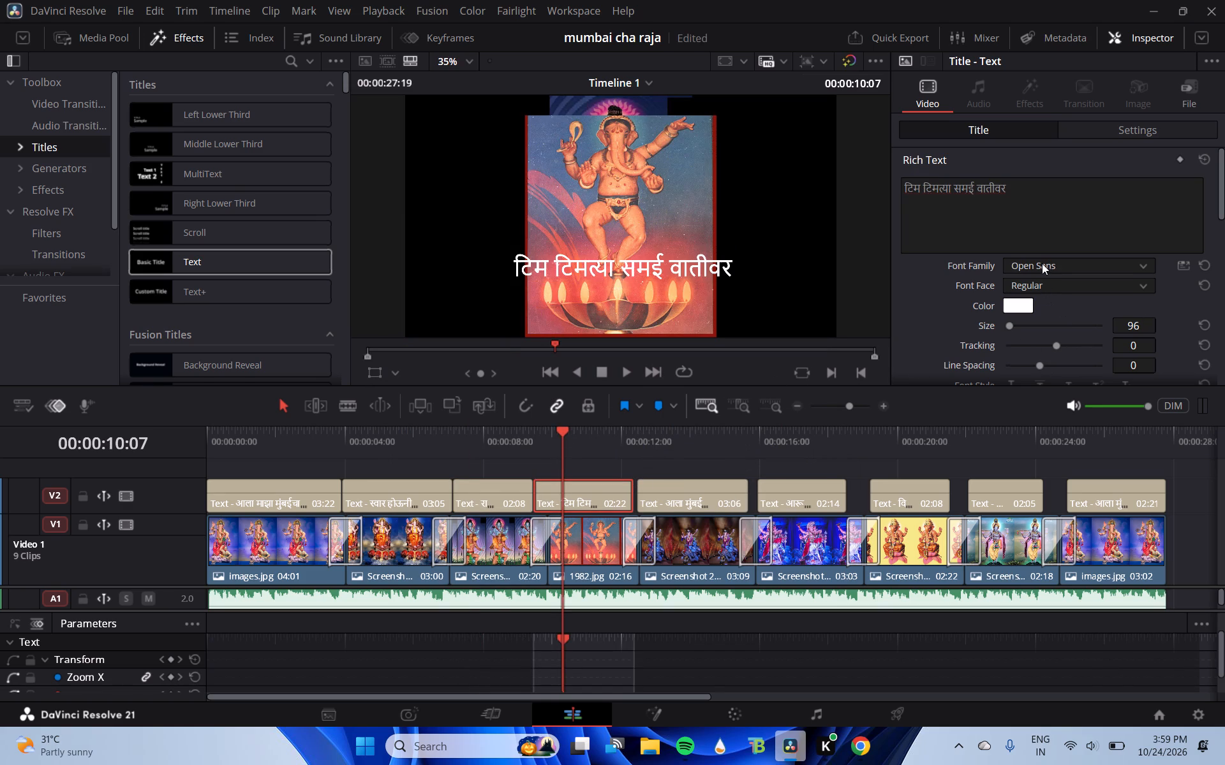
left_click(1042, 263)
scroll(939, 455, "up", 11)
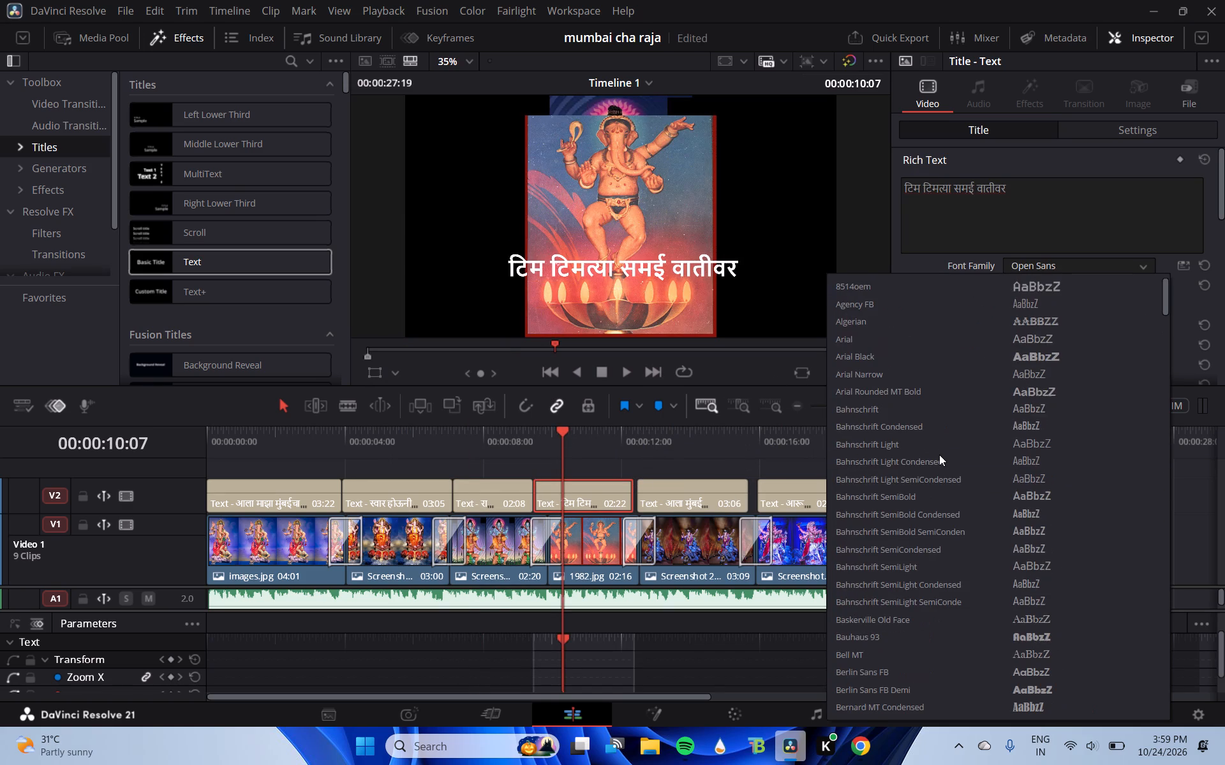
scroll(939, 455, "up", 15)
left_click(1026, 351)
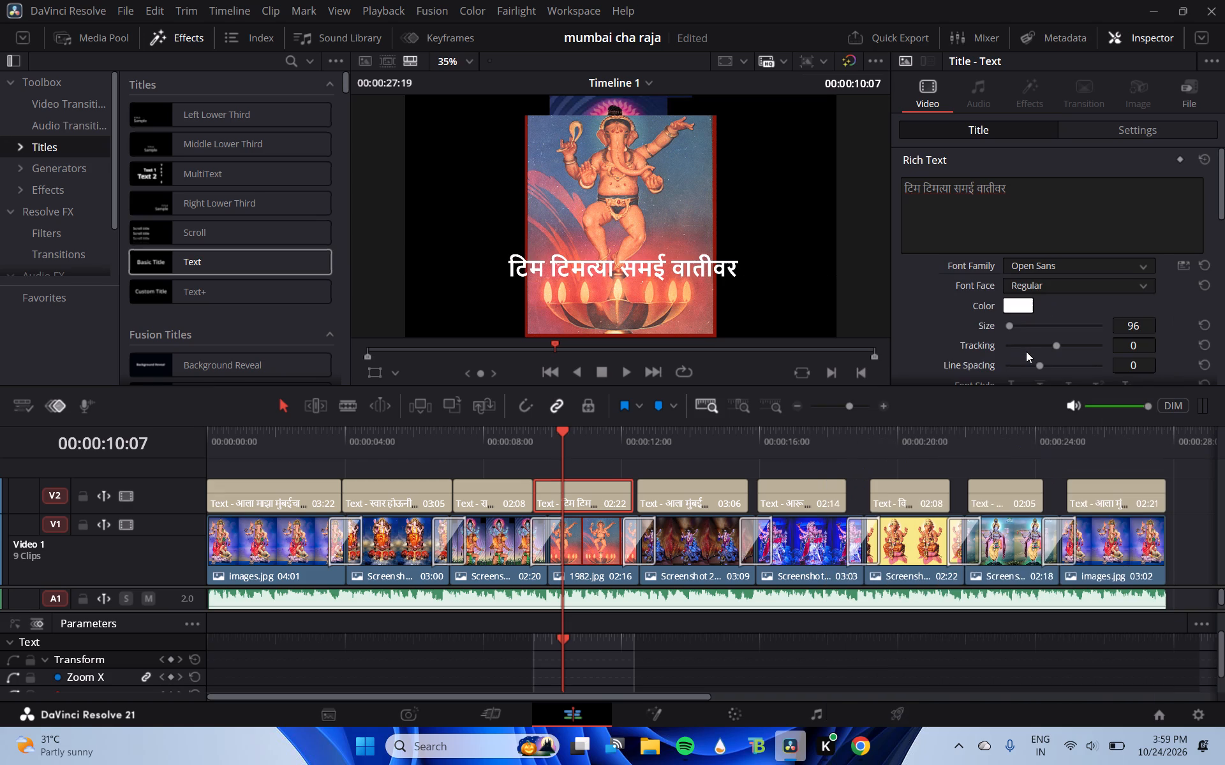
left_click(1057, 282)
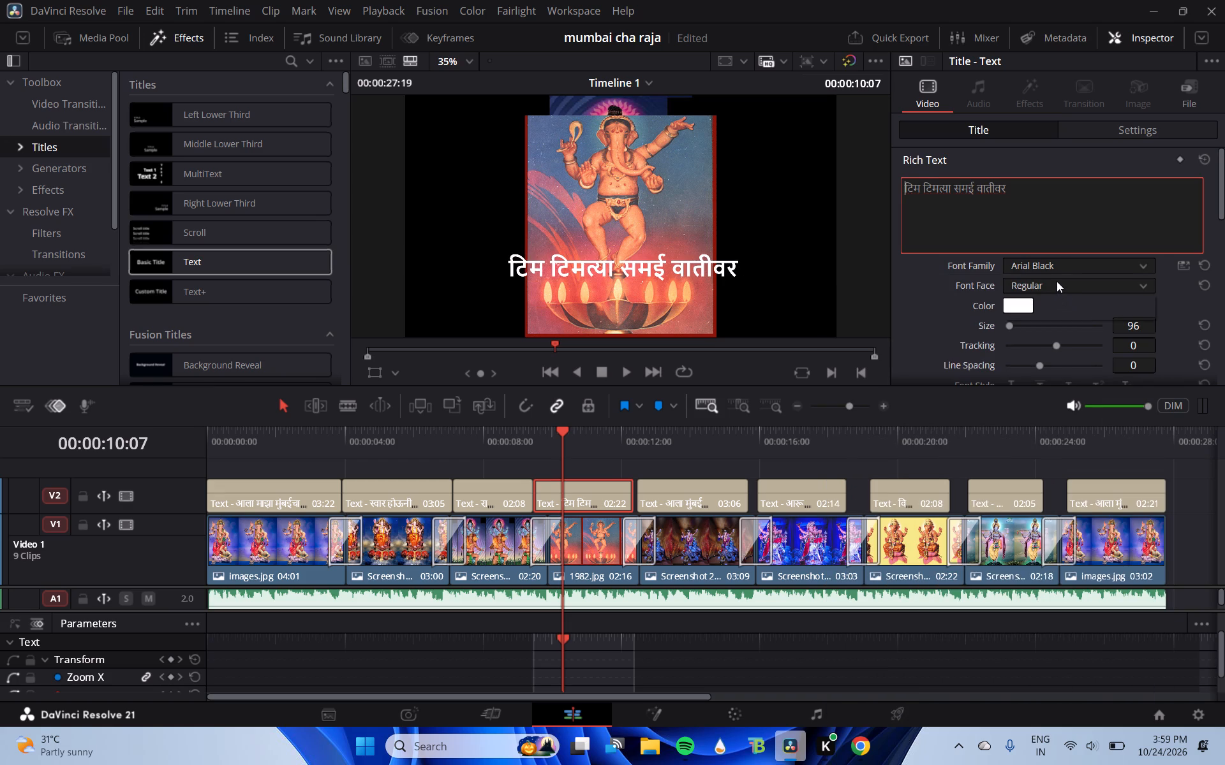
left_click(1051, 306)
Set the fourth title's text colour to yellow using the copied code #eaff06.
left_click(1025, 306)
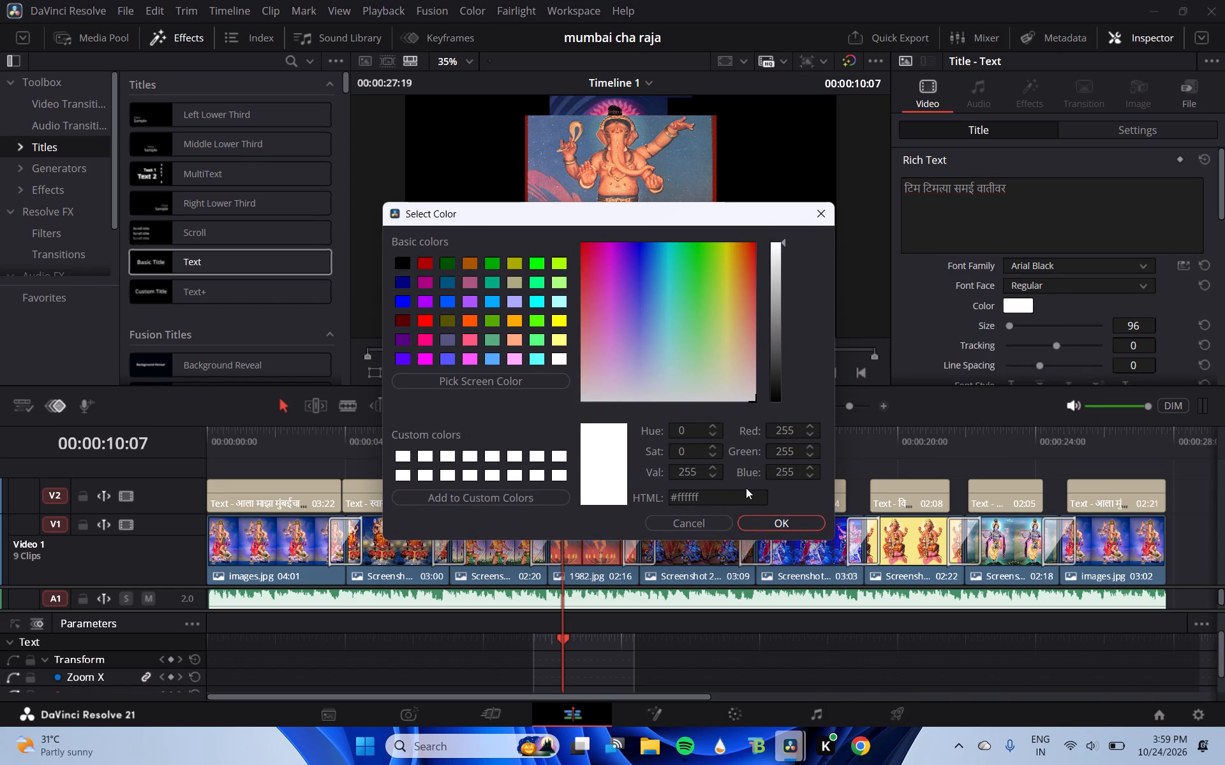
left_click(746, 488)
left_click(740, 492)
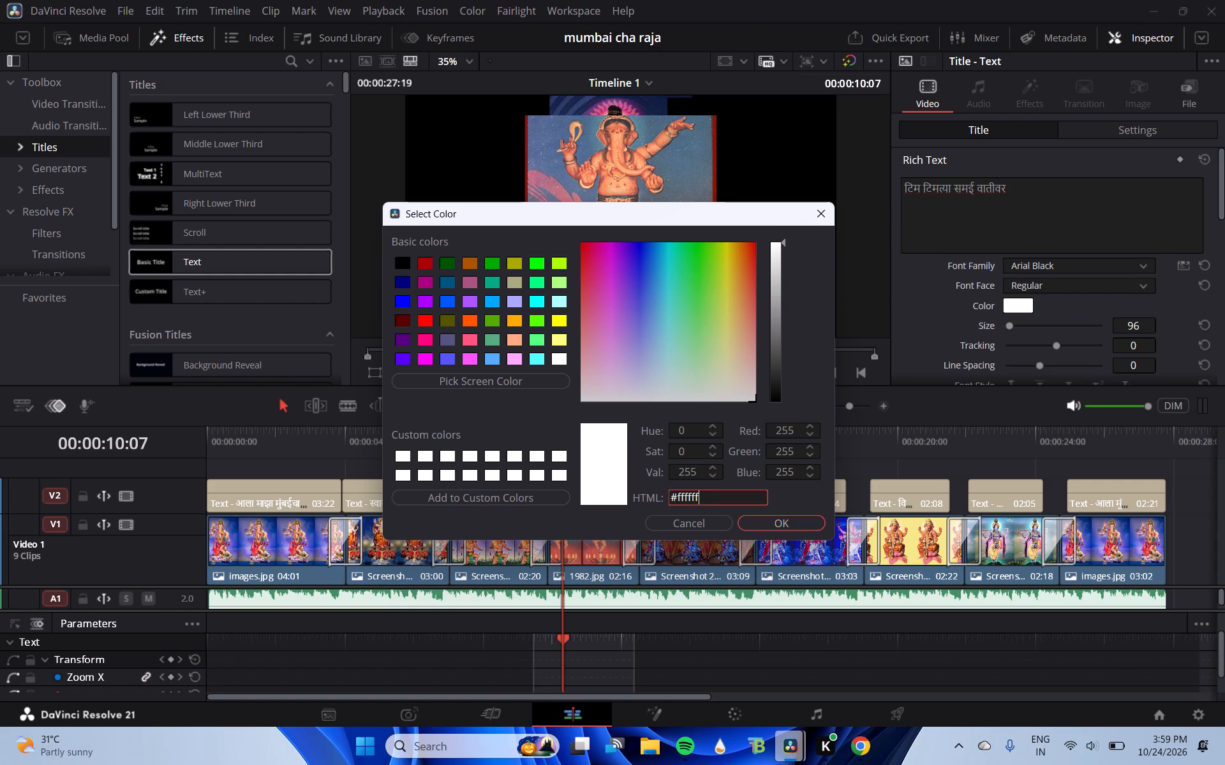
key("BackSpace")
key("BackSpace")
key("BackSpace")
key("BackSpace")
key("BackSpace")
key("BackSpace")
key("BackSpace")
key("BackSpace")
key("BackSpace")
key("BackSpace")
key("BackSpace")
key("BackSpace")
key("BackSpace")
key("BackSpace")
key("BackSpace")
key("ctrl+v")
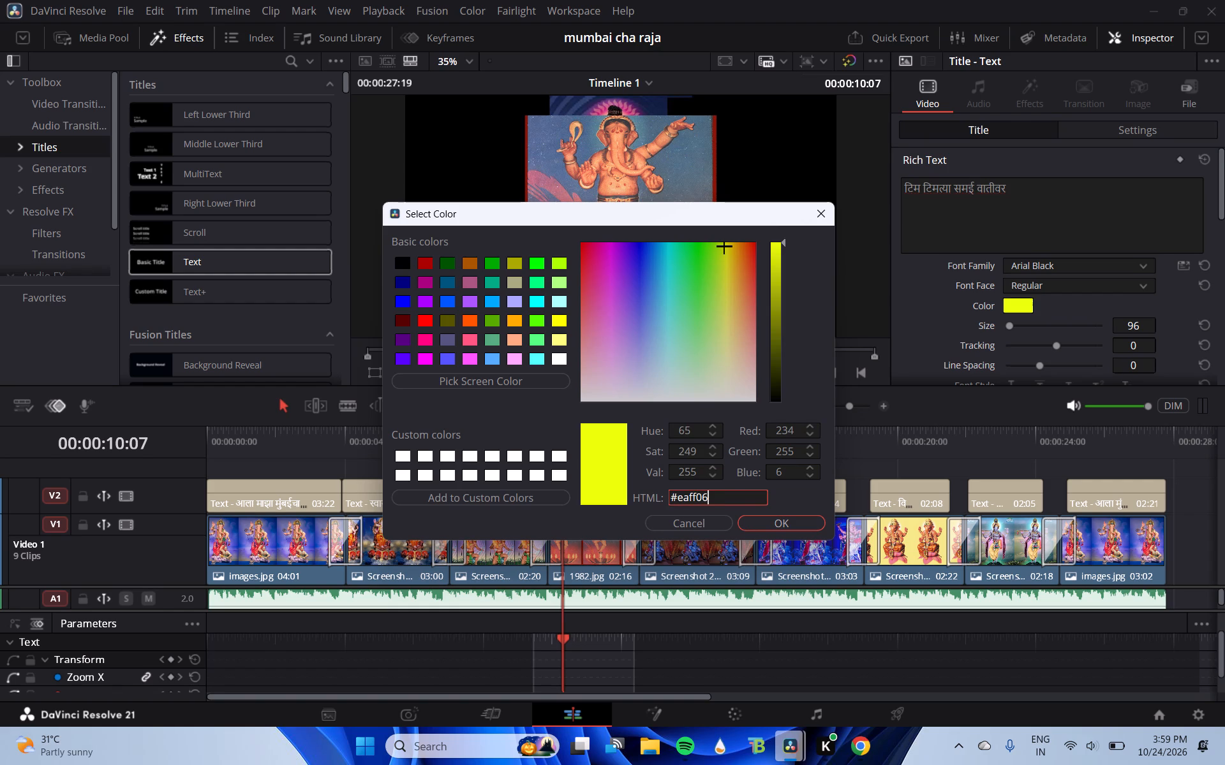
key("Return")
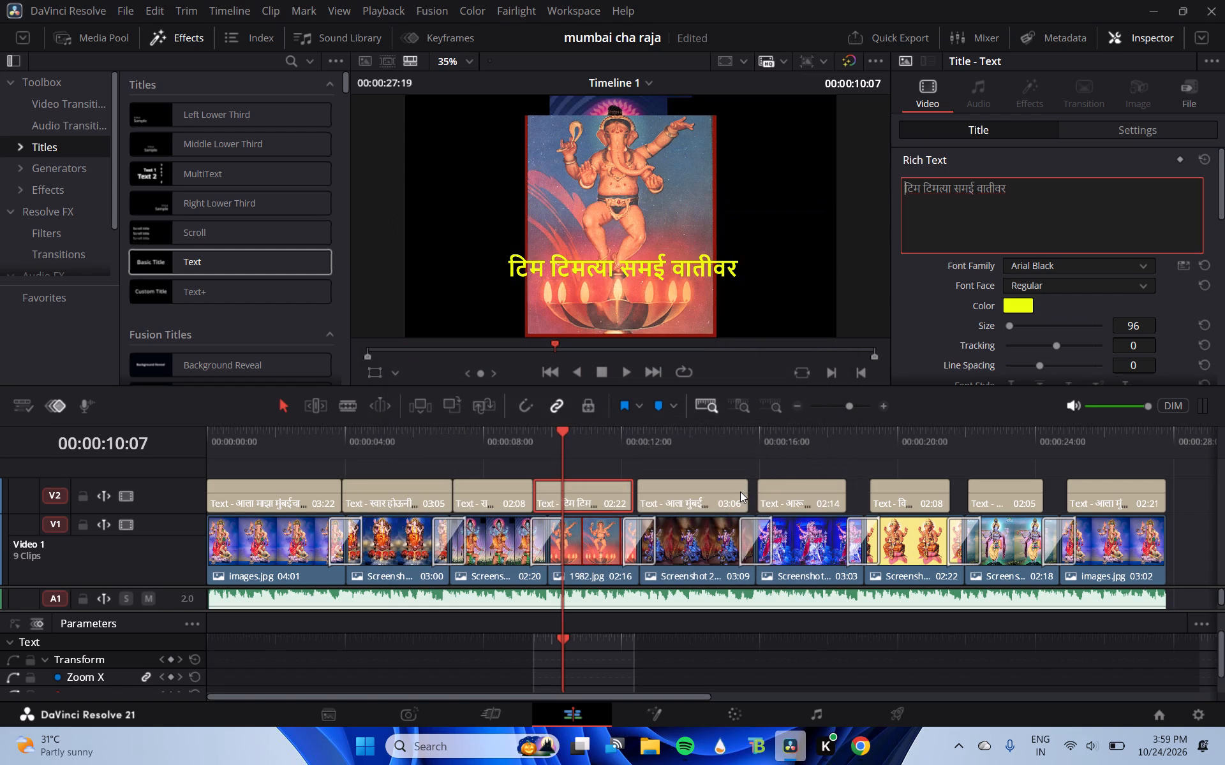
Set the font family of the fifth title, आला मुंबईचा राजा, to Arial Black with the playhead over it.
left_click(685, 500)
left_click(672, 435)
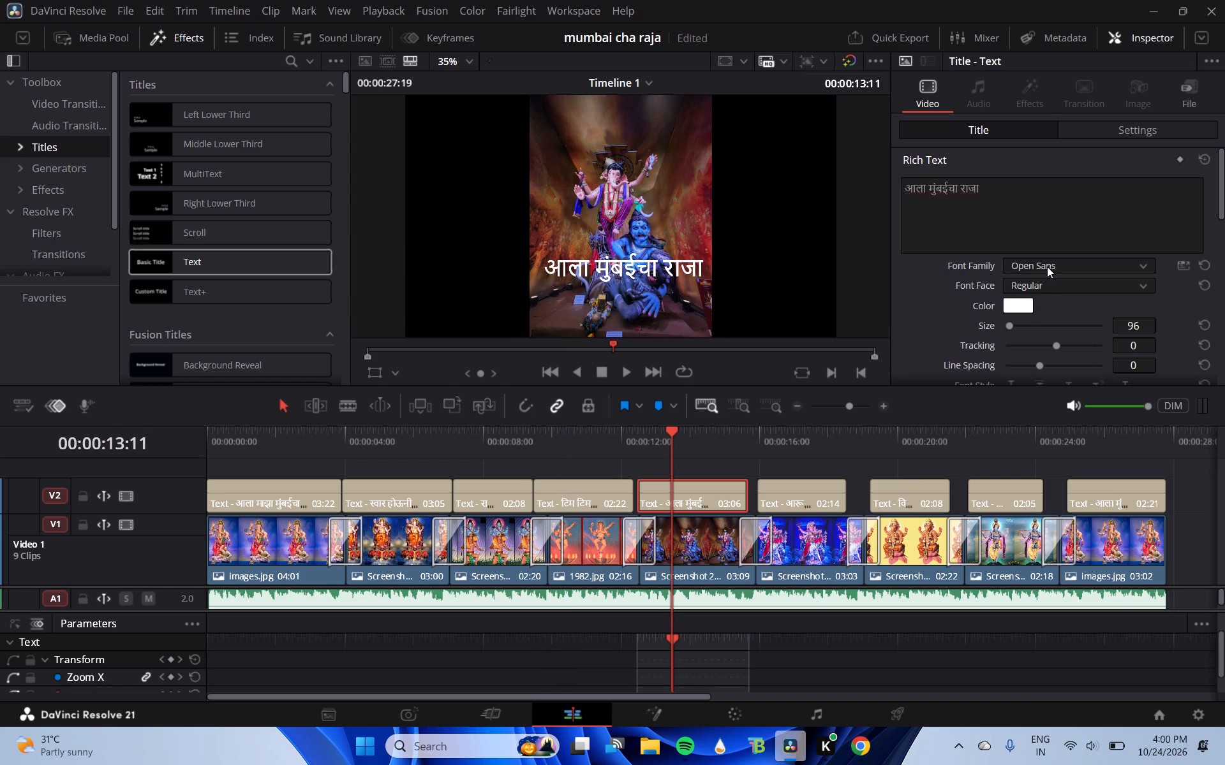
left_click(1046, 266)
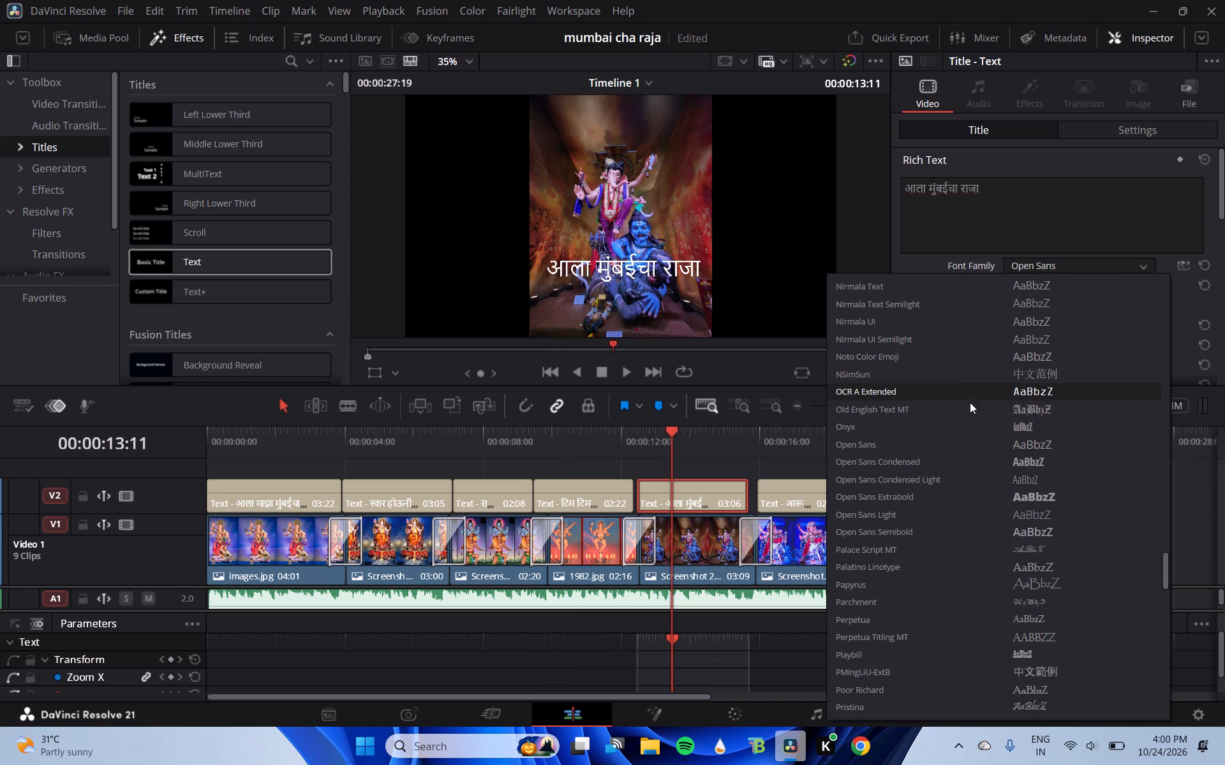
scroll(990, 435, "up", 18)
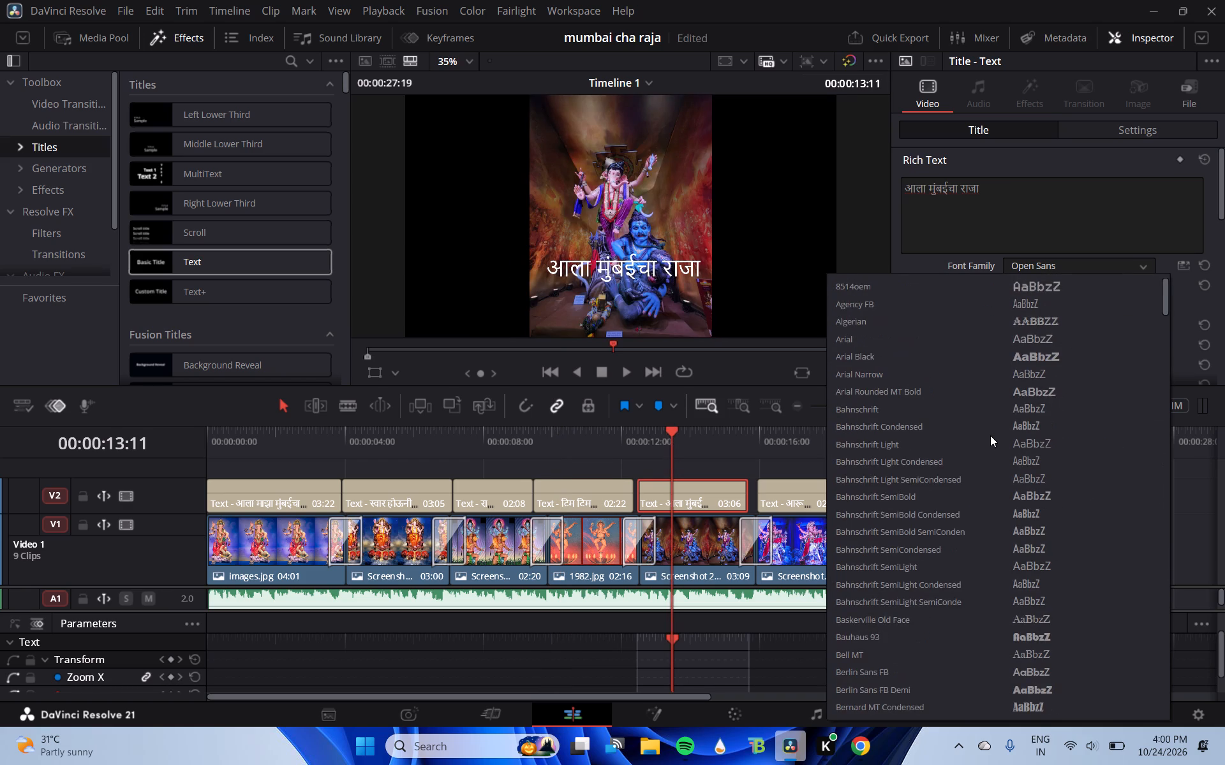
left_click(1048, 354)
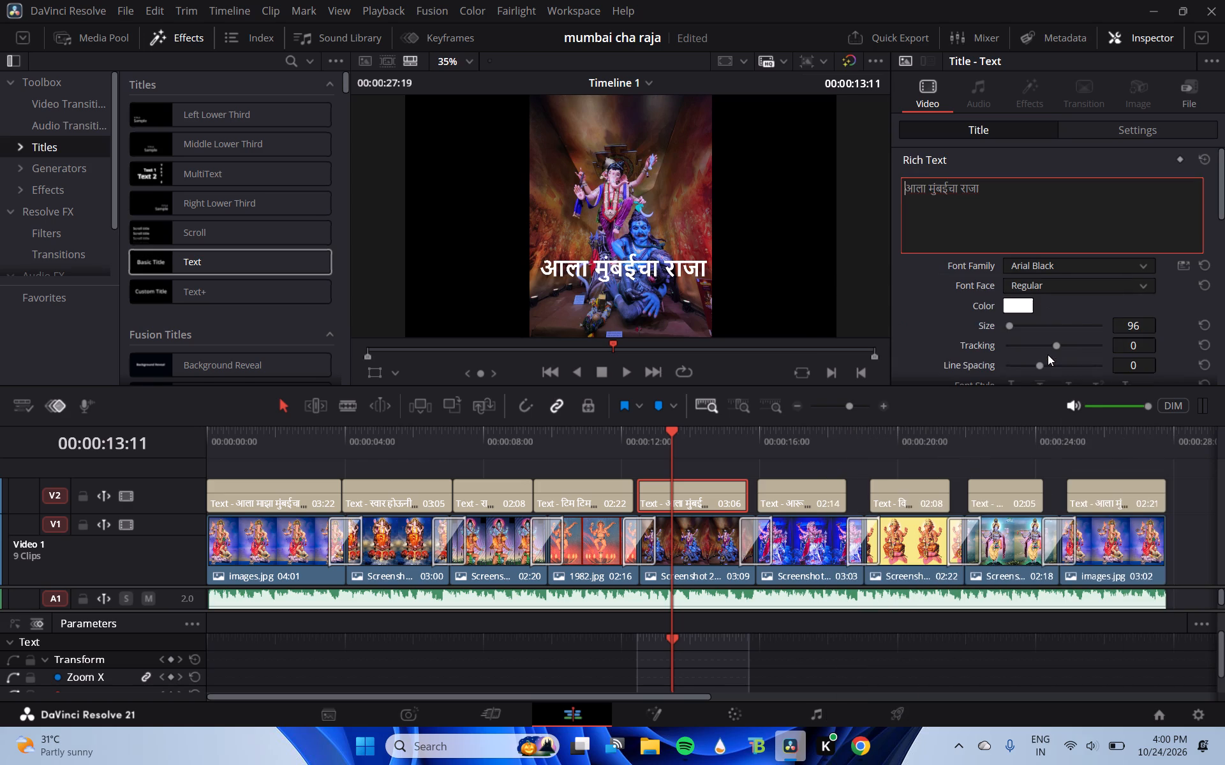
Set the fifth title's text colour to yellow using the copied code #eaff06.
left_click(1023, 303)
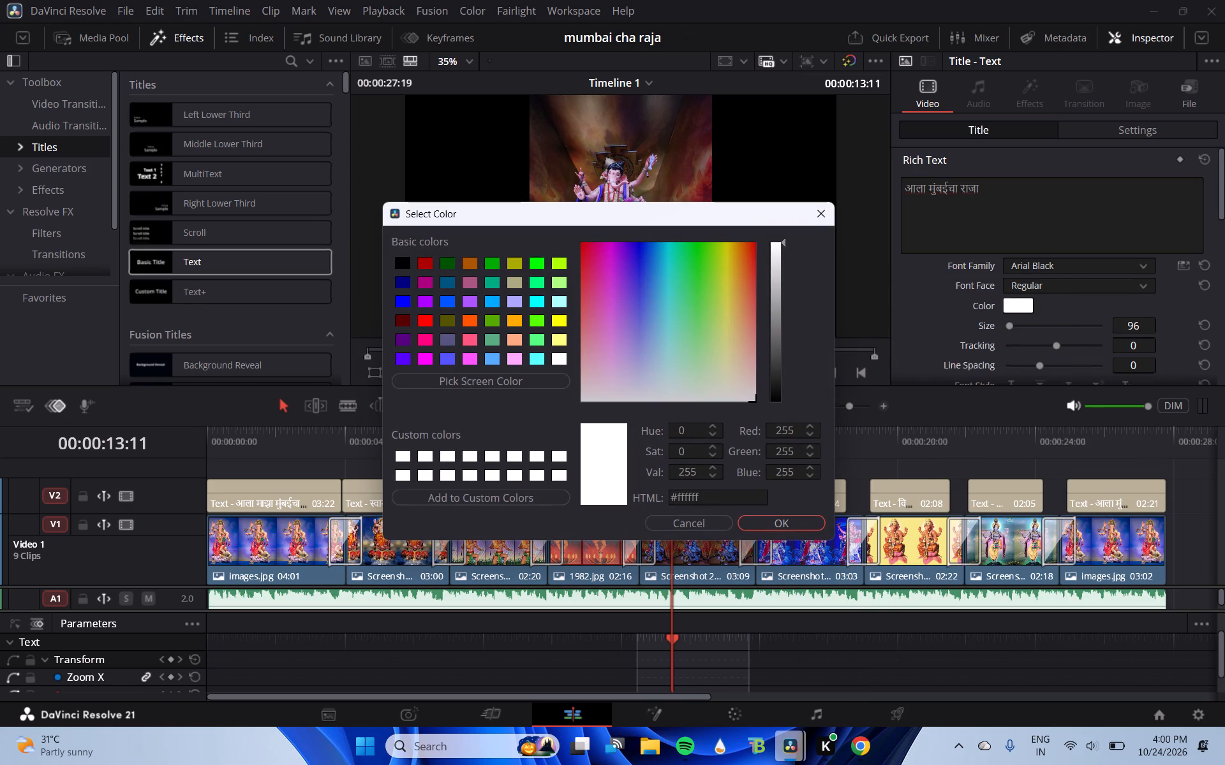
left_click(720, 496)
key("BackSpace")
key("BackSpace")
key("BackSpace")
key("BackSpace")
key("BackSpace")
key("BackSpace")
key("BackSpace")
key("BackSpace")
key("BackSpace")
key("BackSpace")
key("BackSpace")
key("BackSpace")
key("BackSpace")
key("ctrl+v")
key("Return")
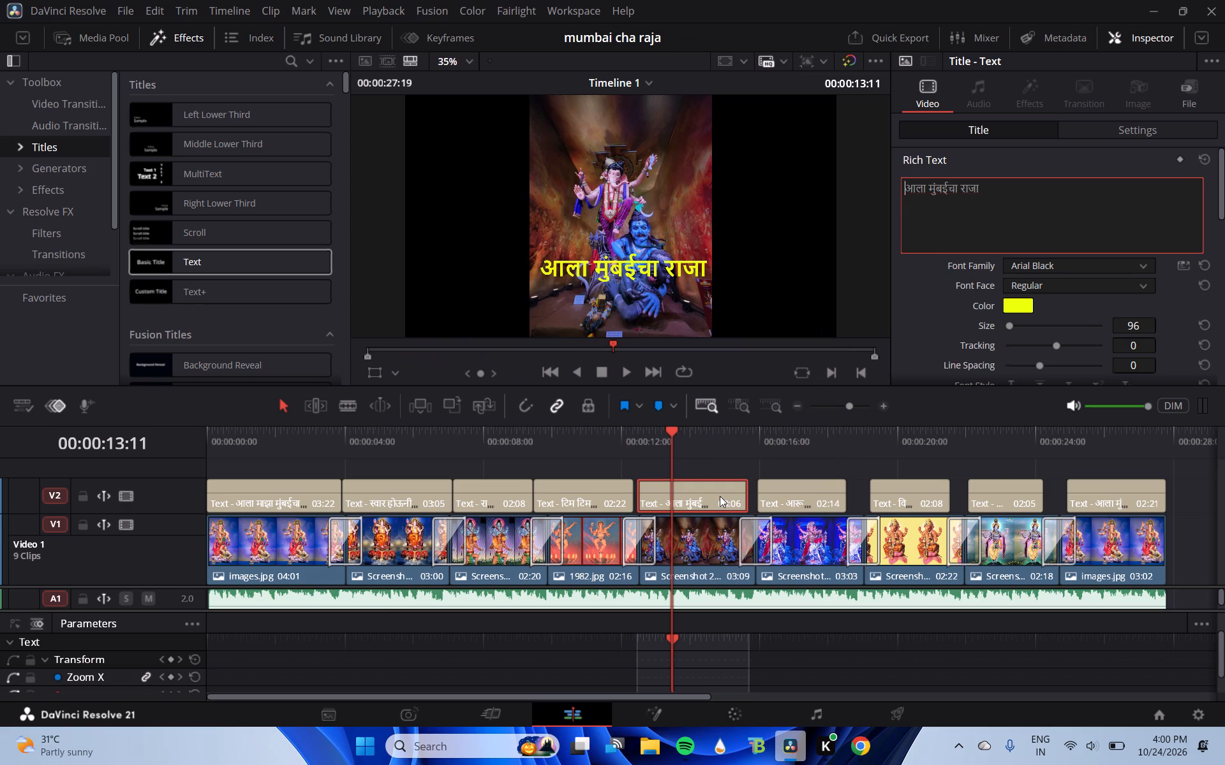
Set the font family of the sixth title, आरूढ होऊनी अश्वावरती, to Arial Black with the playhead over it.
left_click(791, 507)
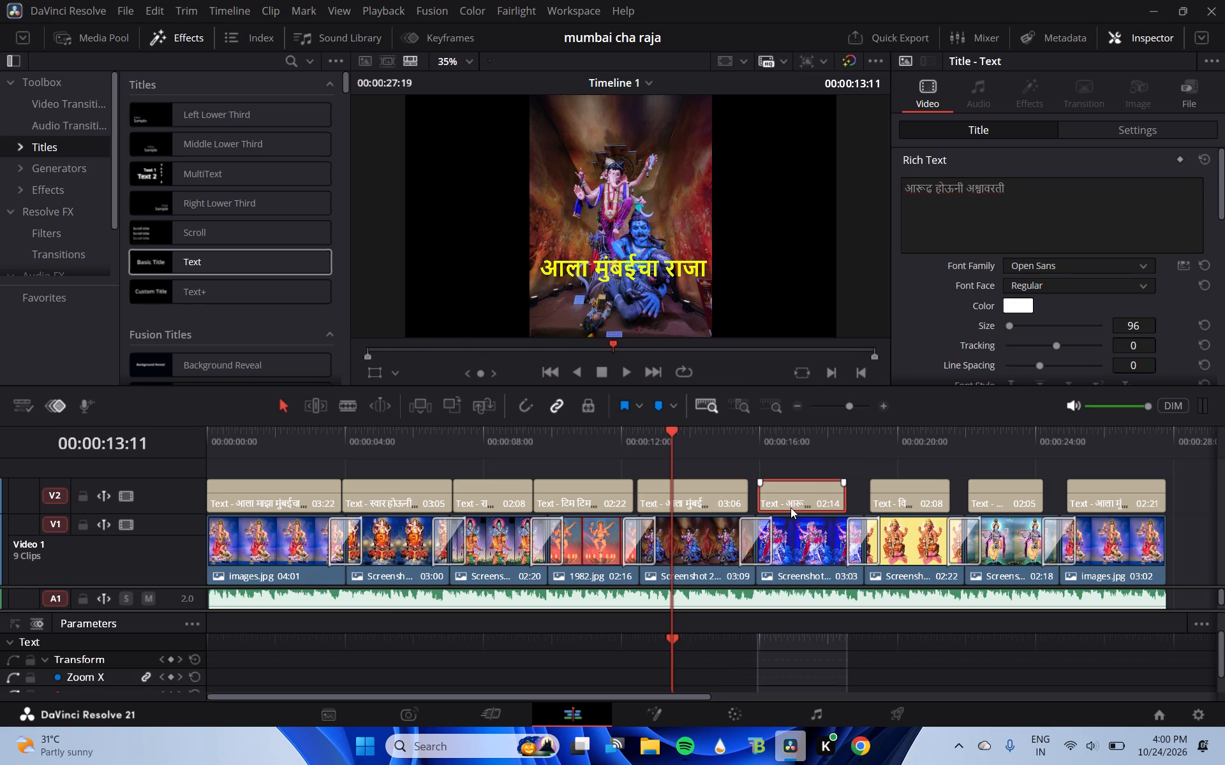
left_click(780, 439)
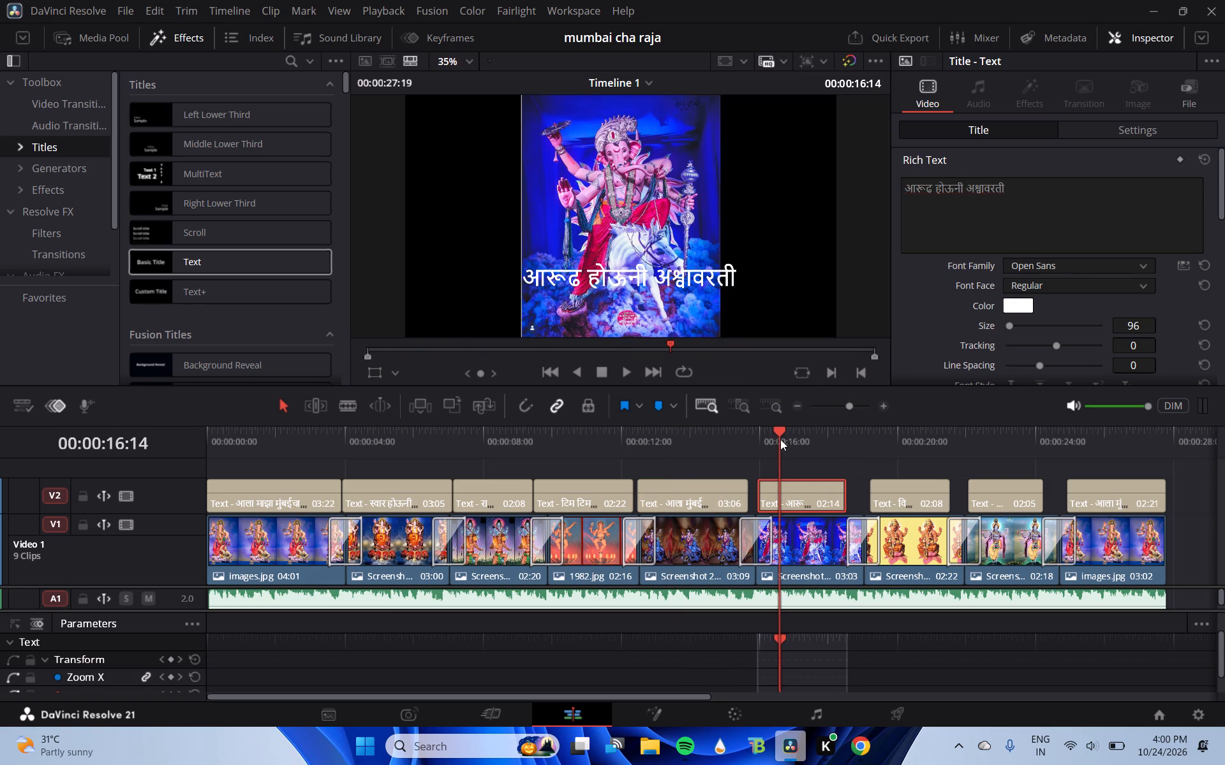
left_click(1053, 261)
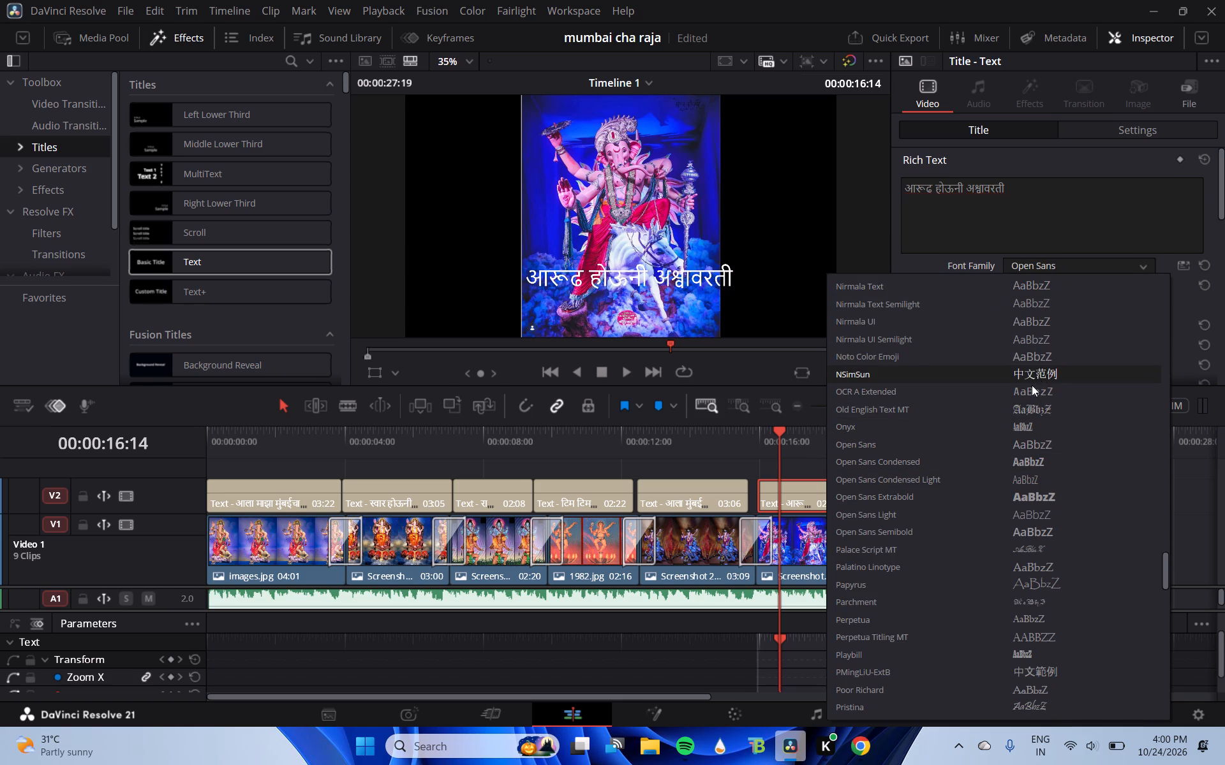
scroll(1032, 385, "up", 19)
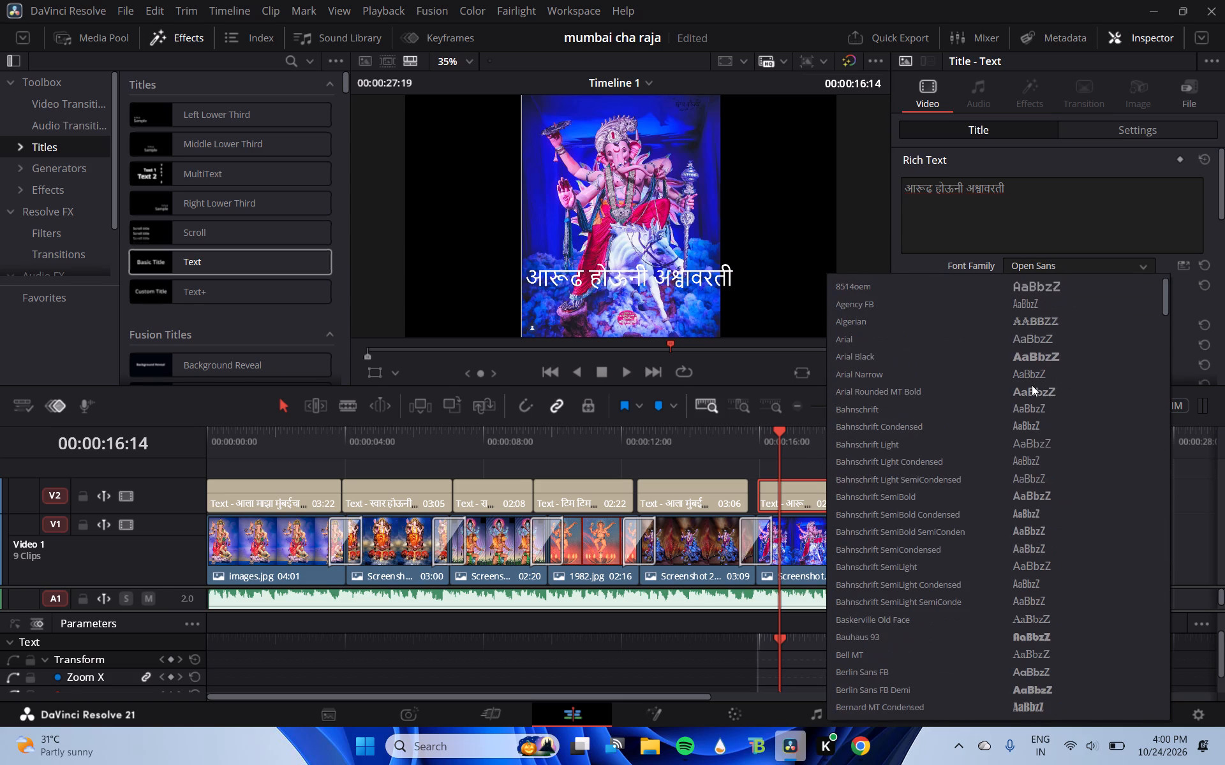
left_click(1032, 356)
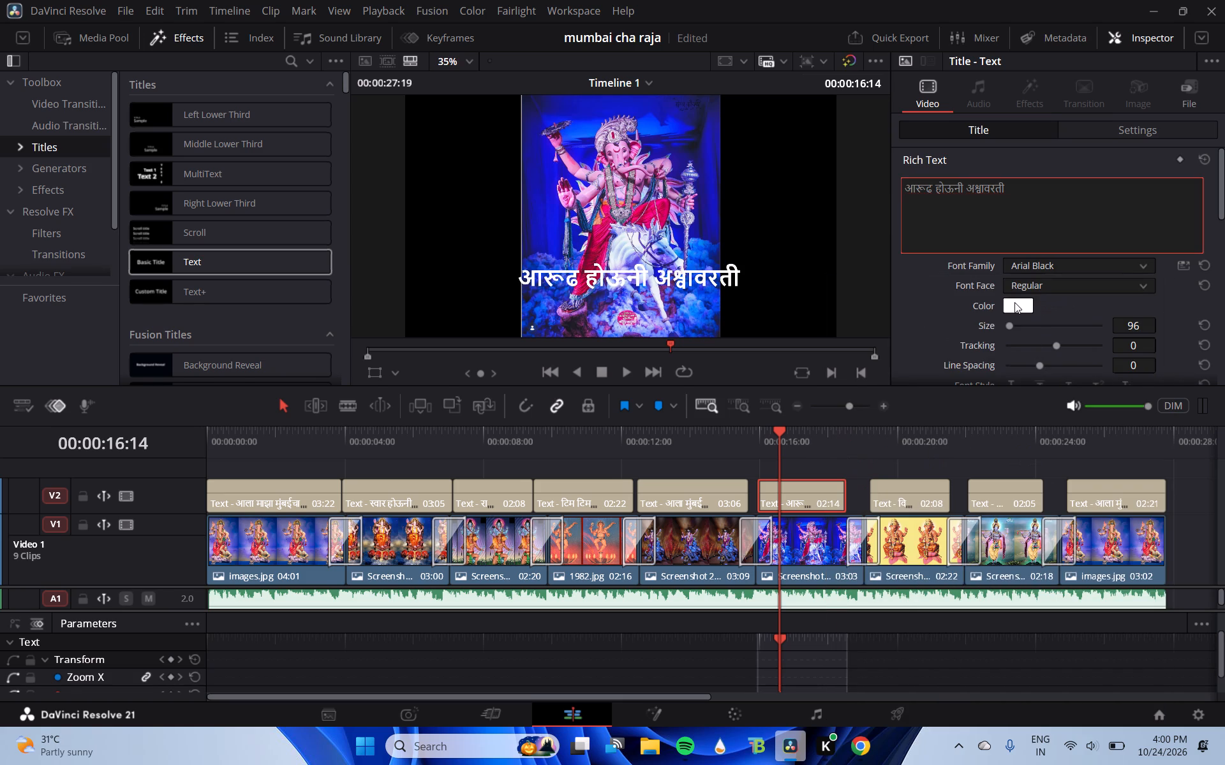
Set the sixth title's text colour to yellow using the copied code #eaff06.
left_click(1014, 302)
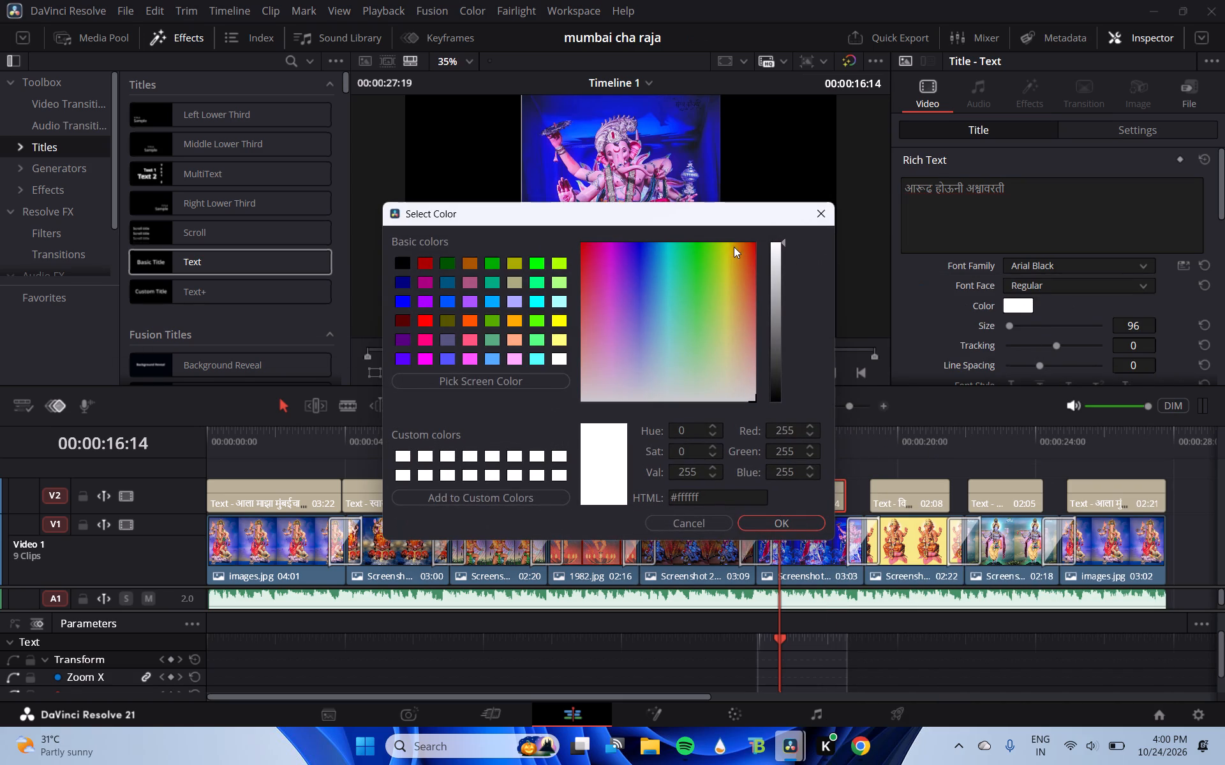
left_click(703, 500)
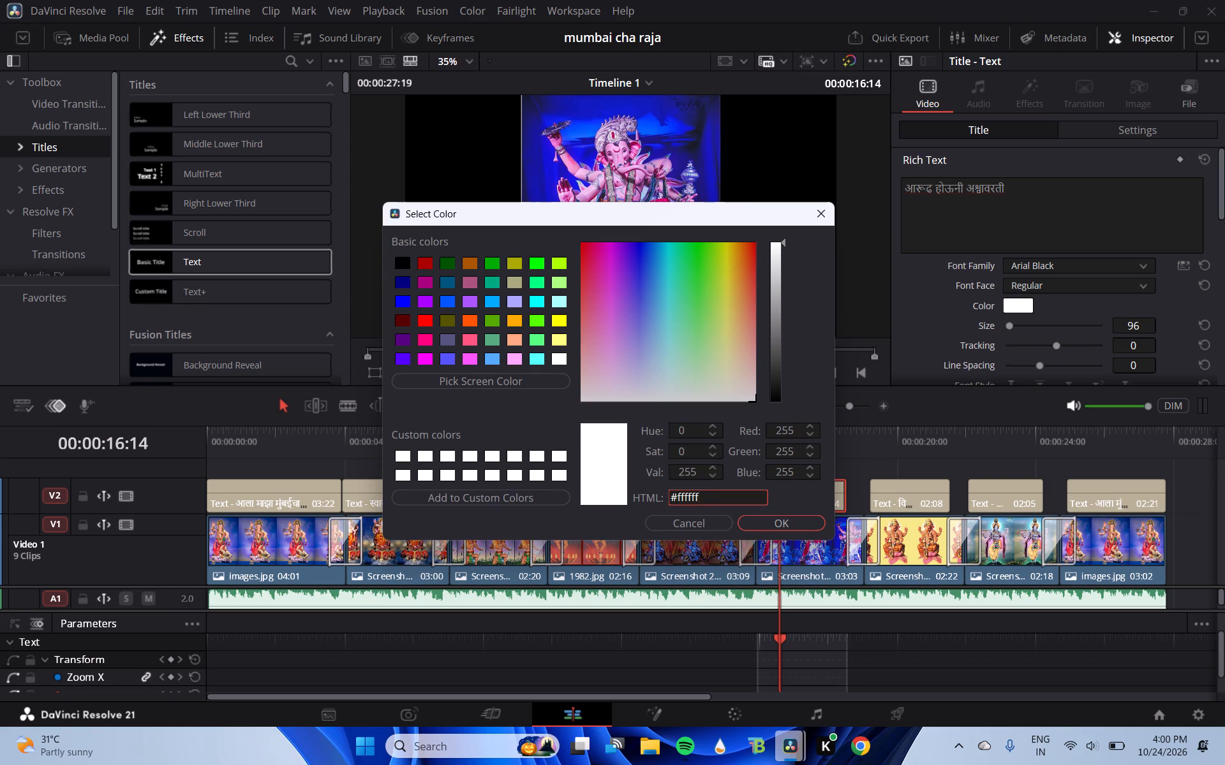
key("BackSpace")
key("BackSpace")
key("BackSpace")
key("BackSpace")
key("BackSpace")
key("BackSpace")
key("BackSpace")
key("BackSpace")
key("BackSpace")
key("BackSpace")
key("BackSpace")
key("BackSpace")
key("BackSpace")
key("ctrl+v")
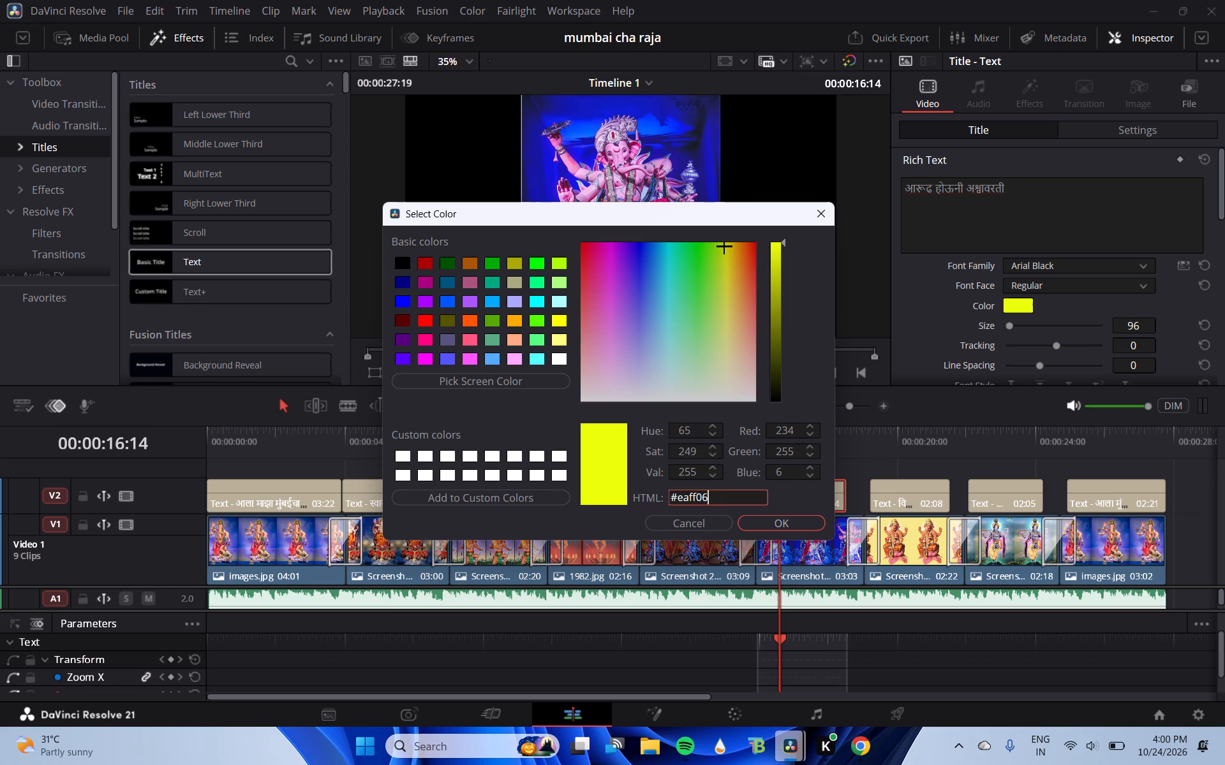
left_click(761, 520)
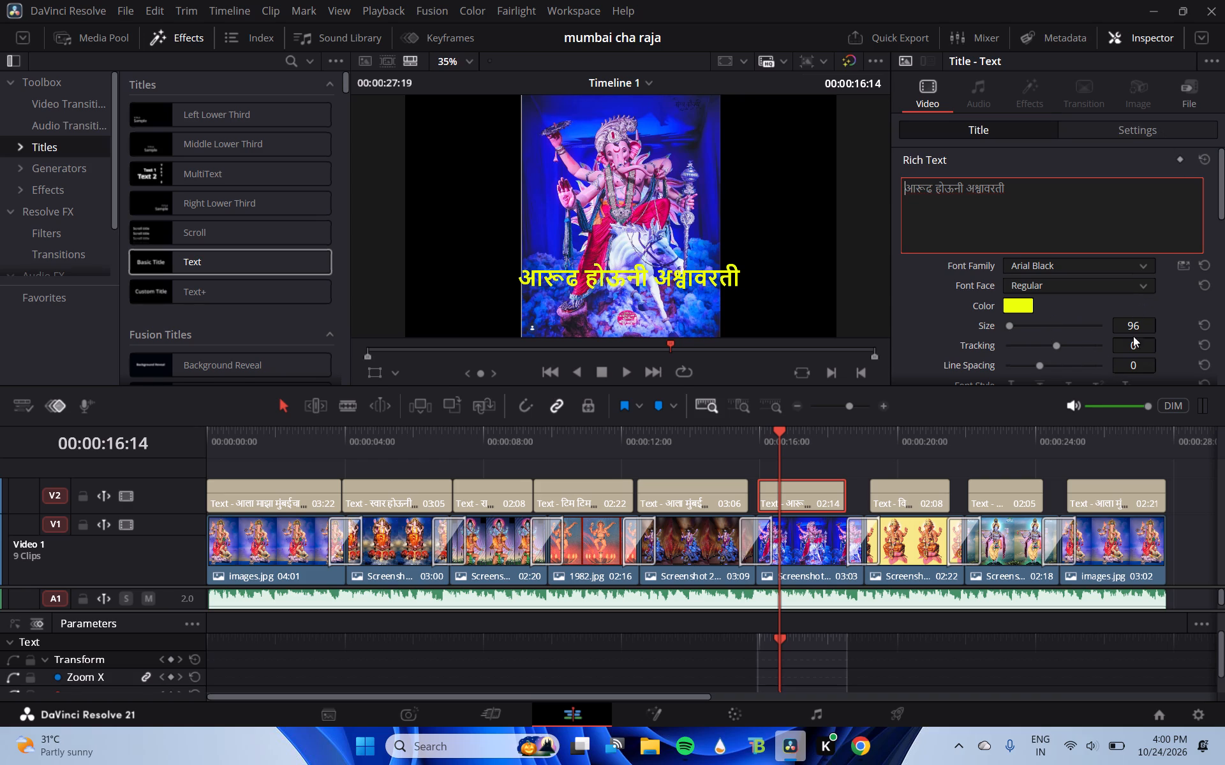
Set the font family of the seventh title, विराजमान तू कमळावरती, to Arial Black.
left_click(902, 493)
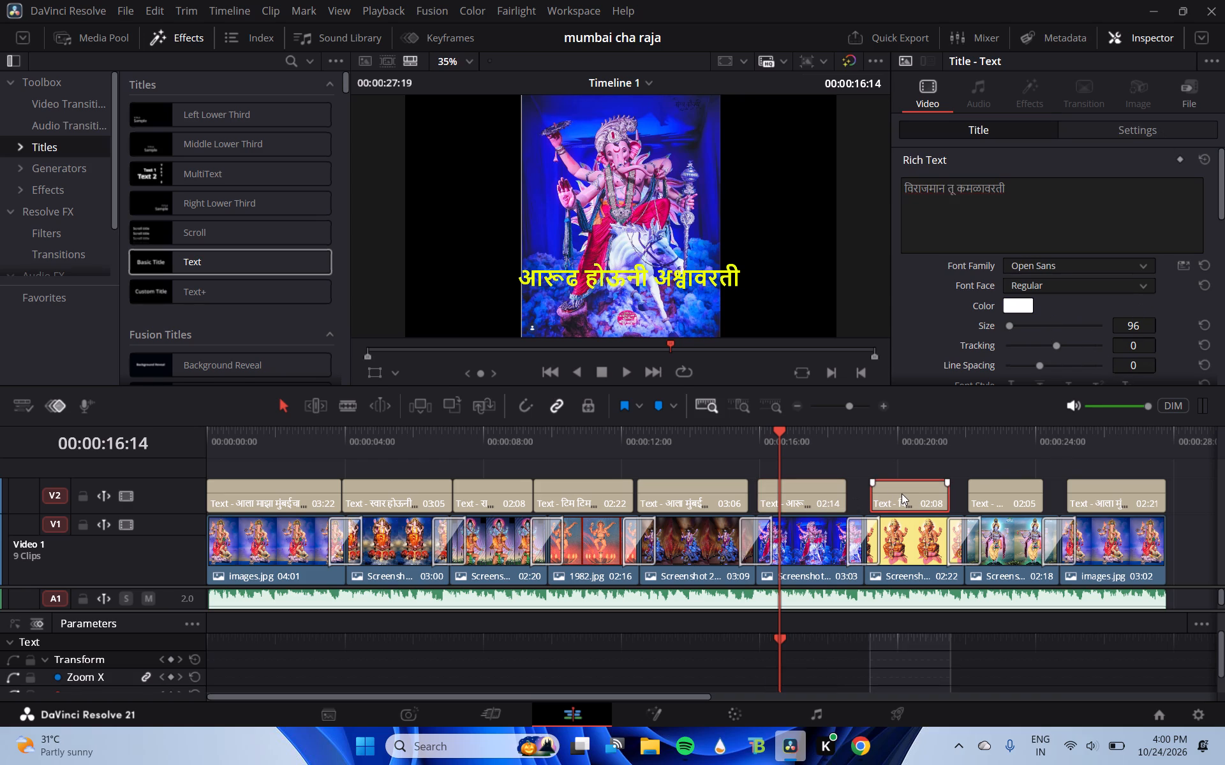
left_click(1050, 265)
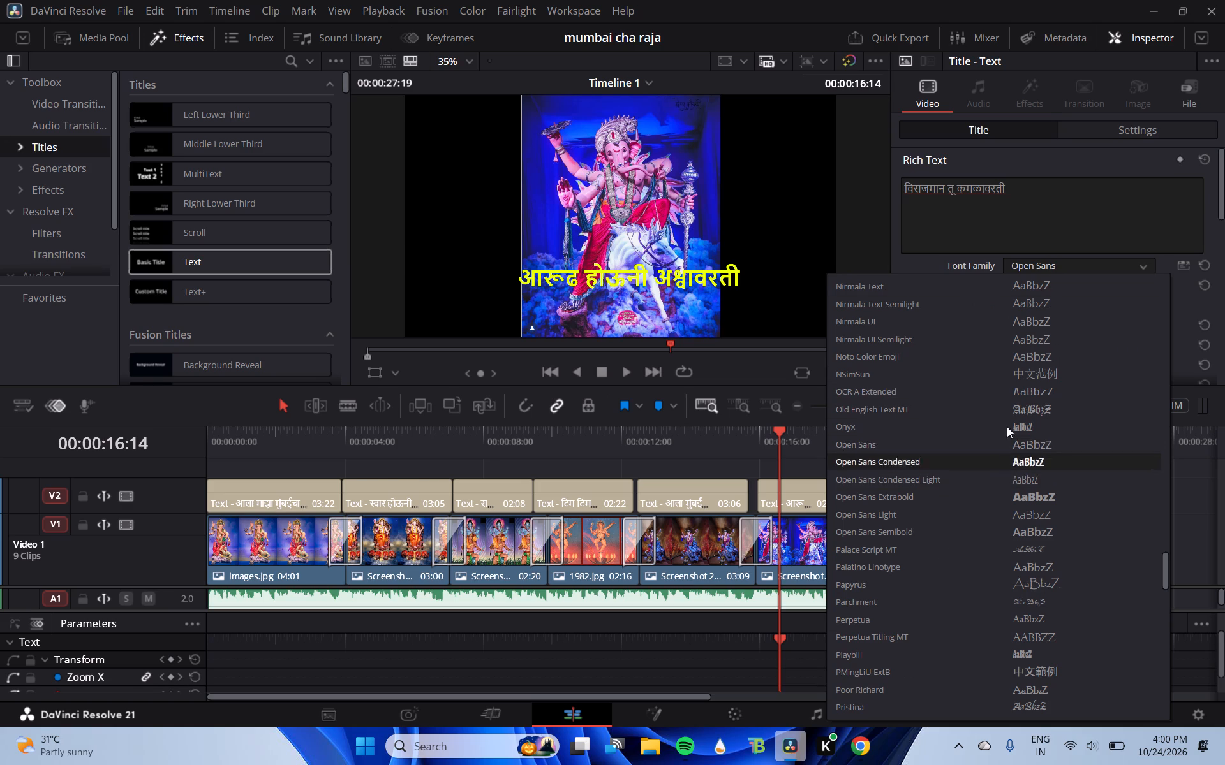
scroll(1012, 332, "up", 7)
scroll(1012, 332, "up", 20)
scroll(1012, 332, "up", 1)
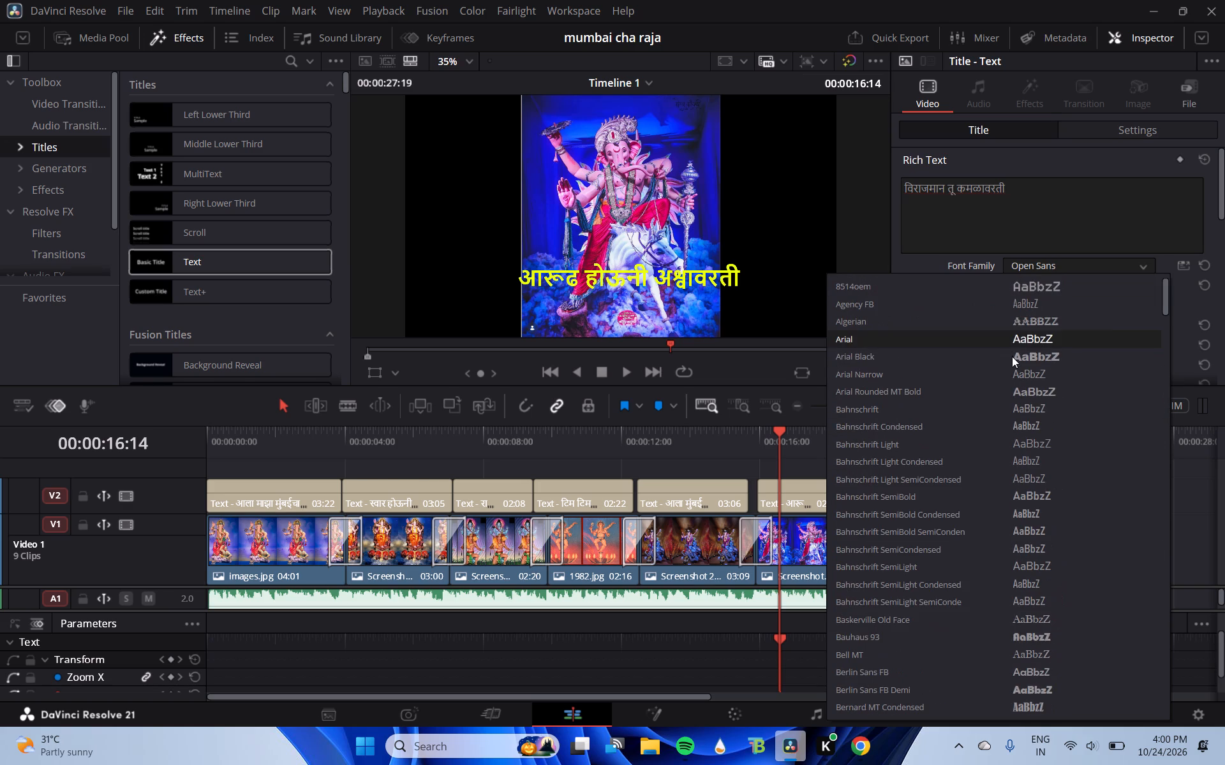
left_click(1012, 356)
Set the seventh title's text colour to yellow using the copied code #eaff06.
left_click(1022, 304)
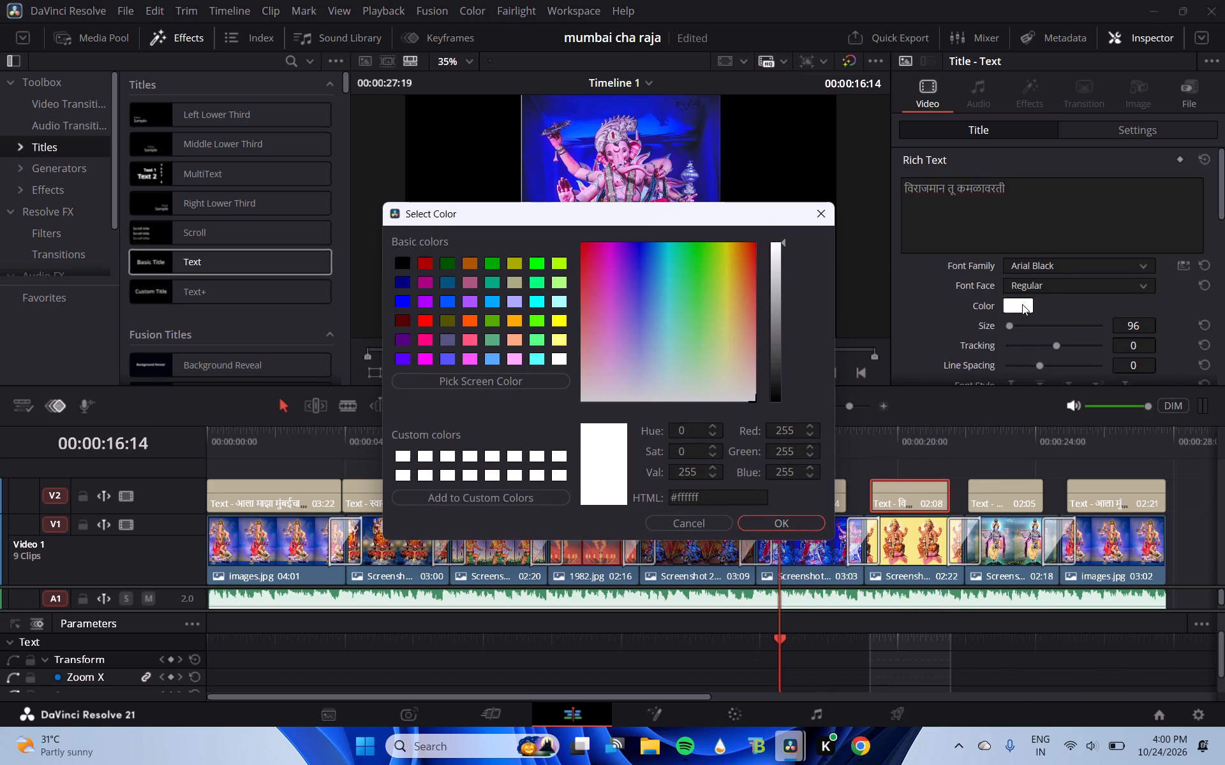
left_click(726, 245)
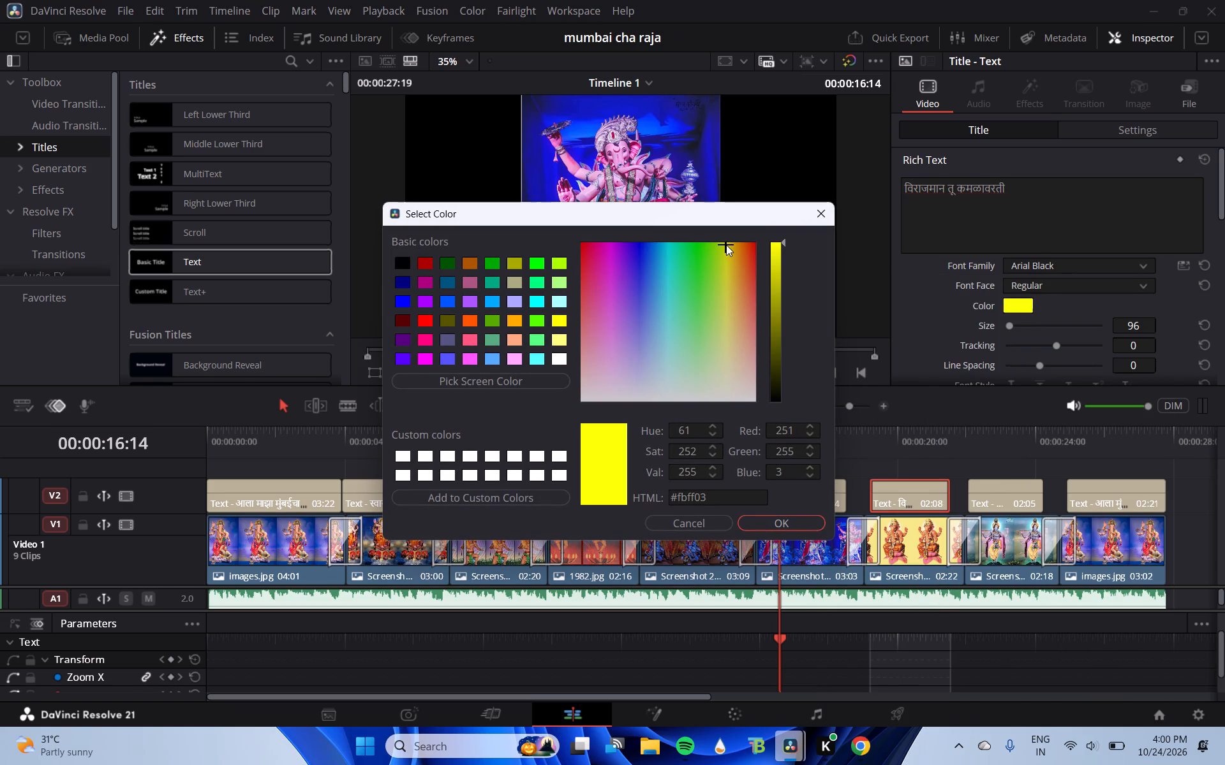
left_click(732, 494)
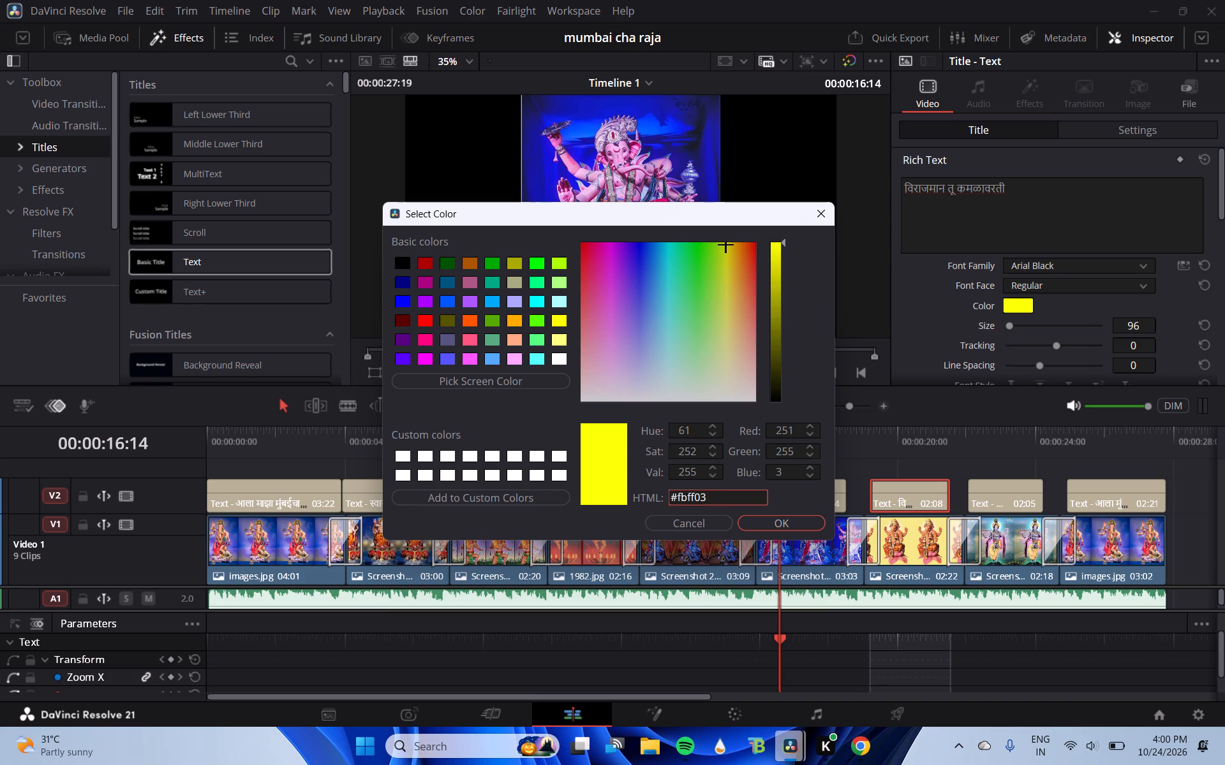
key("BackSpace")
key("BackSpace")
key("BackSpace")
key("BackSpace")
key("BackSpace")
key("BackSpace")
key("BackSpace")
key("BackSpace")
key("BackSpace")
key("BackSpace")
key("BackSpace")
key("BackSpace")
key("BackSpace")
key("ctrl+v")
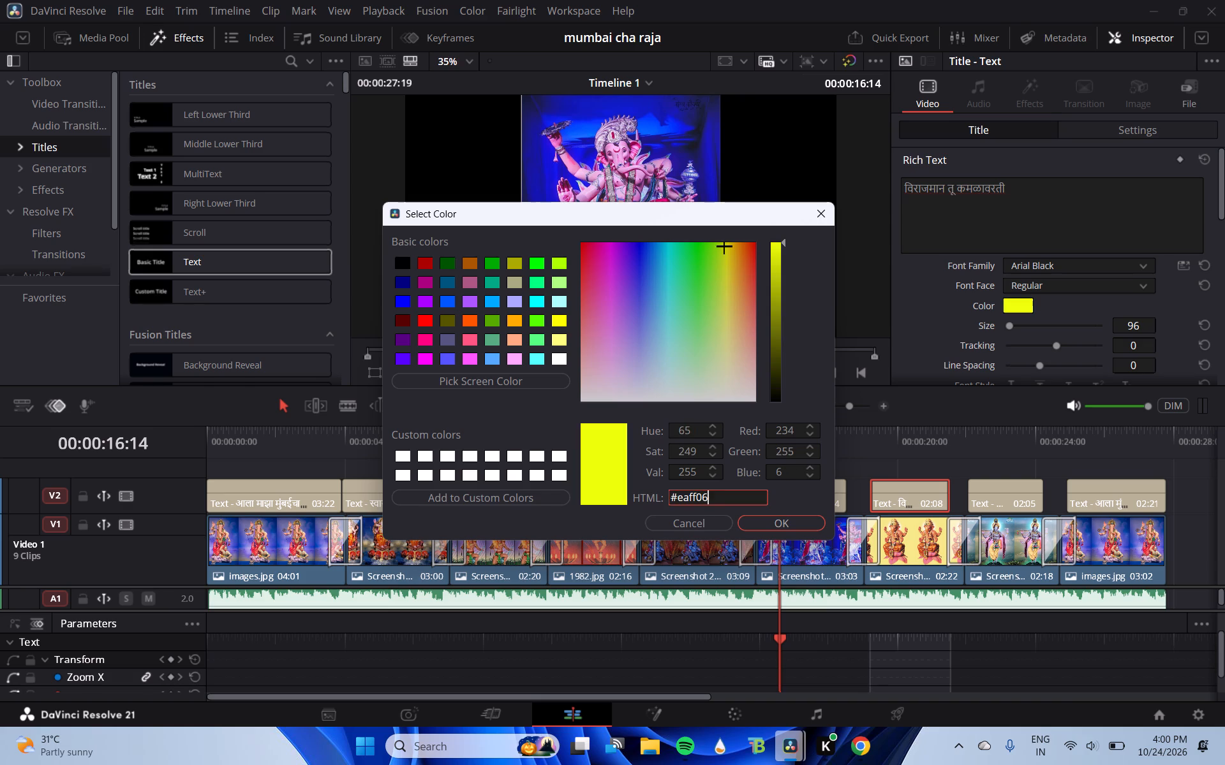
key("Return")
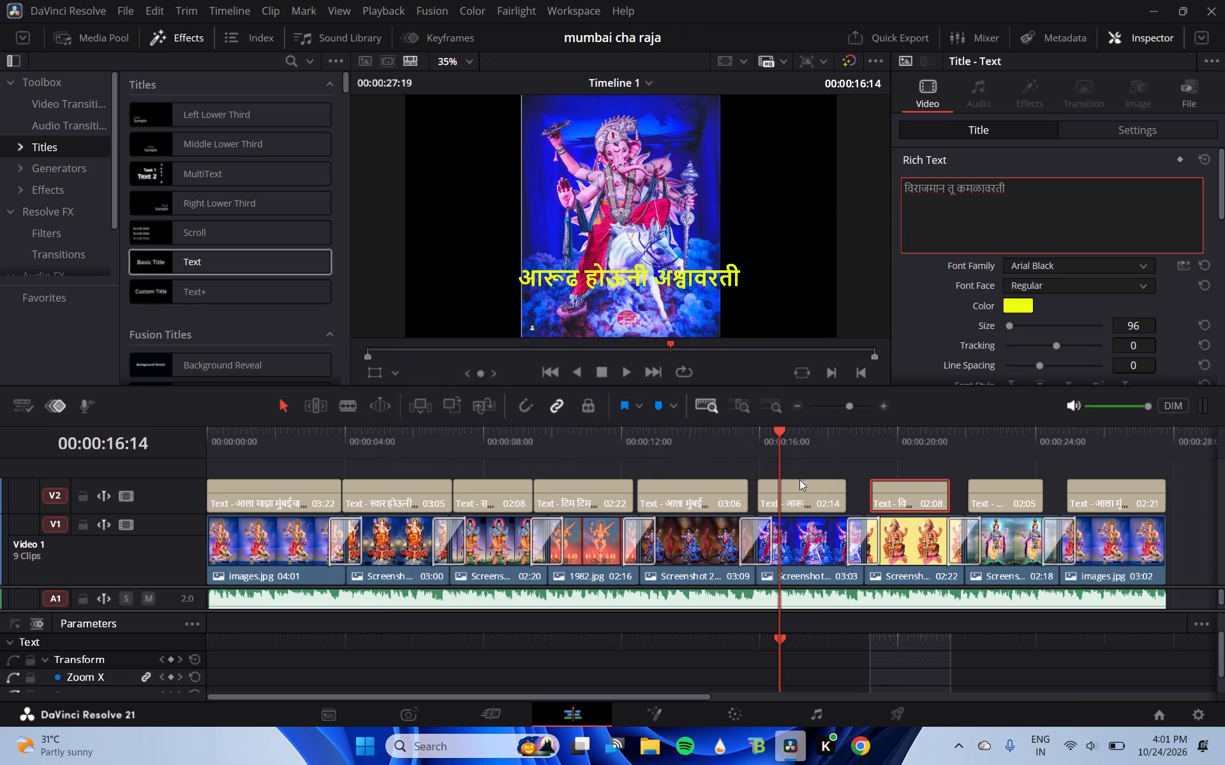
Place the playhead over the seventh title at 00:00:20:08.
left_click(905, 502)
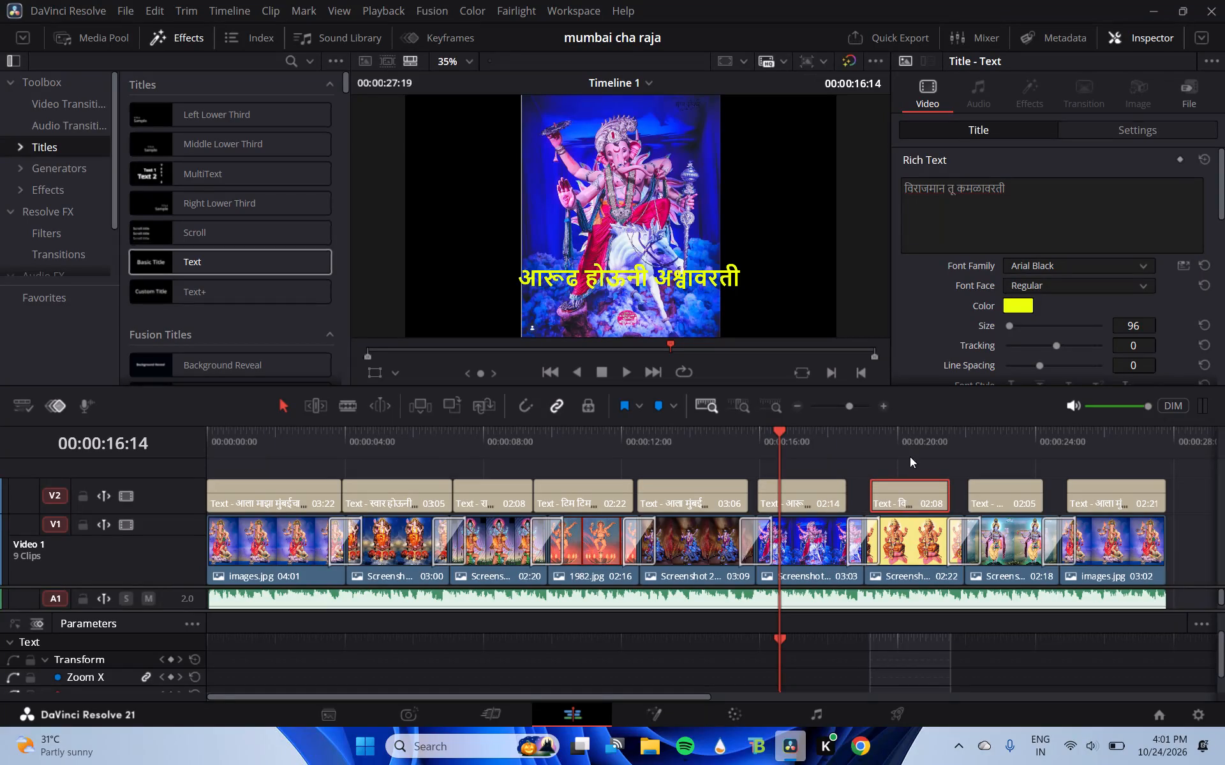
left_click(910, 434)
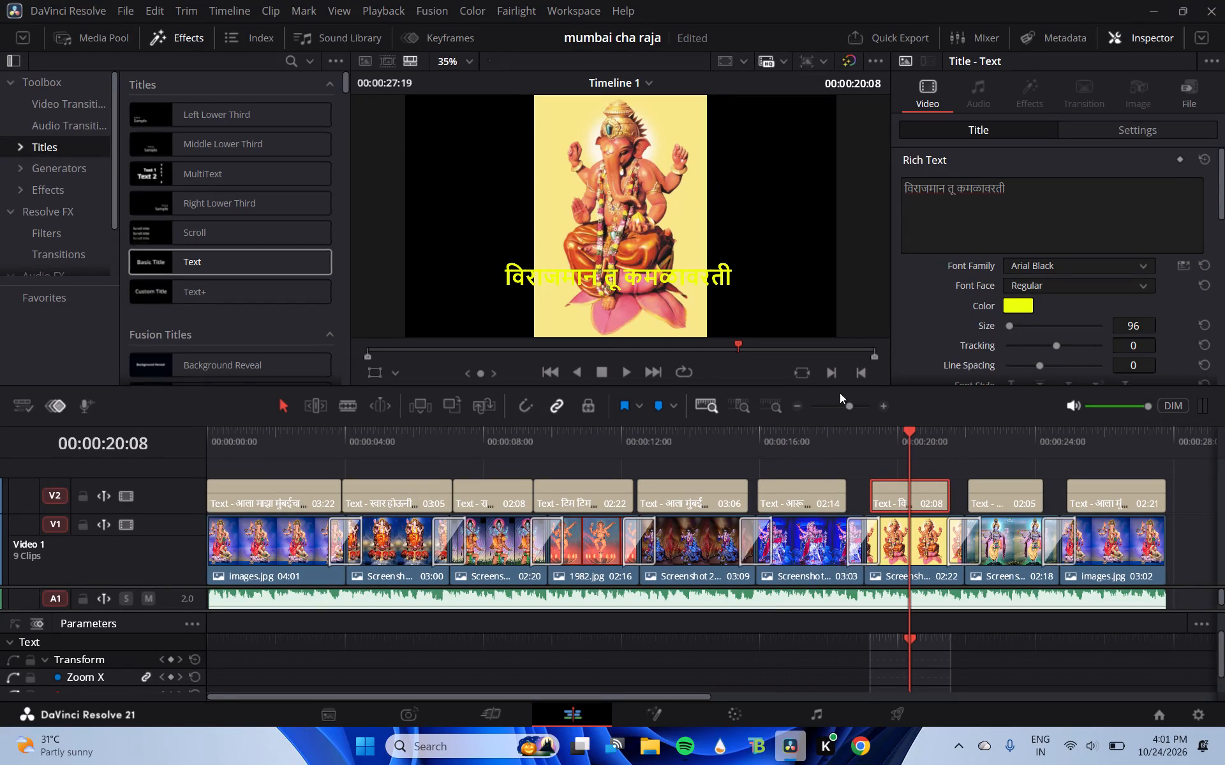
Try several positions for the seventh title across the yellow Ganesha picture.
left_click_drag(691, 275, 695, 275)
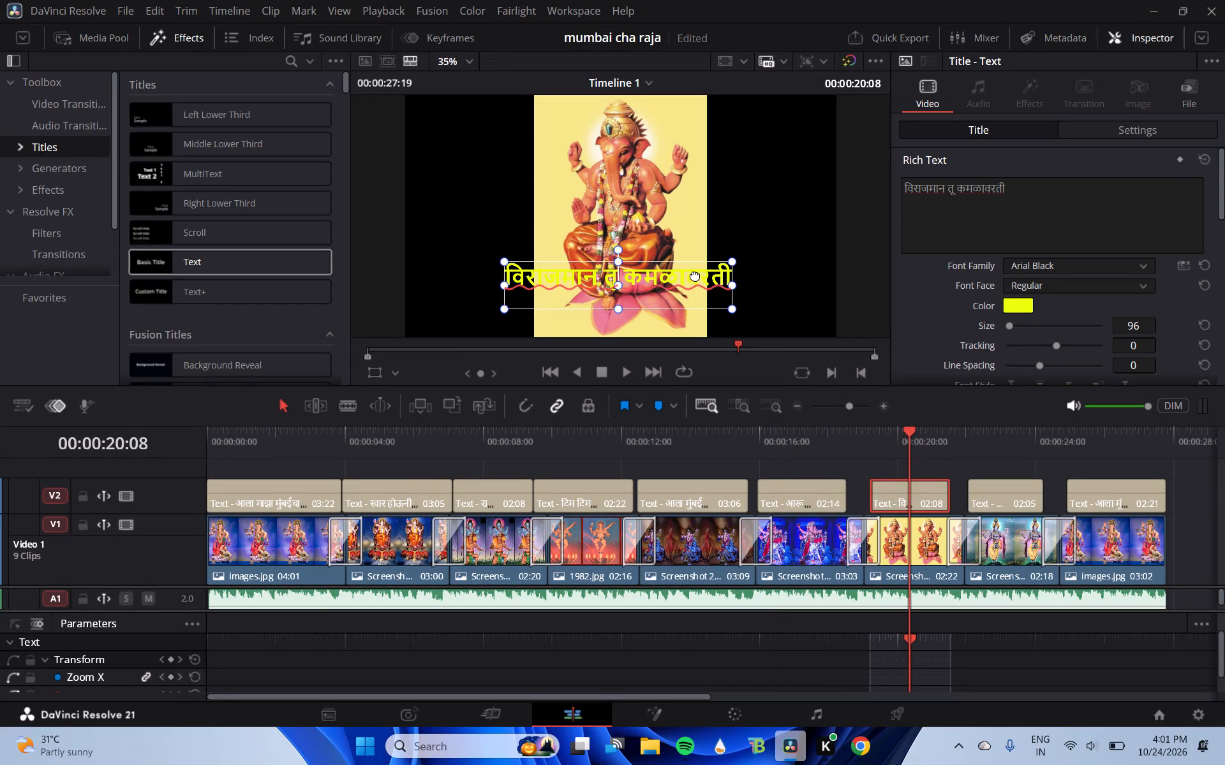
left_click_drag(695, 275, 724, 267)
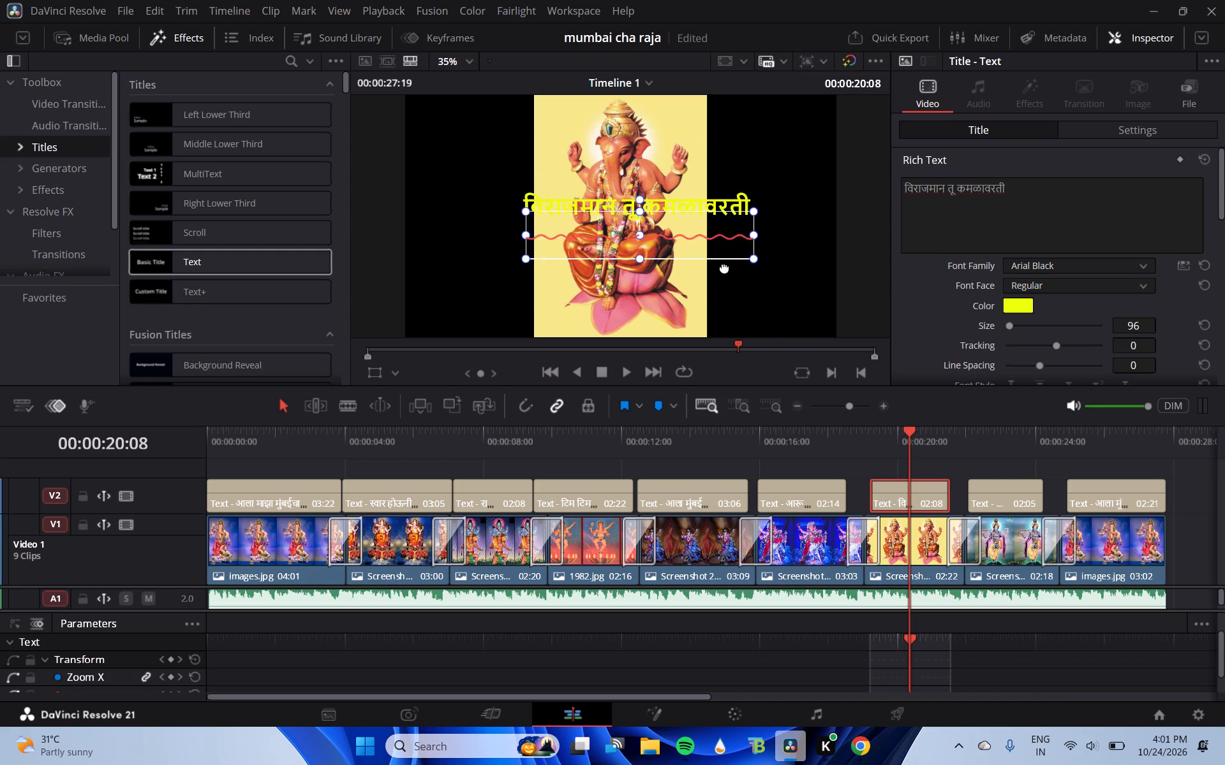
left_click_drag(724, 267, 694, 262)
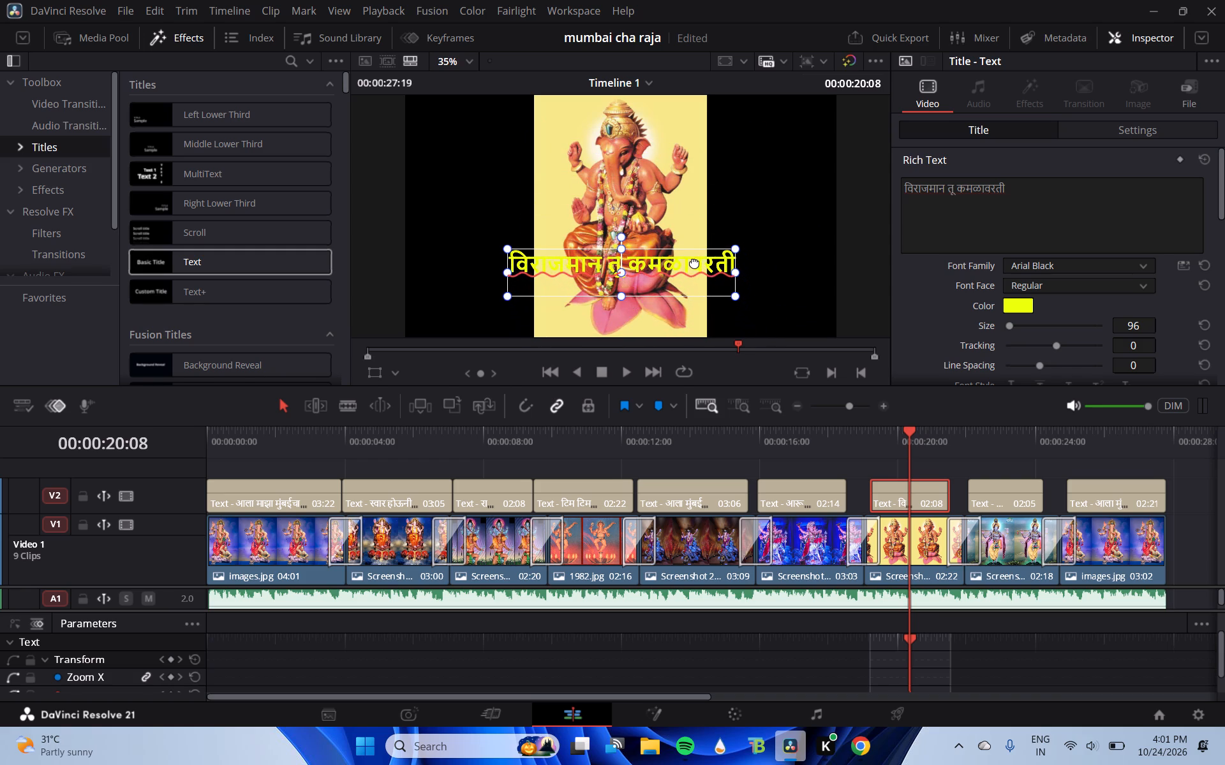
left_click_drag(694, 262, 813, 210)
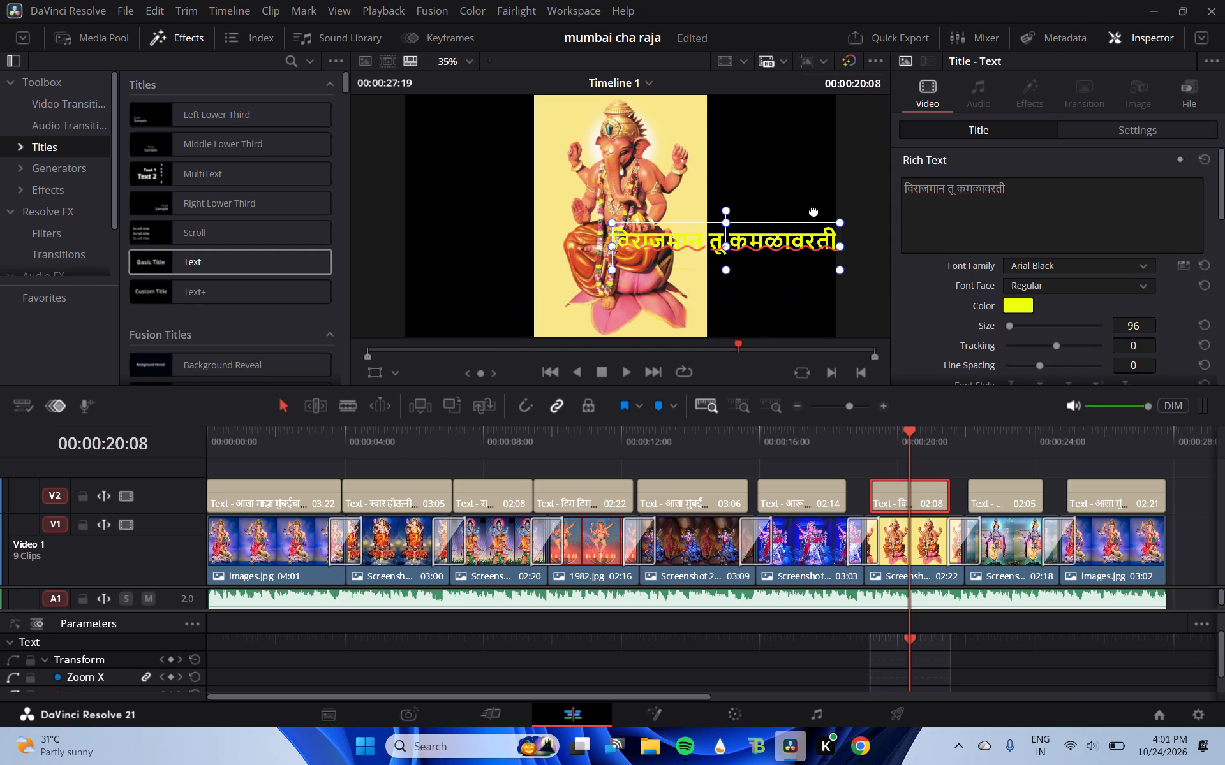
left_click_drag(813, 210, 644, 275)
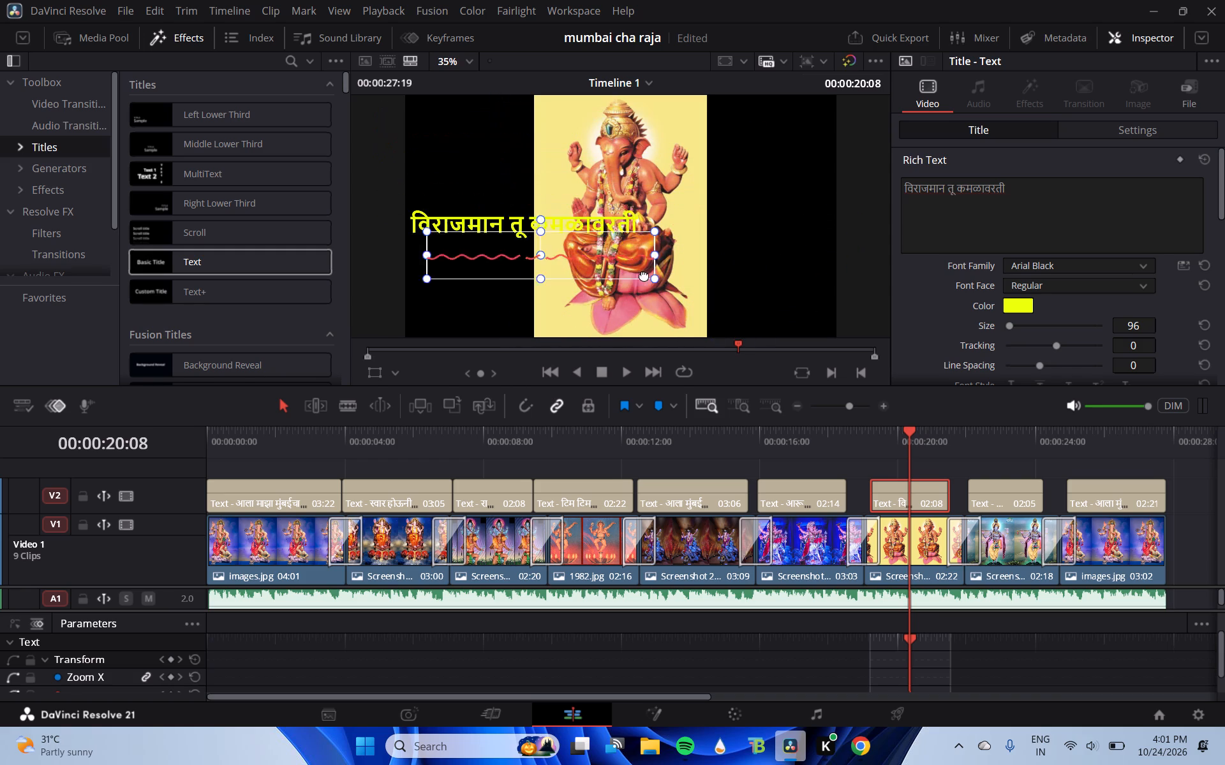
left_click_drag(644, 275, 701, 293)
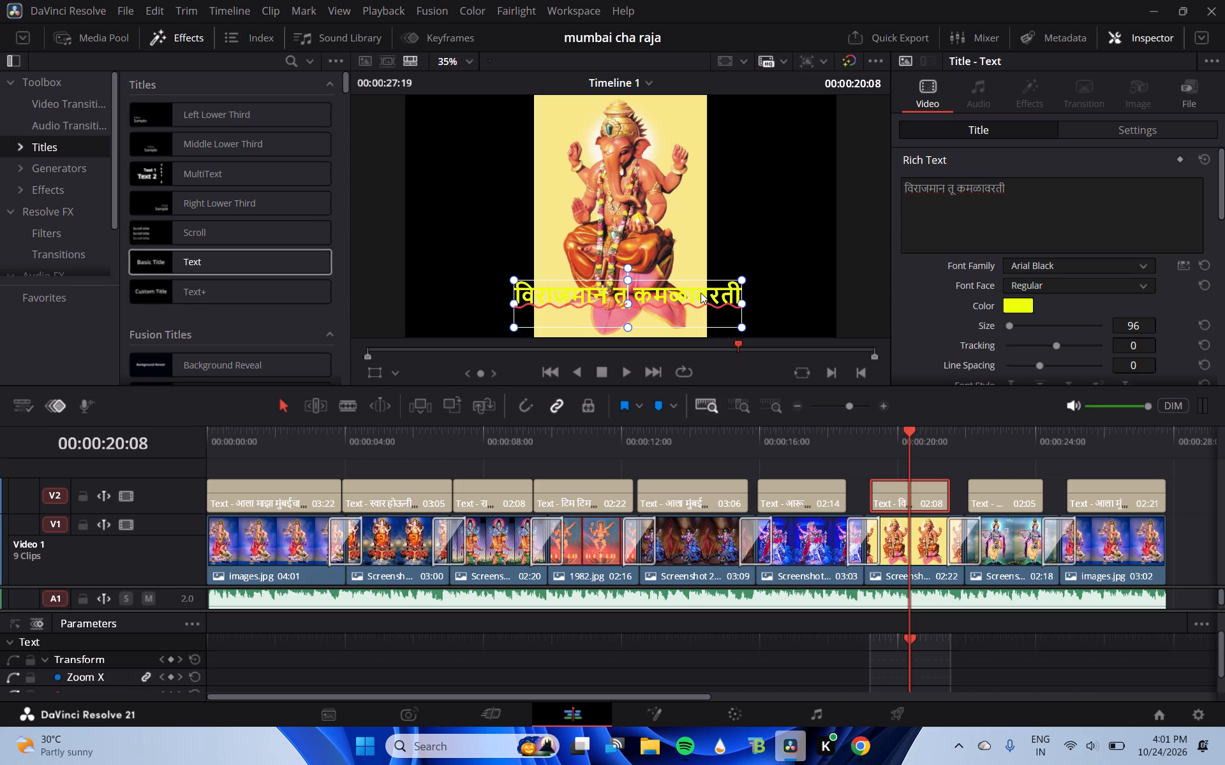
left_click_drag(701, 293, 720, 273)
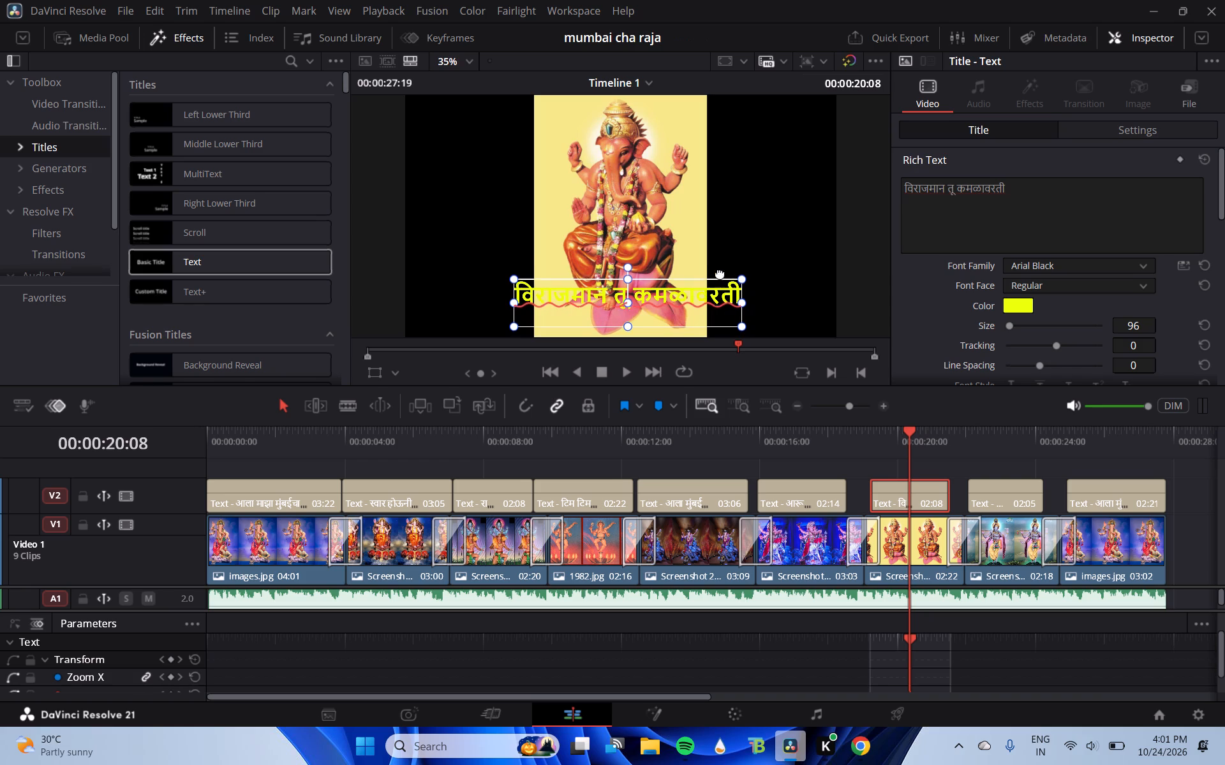
Move the seventh title up beside the Ganesha figure and resize it narrower with taller letters.
left_click_drag(720, 273, 768, 198)
left_click_drag(810, 202, 739, 227)
left_click_drag(696, 231, 694, 235)
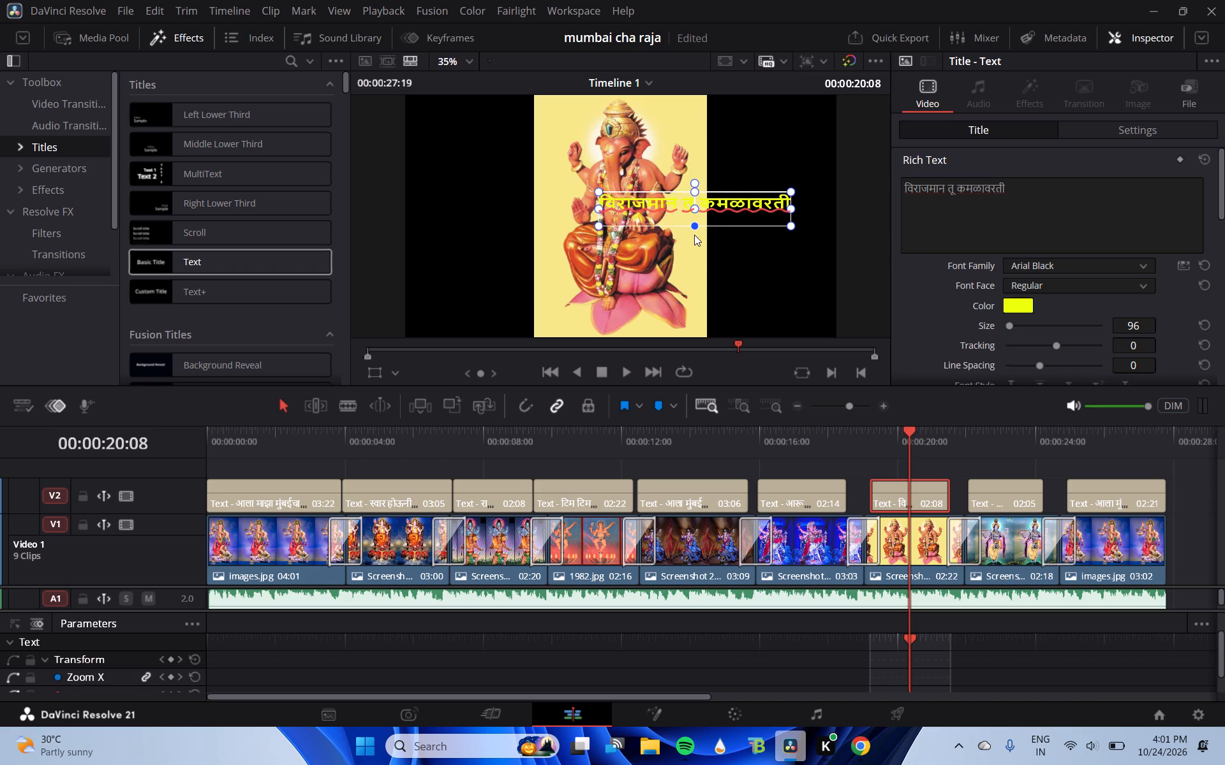
left_click_drag(694, 235, 694, 240)
Reposition the resized seventh title across the Ganesha picture's right edge, at about the figure's chest height.
left_click_drag(721, 196, 754, 210)
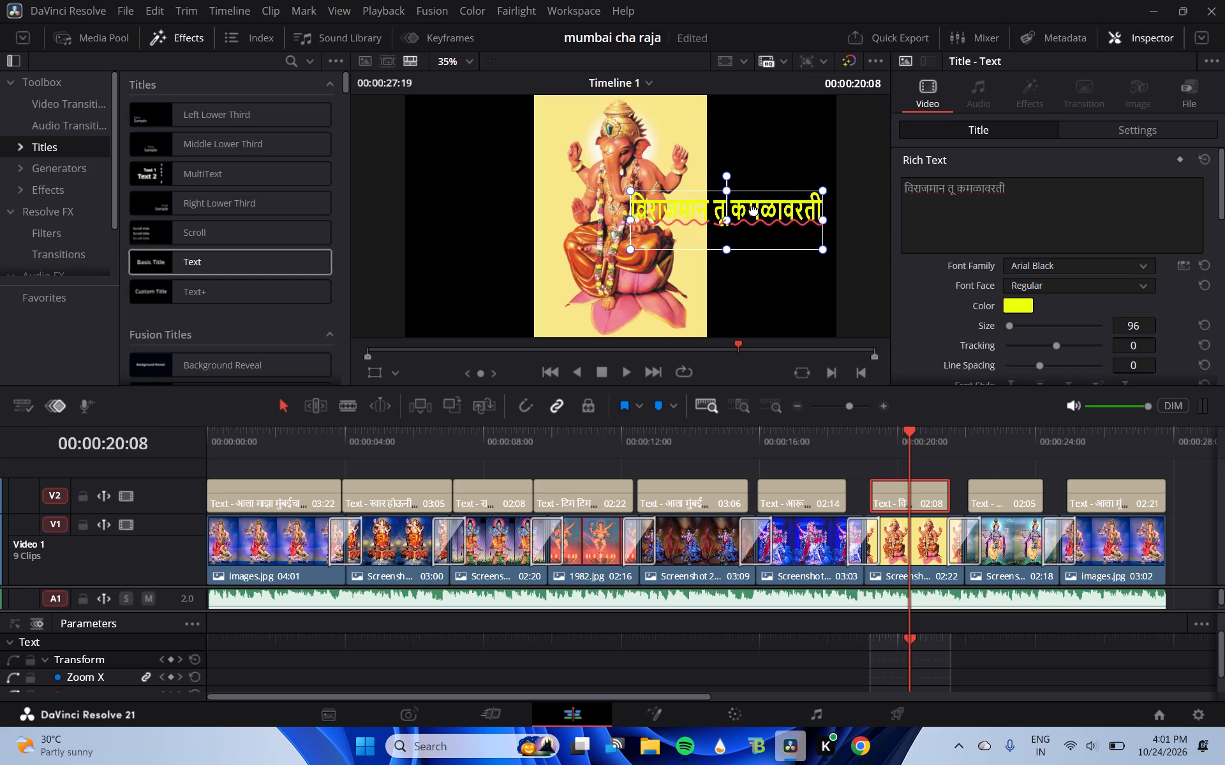
left_click_drag(754, 210, 526, 223)
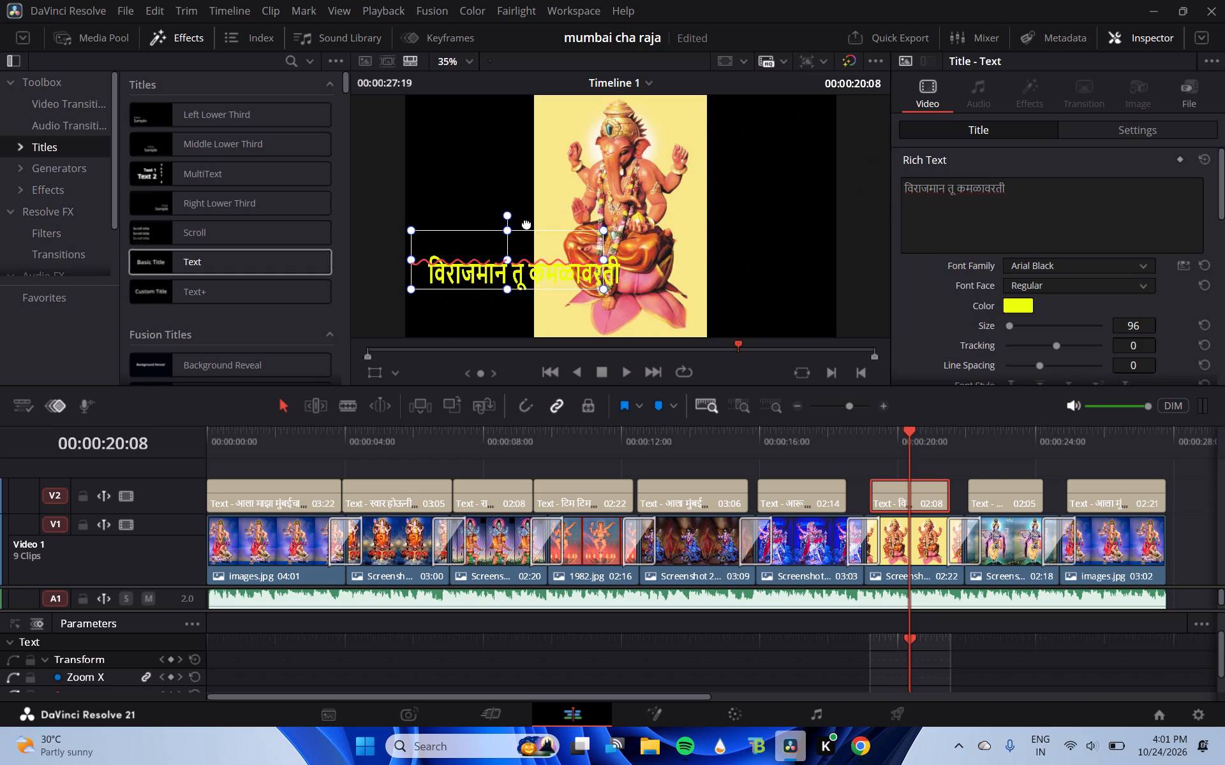
left_click_drag(526, 223, 748, 210)
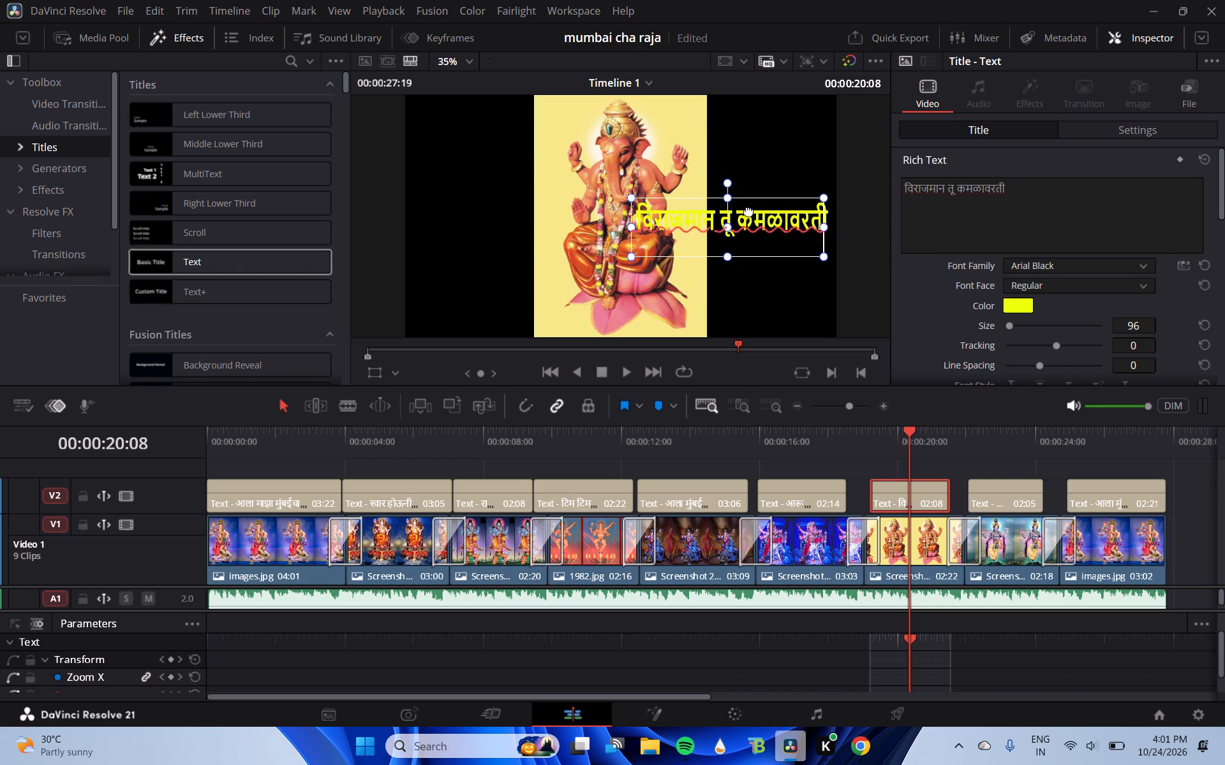
left_click_drag(748, 210, 744, 194)
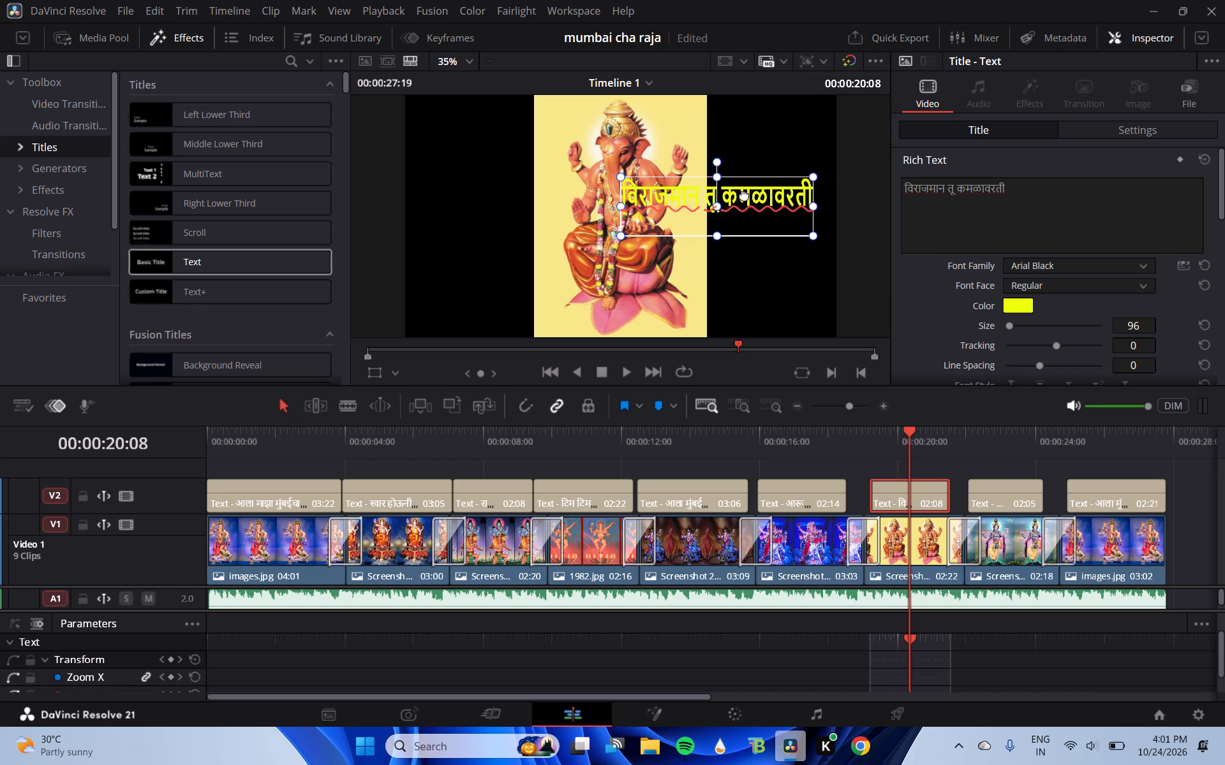
left_click_drag(744, 194, 744, 196)
Split the seventh title into two lines by inserting a line break before कमळावरती.
left_click(720, 191)
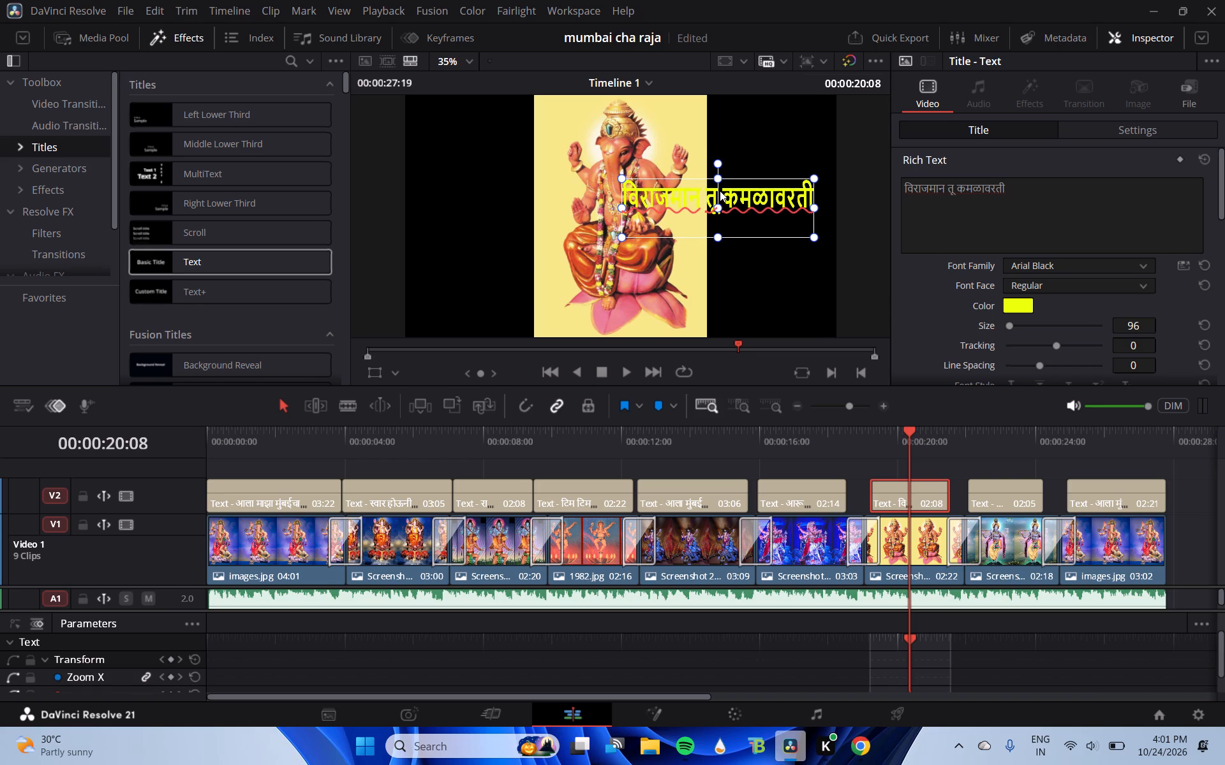
key("Return")
left_click(954, 187)
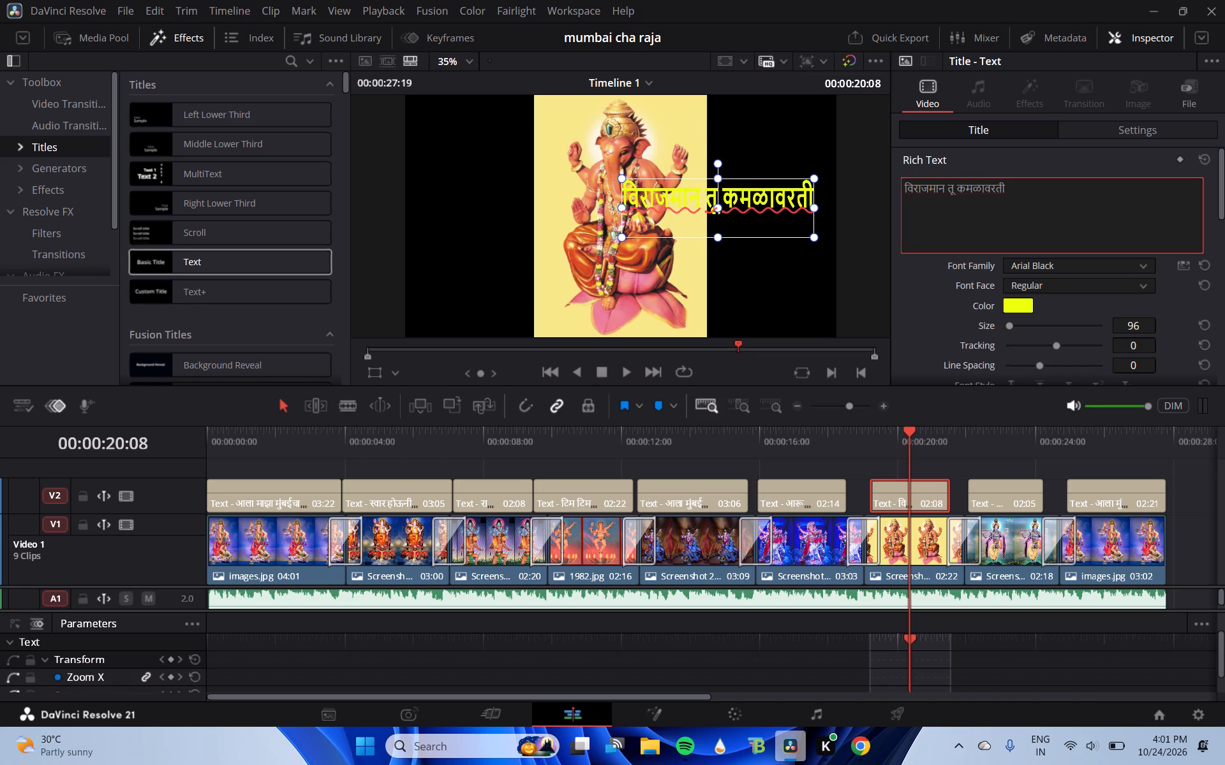
key("Return")
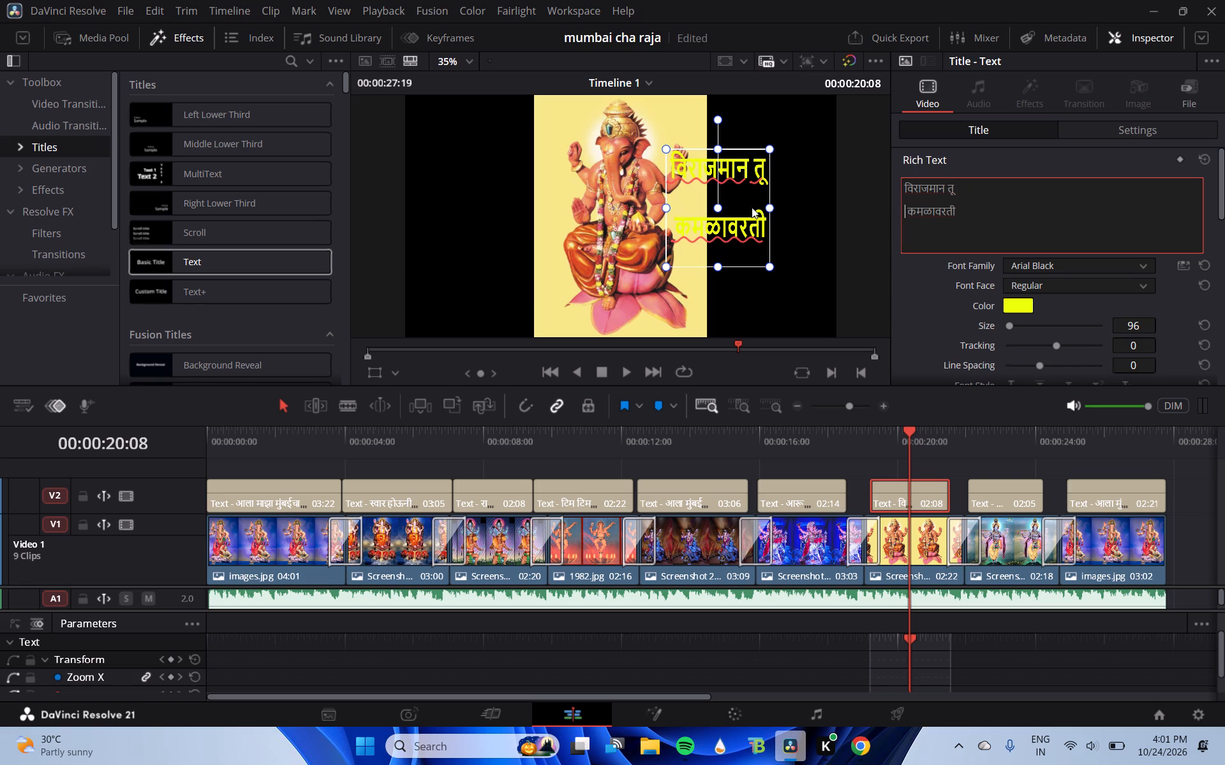
Move the two-line seventh title off the picture into the black area beside the yellow Ganesha.
left_click_drag(733, 199, 787, 213)
left_click(498, 198)
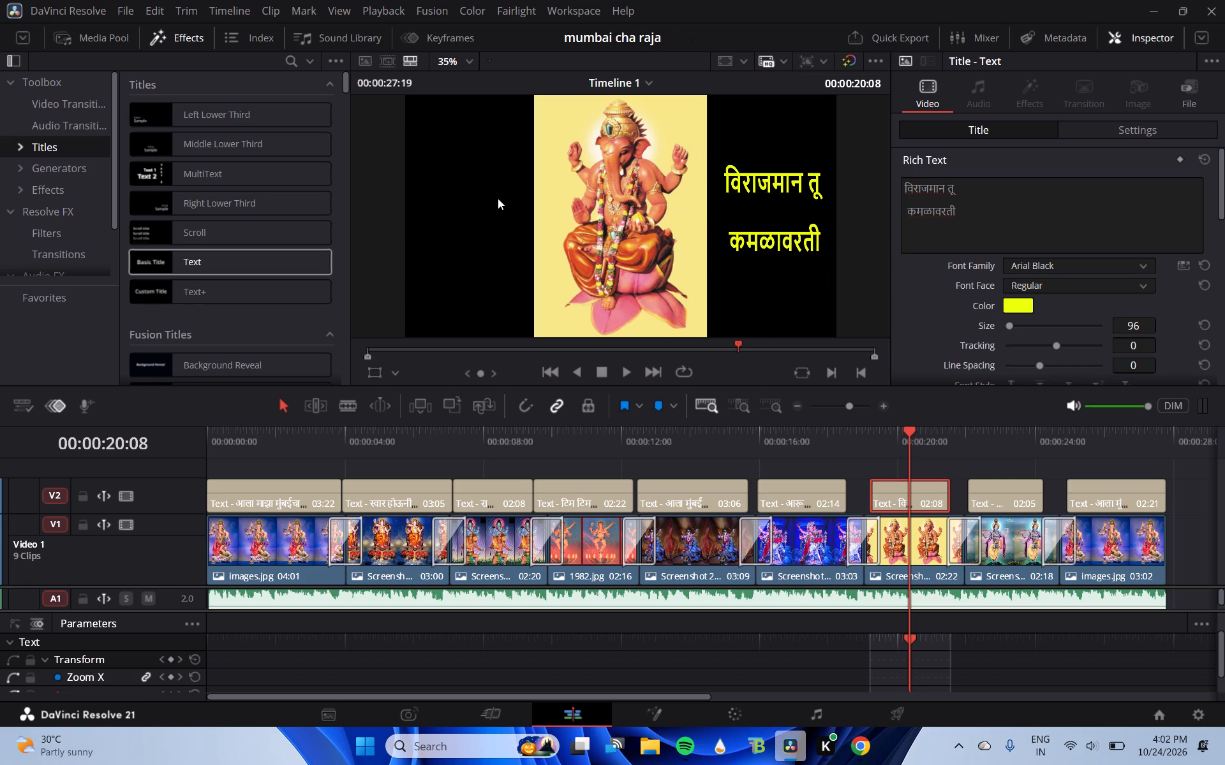
Set the font of the eighth title, कृष्ण सखा माझा तू सारथी, to Arial Black.
left_click(999, 501)
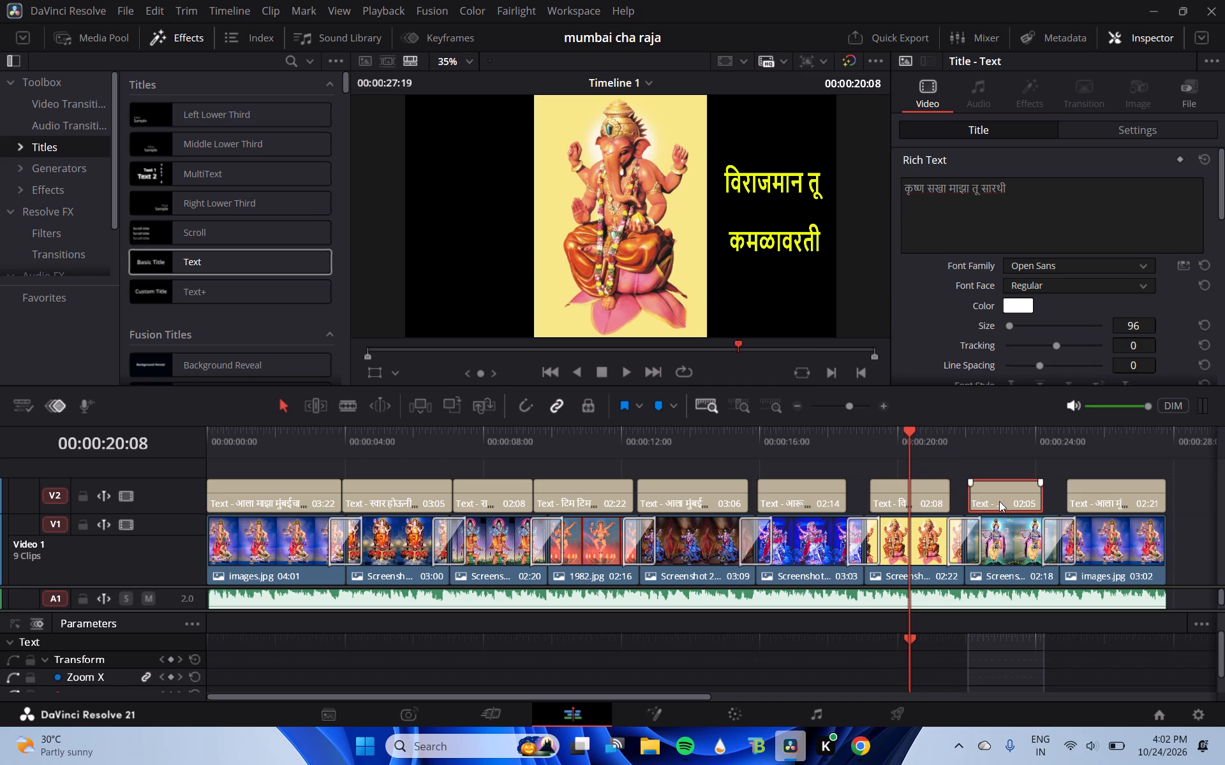
left_click(992, 431)
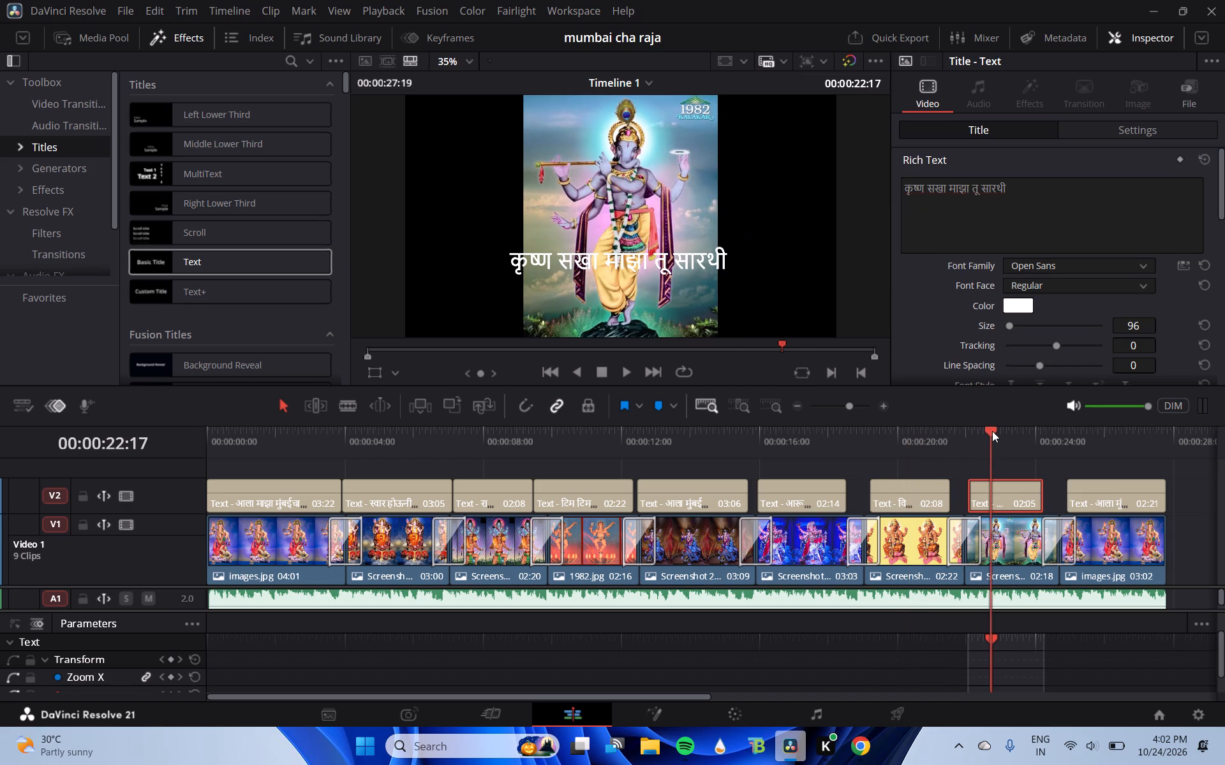
left_click(1043, 268)
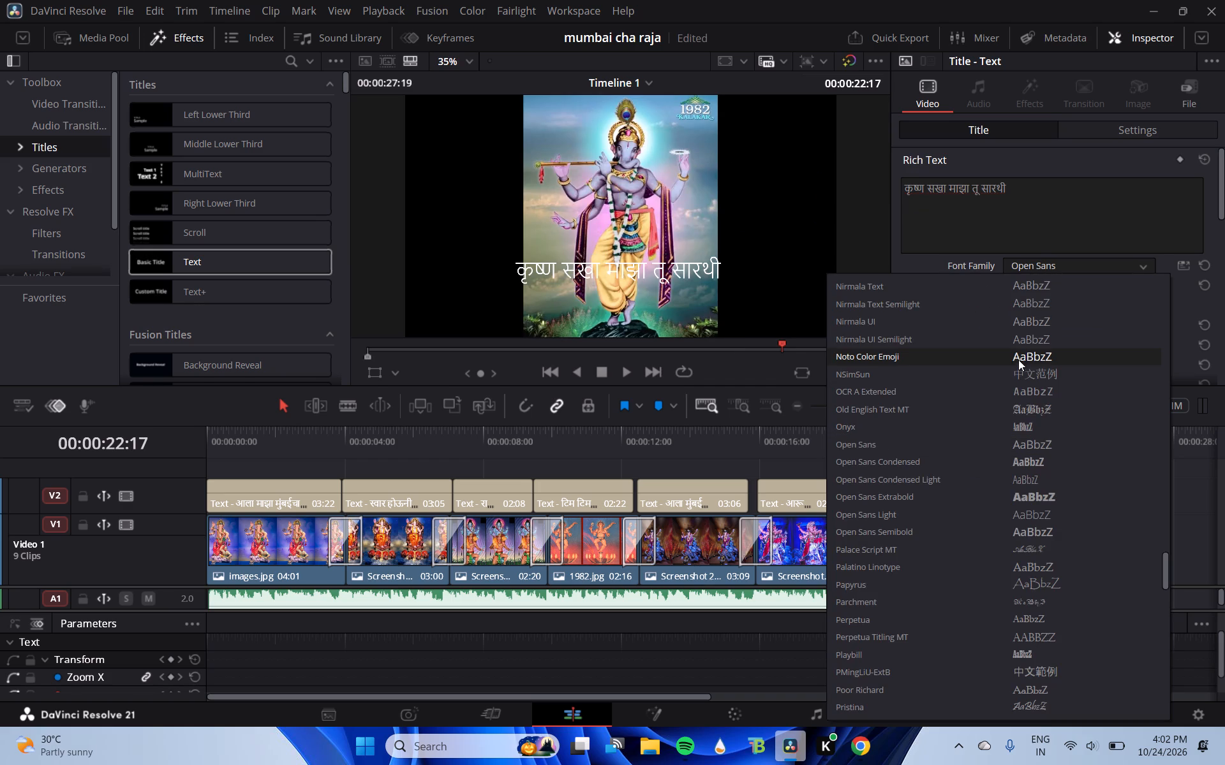
scroll(1020, 354, "up", 13)
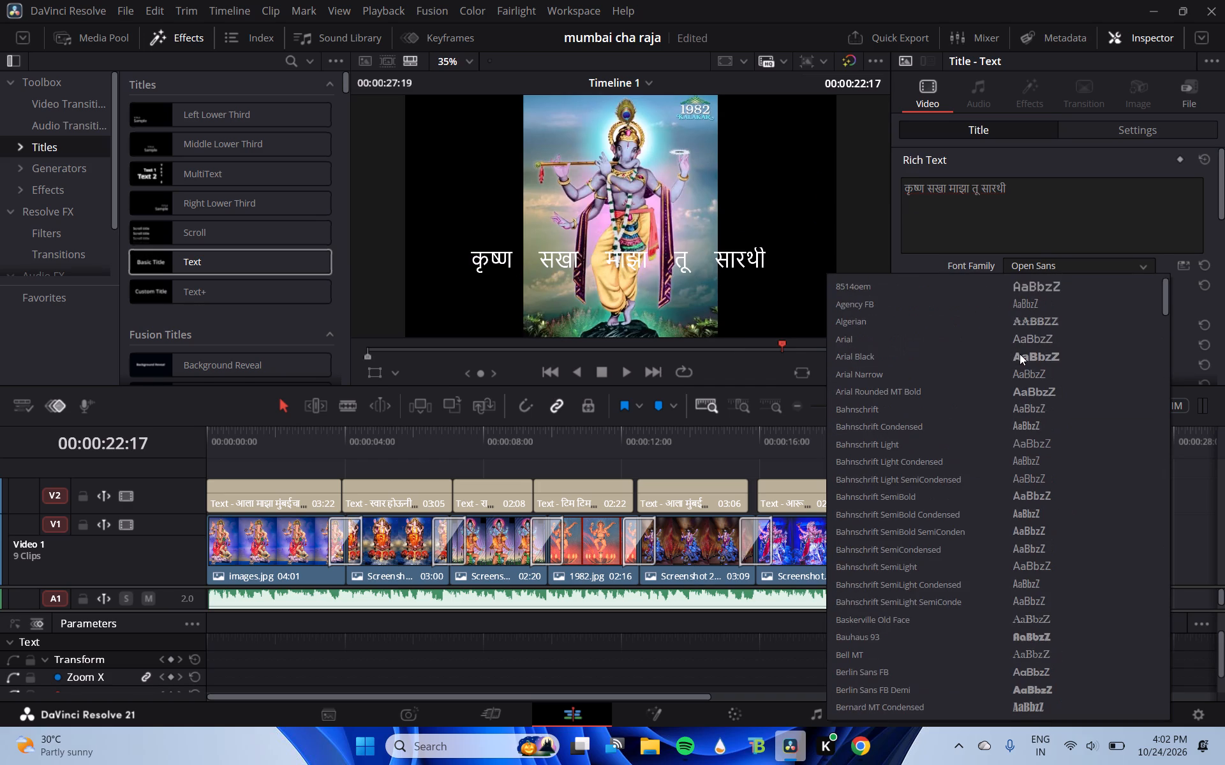
double_click(1020, 354)
Change the eighth title's text color to yellow #eaff06.
left_click(1021, 298)
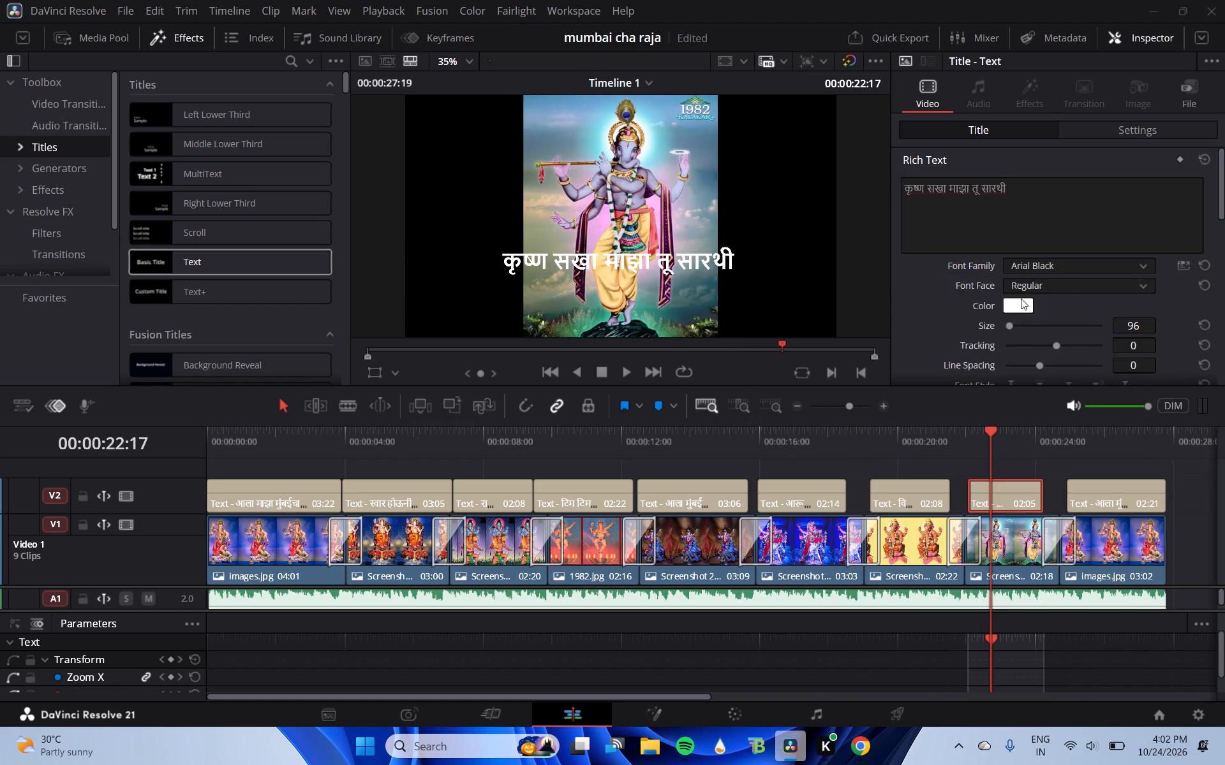
left_click(719, 505)
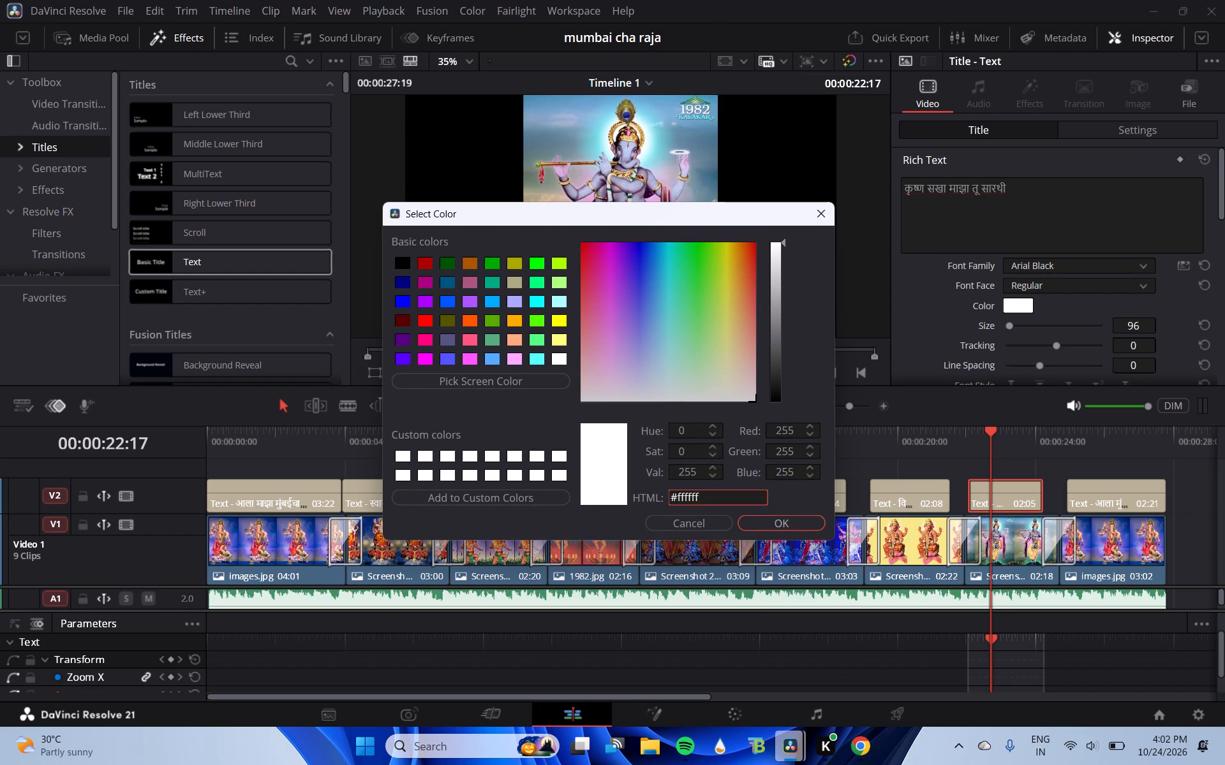
key("BackSpace")
key("BackSpace")
key("BackSpace")
key("BackSpace")
key("BackSpace")
key("BackSpace")
key("BackSpace")
key("BackSpace")
key("BackSpace")
key("BackSpace")
key("BackSpace")
key("BackSpace")
key("BackSpace")
key("BackSpace")
key("BackSpace")
key("ctrl+v")
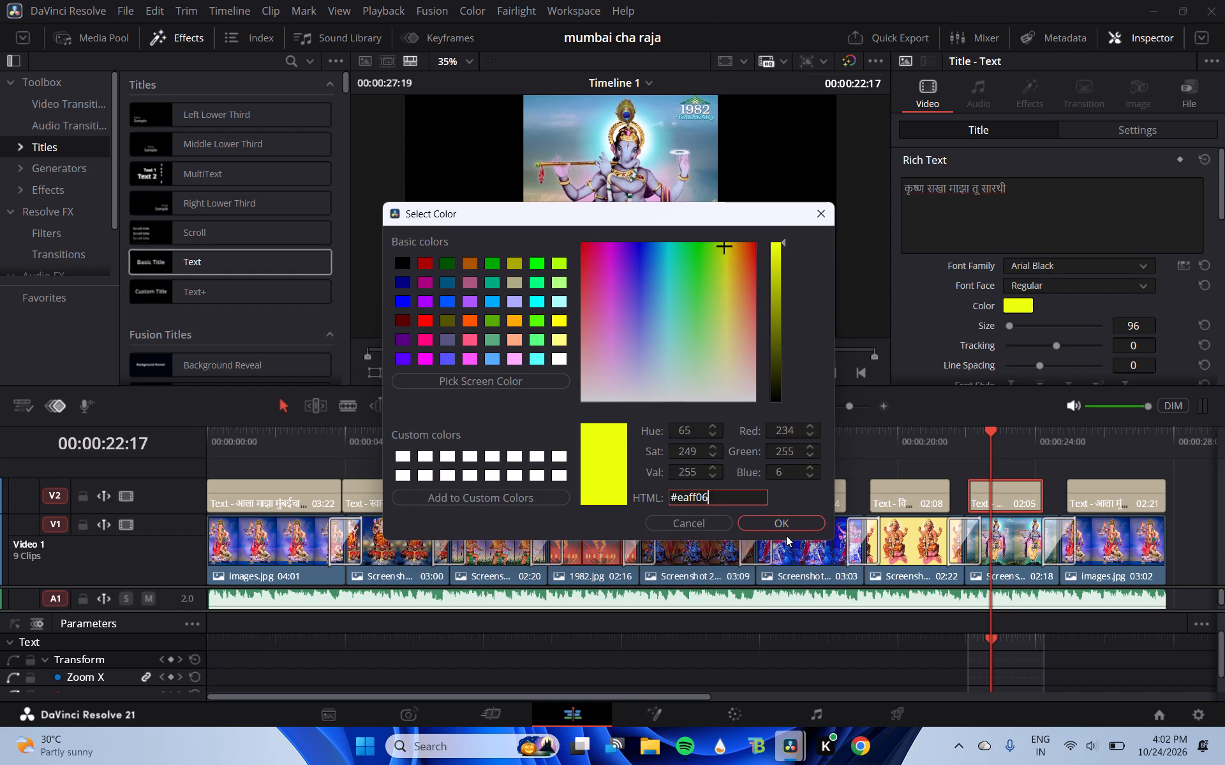
left_click(787, 524)
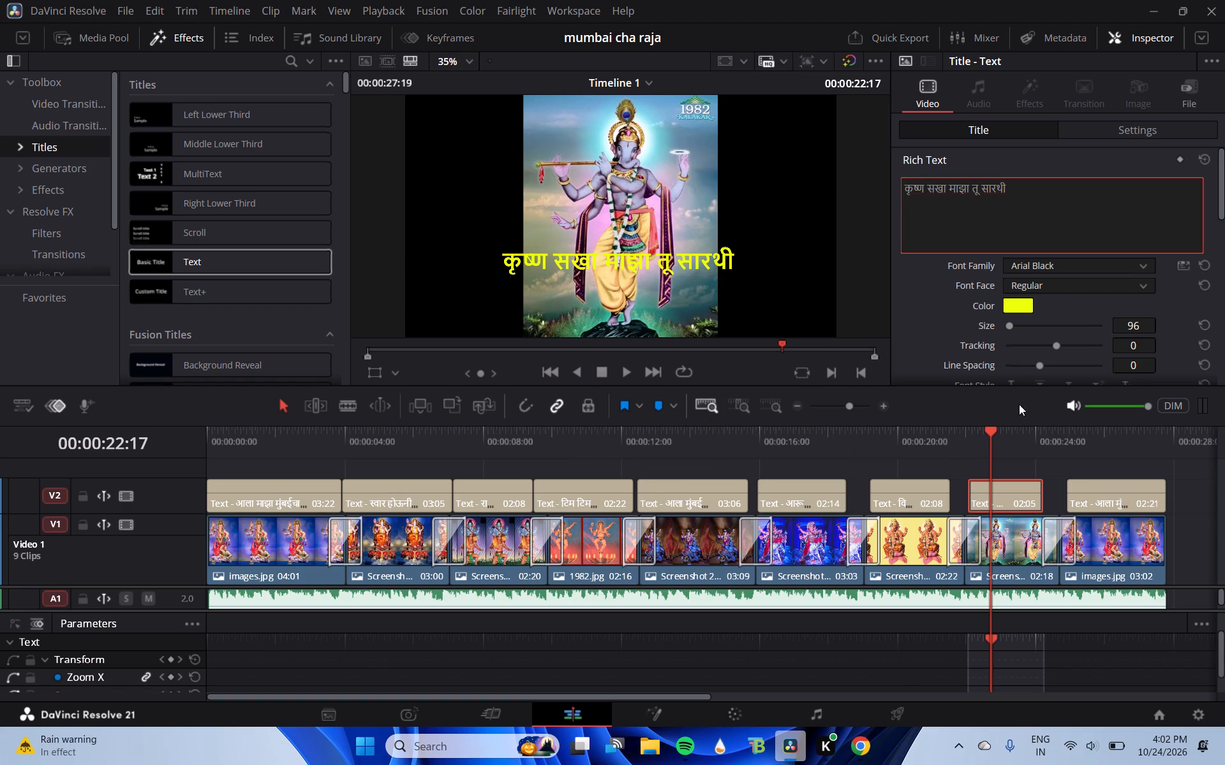
Widen the last title, आला मुंबईचा राजा, to about the picture's full width and raise it slightly.
left_click(1096, 500)
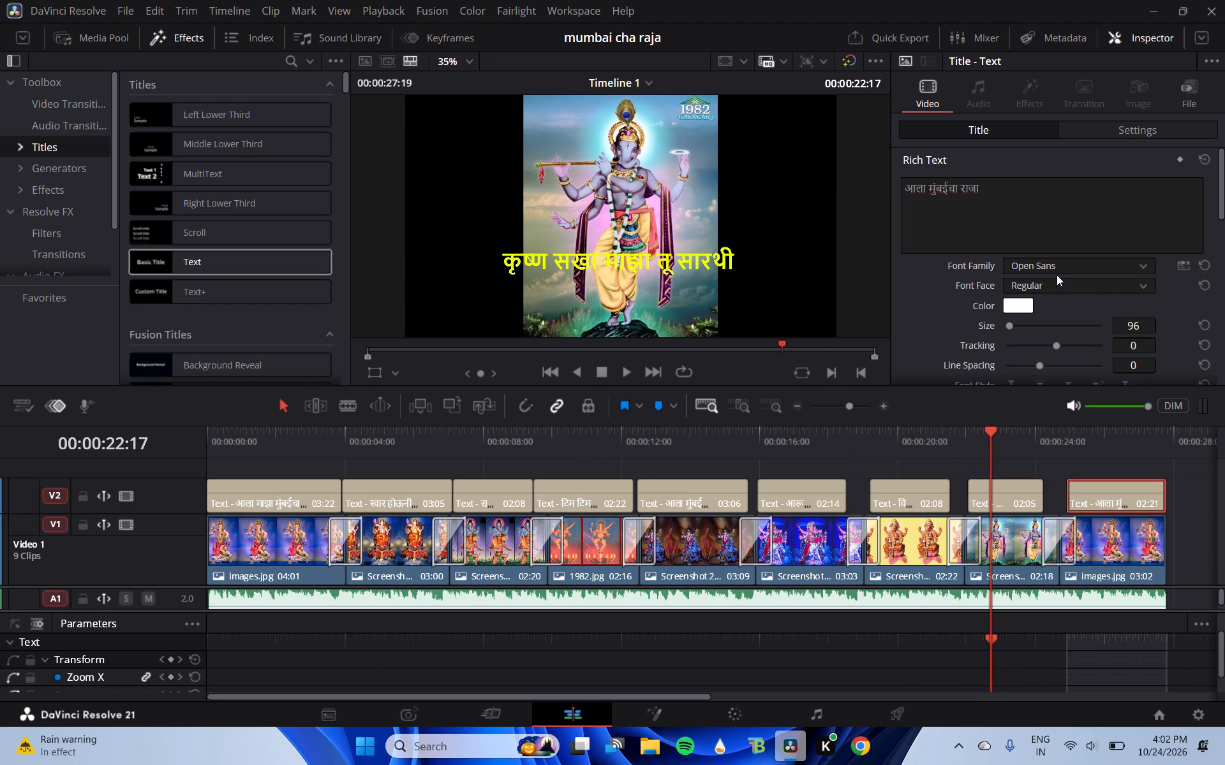
left_click(1088, 444)
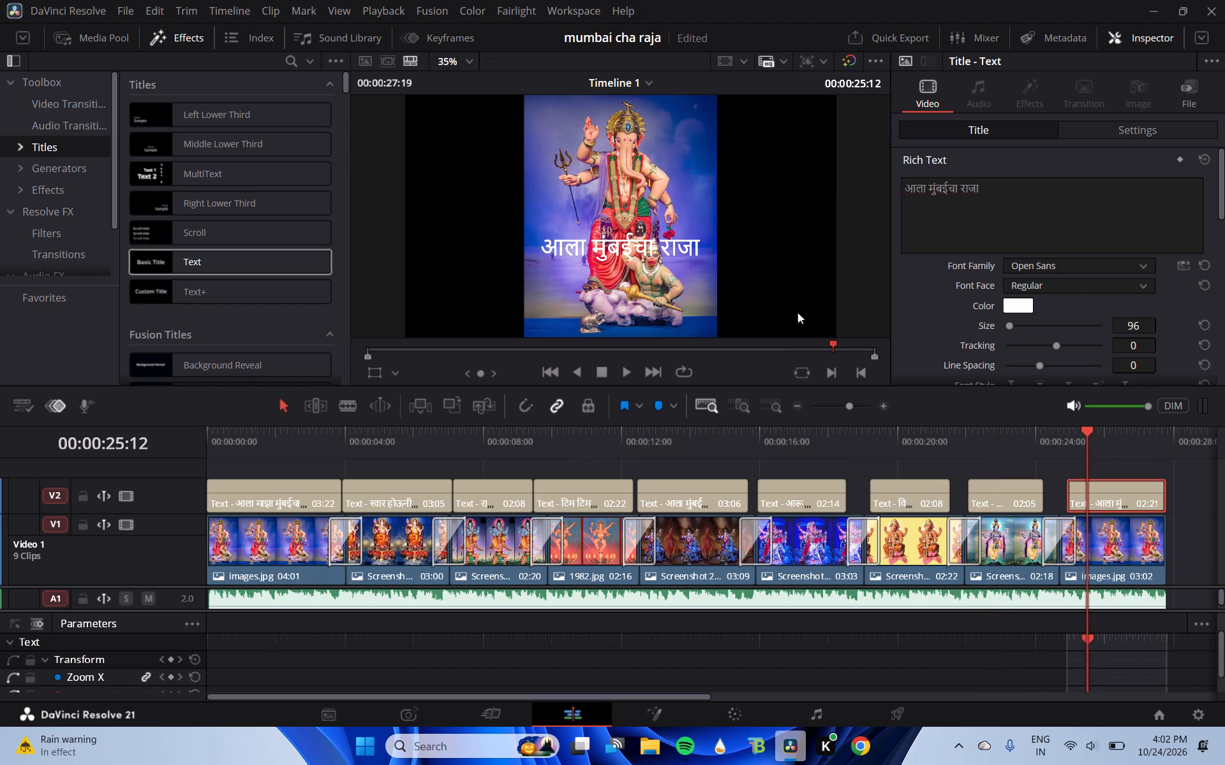
left_click(665, 244)
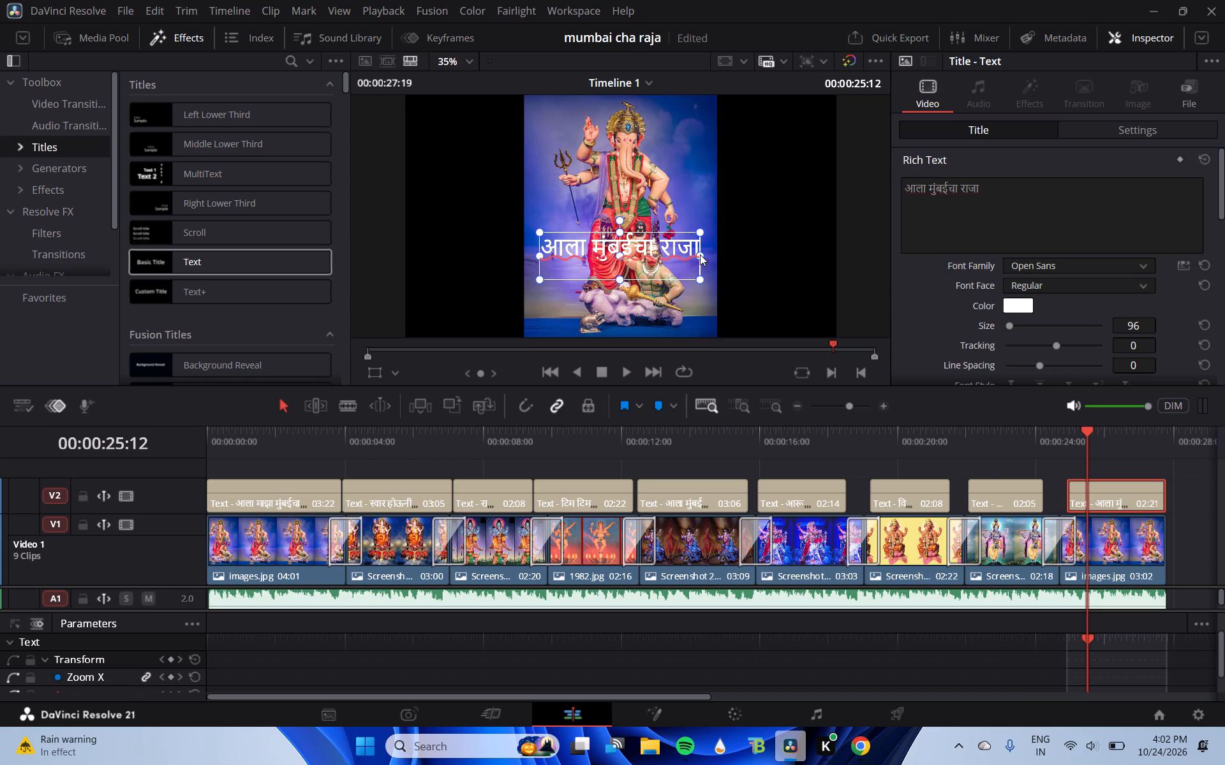
left_click_drag(700, 254, 720, 254)
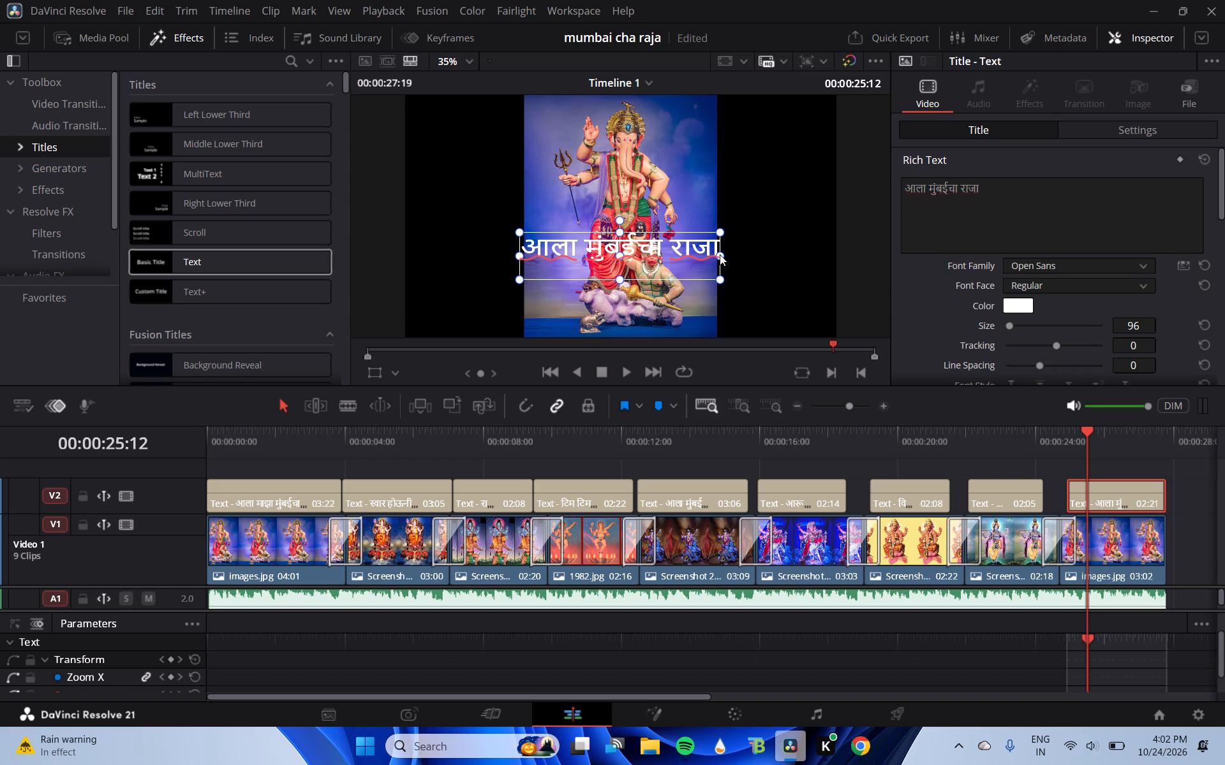
left_click_drag(657, 247, 657, 241)
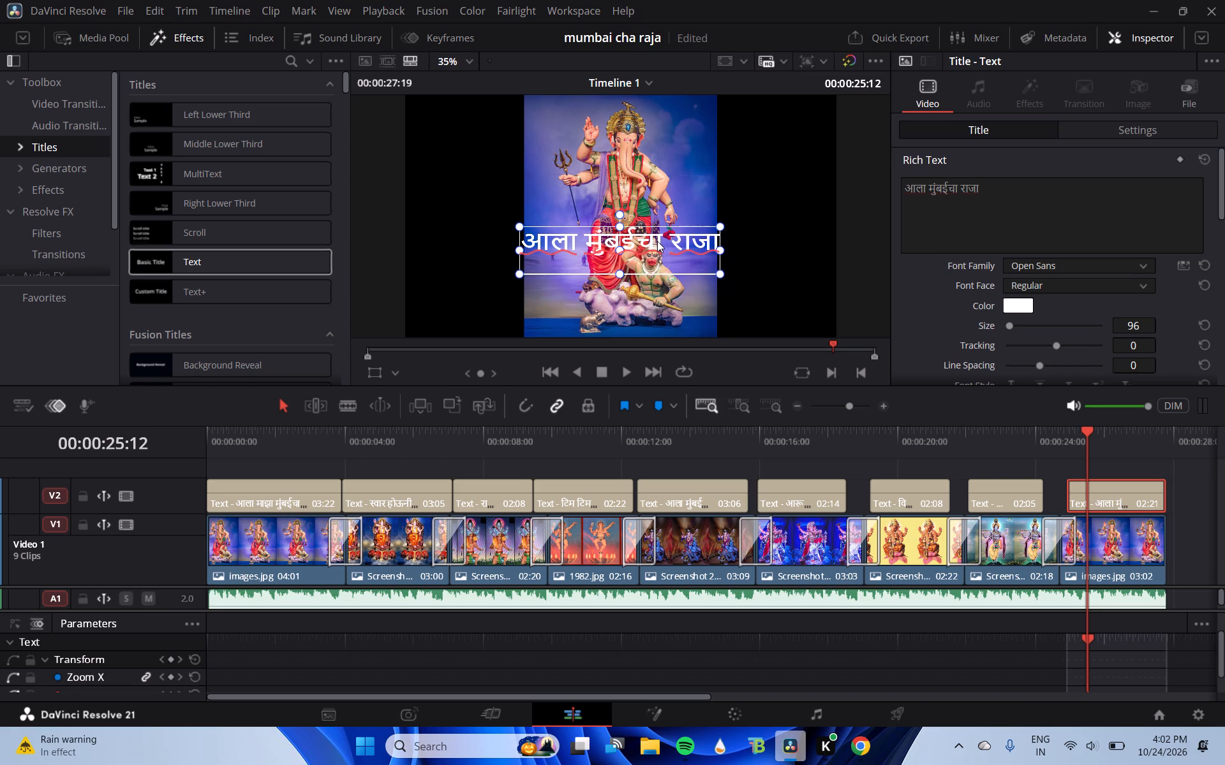
left_click(729, 234)
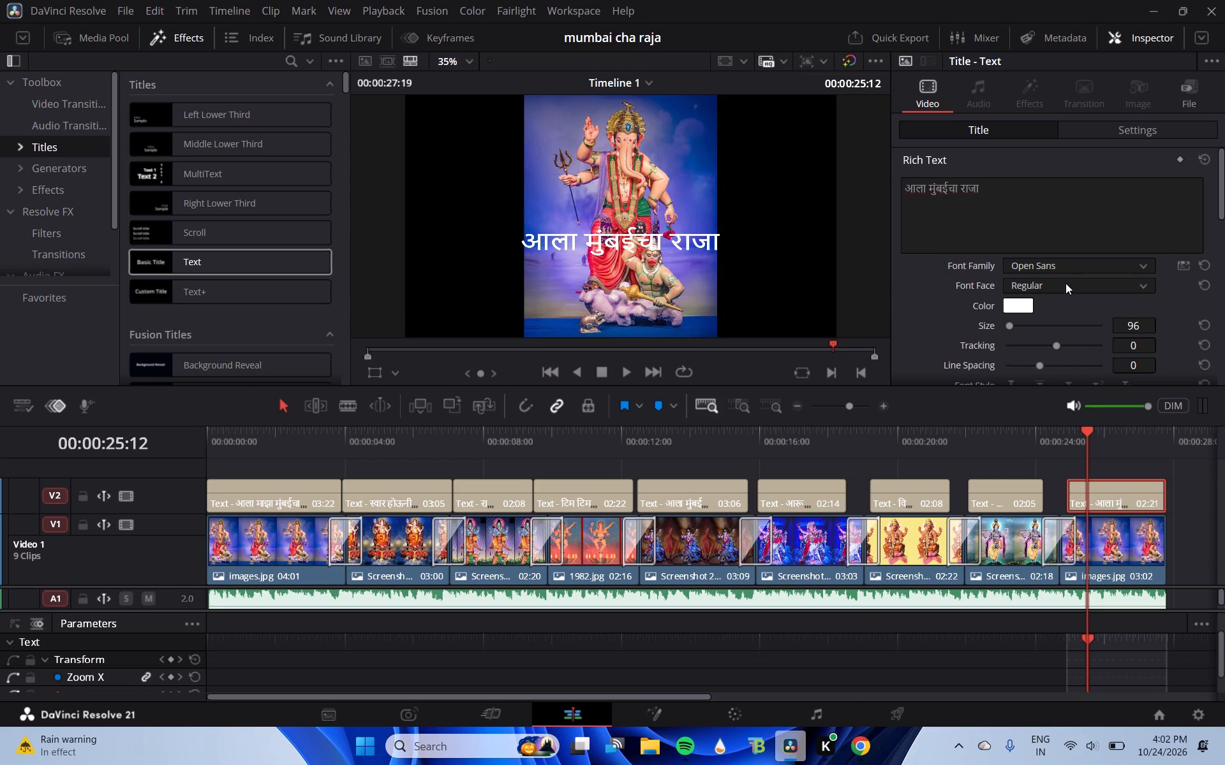
Set the last title's font to Arial Black.
left_click(1060, 268)
scroll(1026, 302, "up", 20)
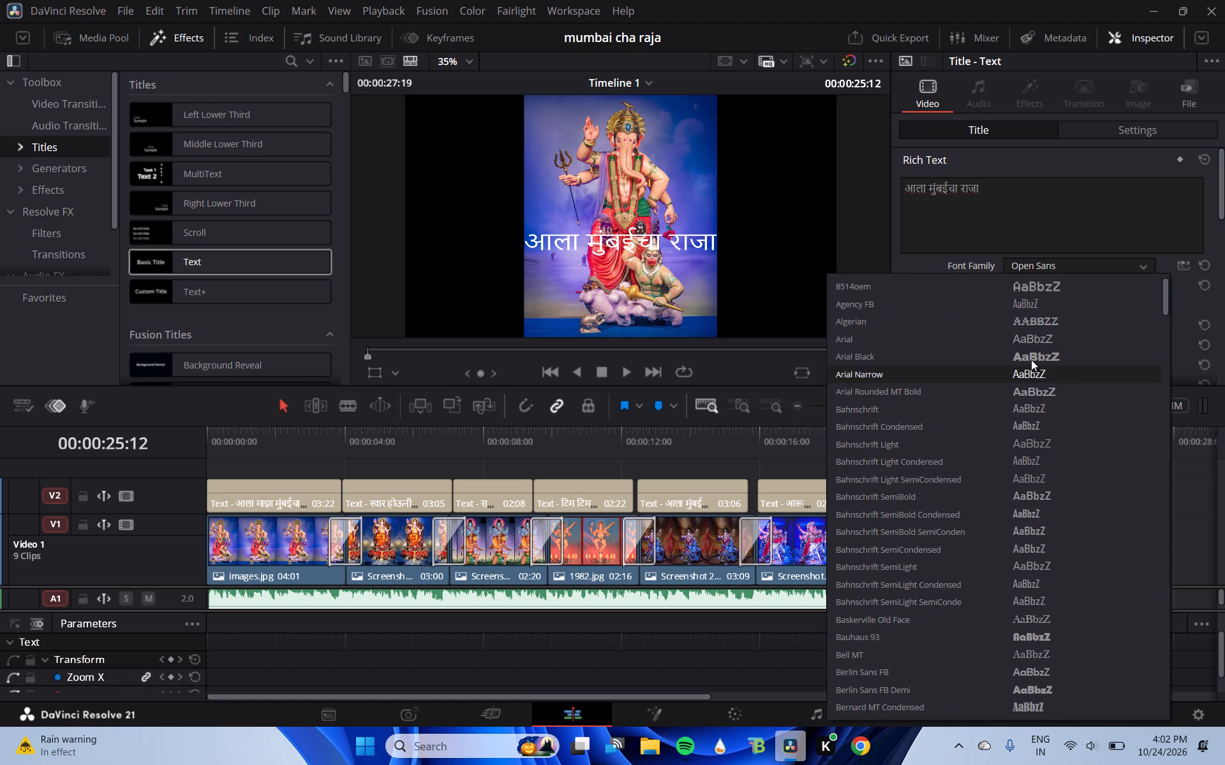
left_click(1031, 360)
Change the last title's text color to yellow #eaff06.
left_click(1009, 300)
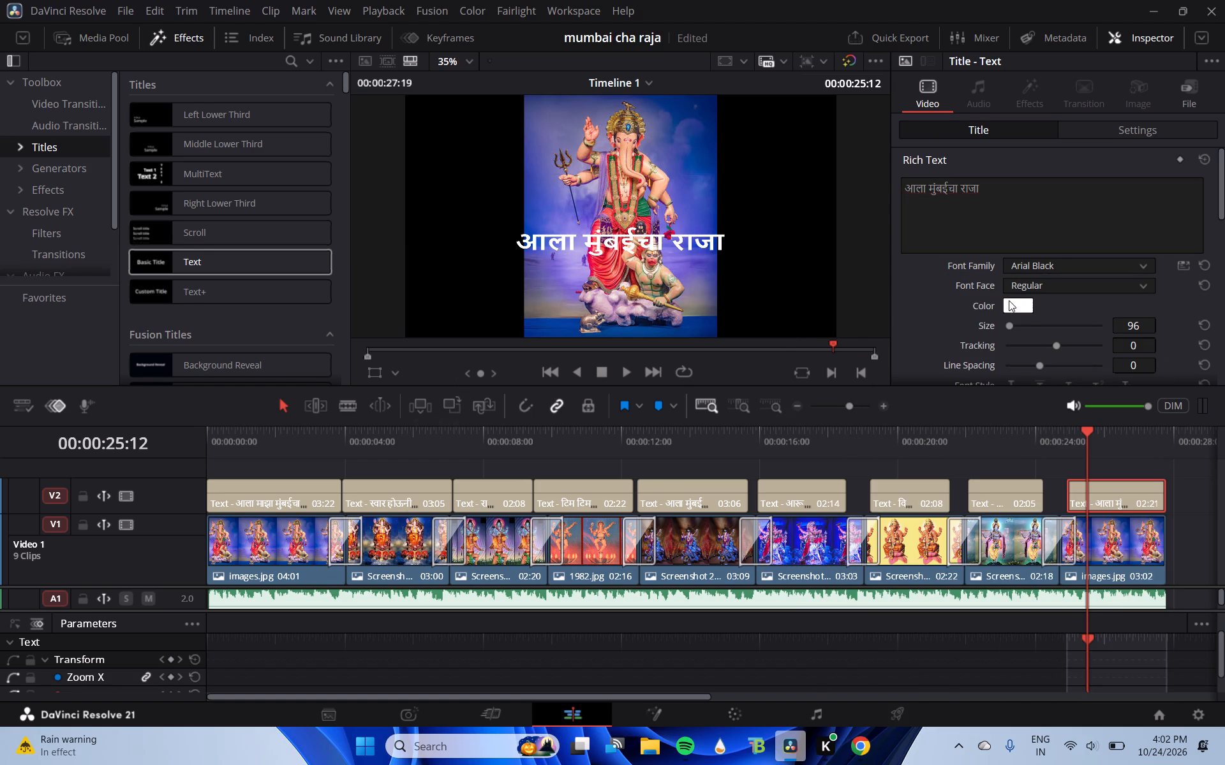
left_click(706, 498)
key("BackSpace")
key("BackSpace")
key("BackSpace")
key("BackSpace")
key("BackSpace")
key("BackSpace")
key("BackSpace")
key("BackSpace")
key("BackSpace")
key("BackSpace")
key("BackSpace")
key("BackSpace")
key("BackSpace")
key("BackSpace")
key("BackSpace")
key("BackSpace")
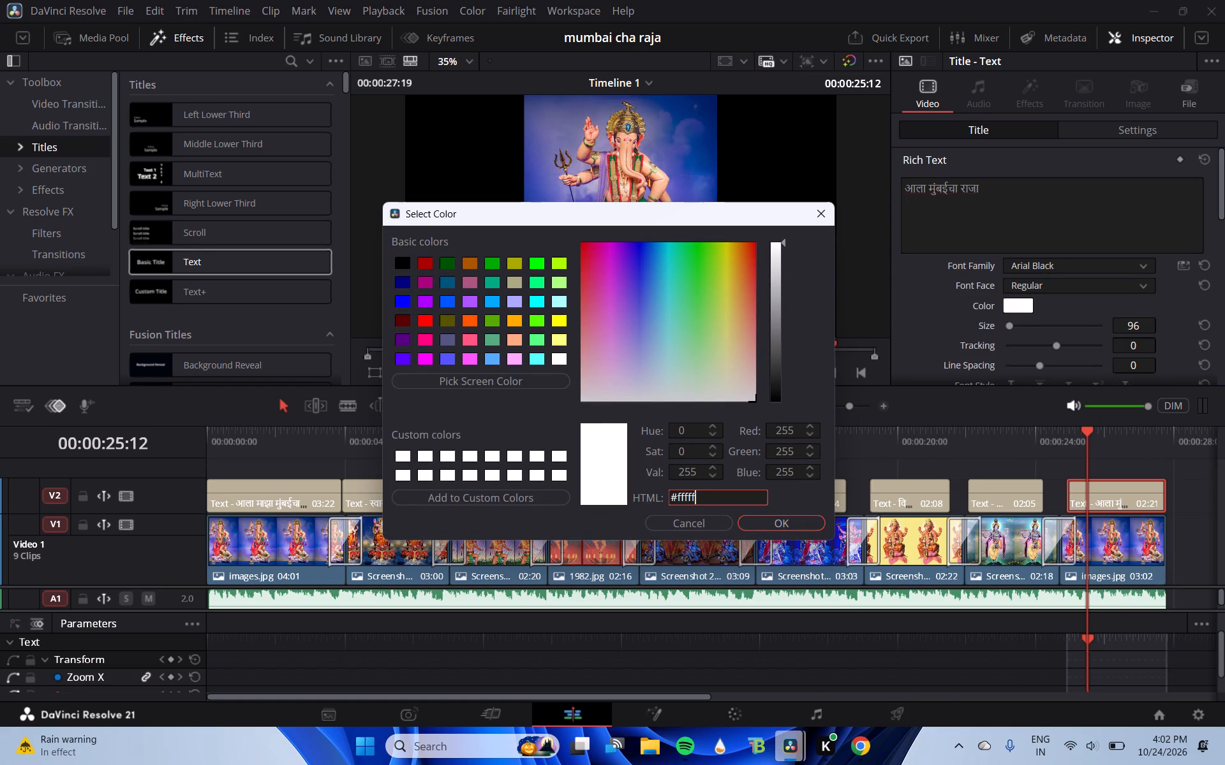
key("ctrl+v")
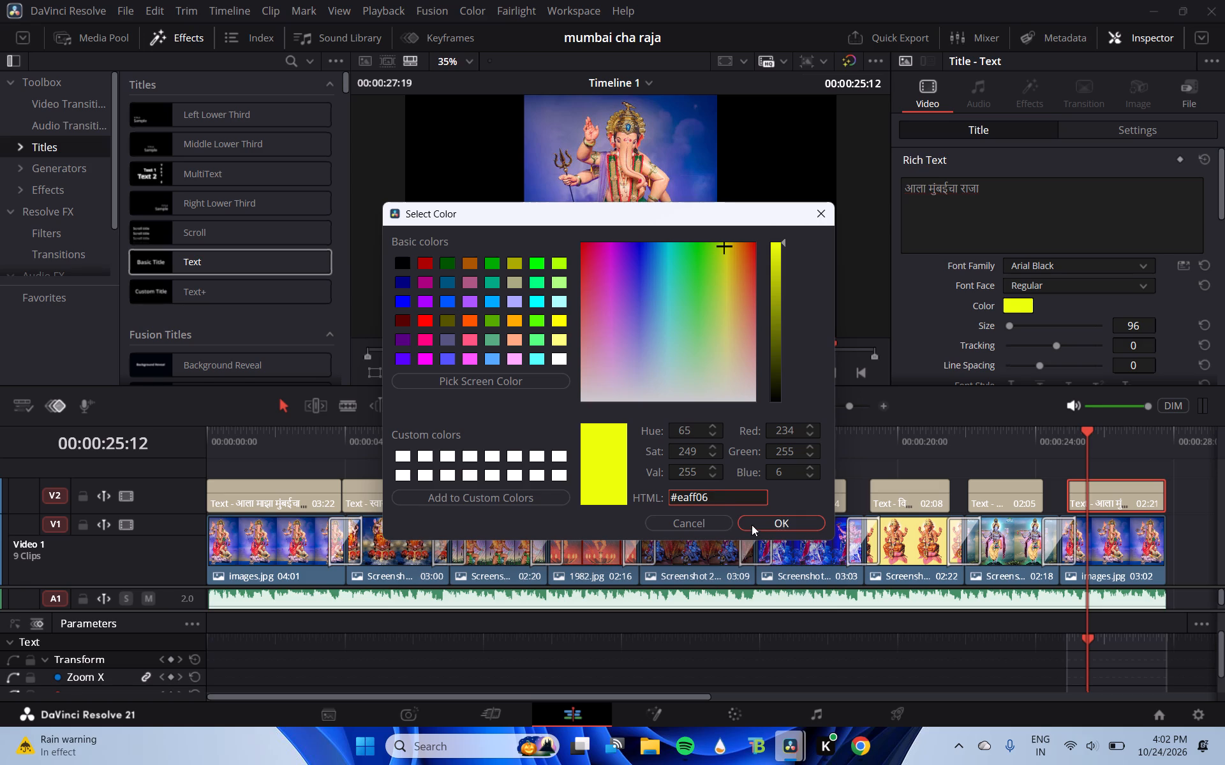
left_click(779, 515)
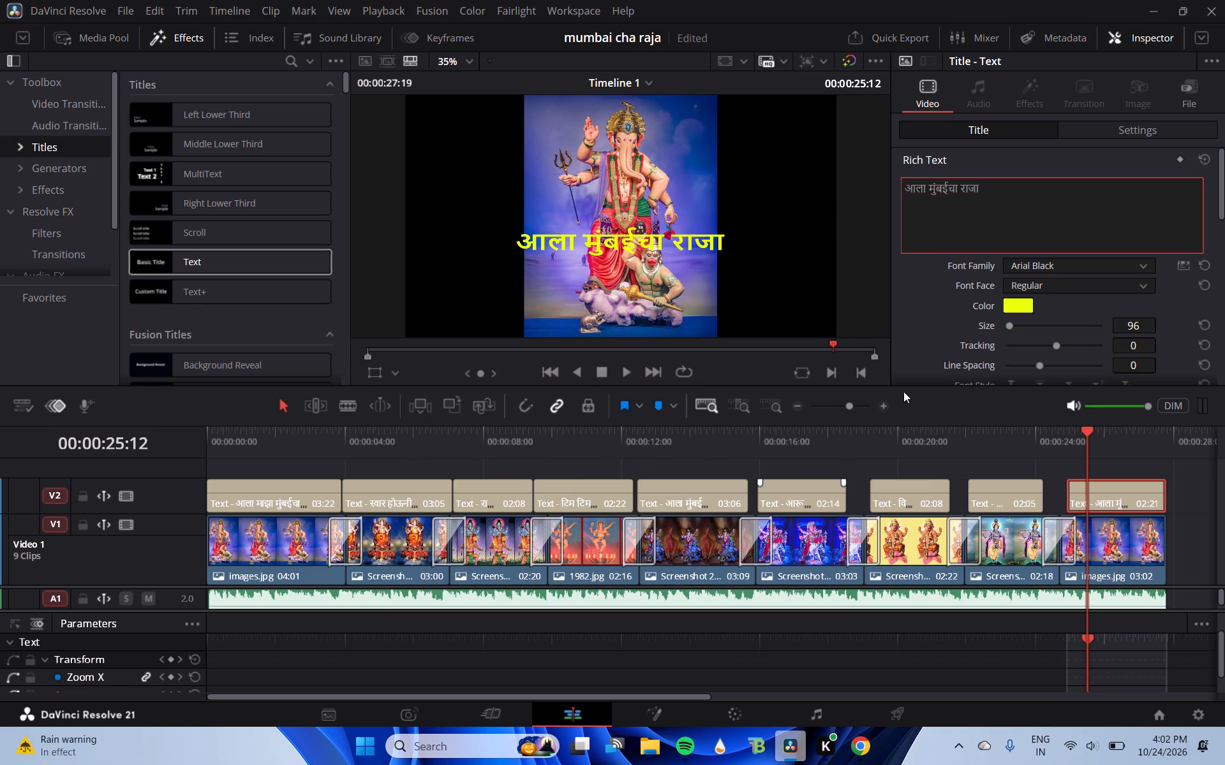
left_click(783, 274)
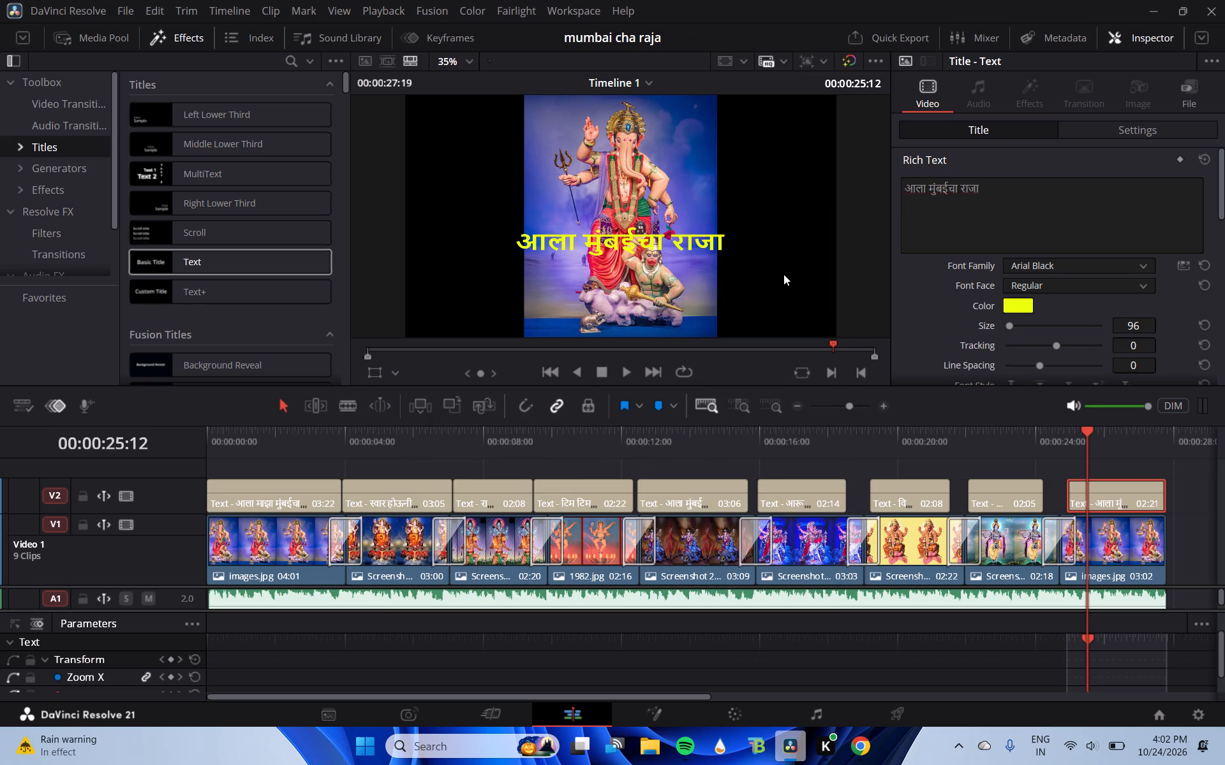
Save the project.
left_click(127, 11)
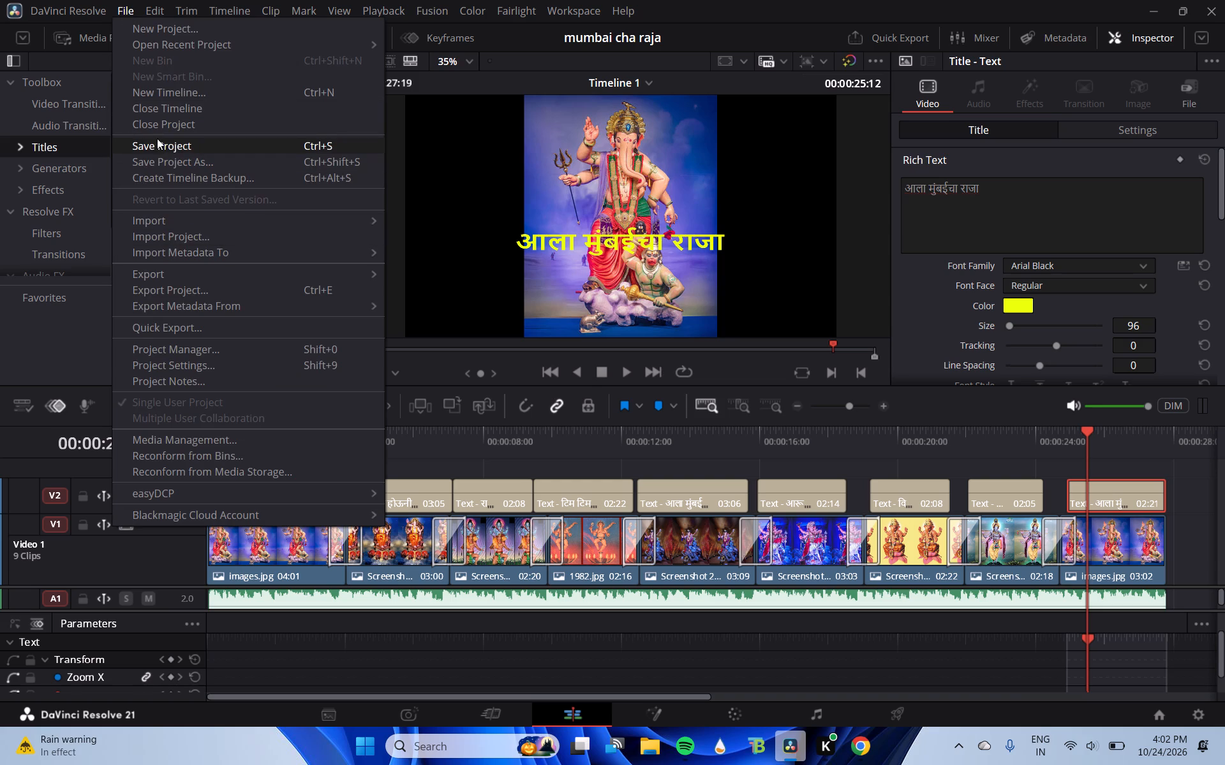
left_click(155, 150)
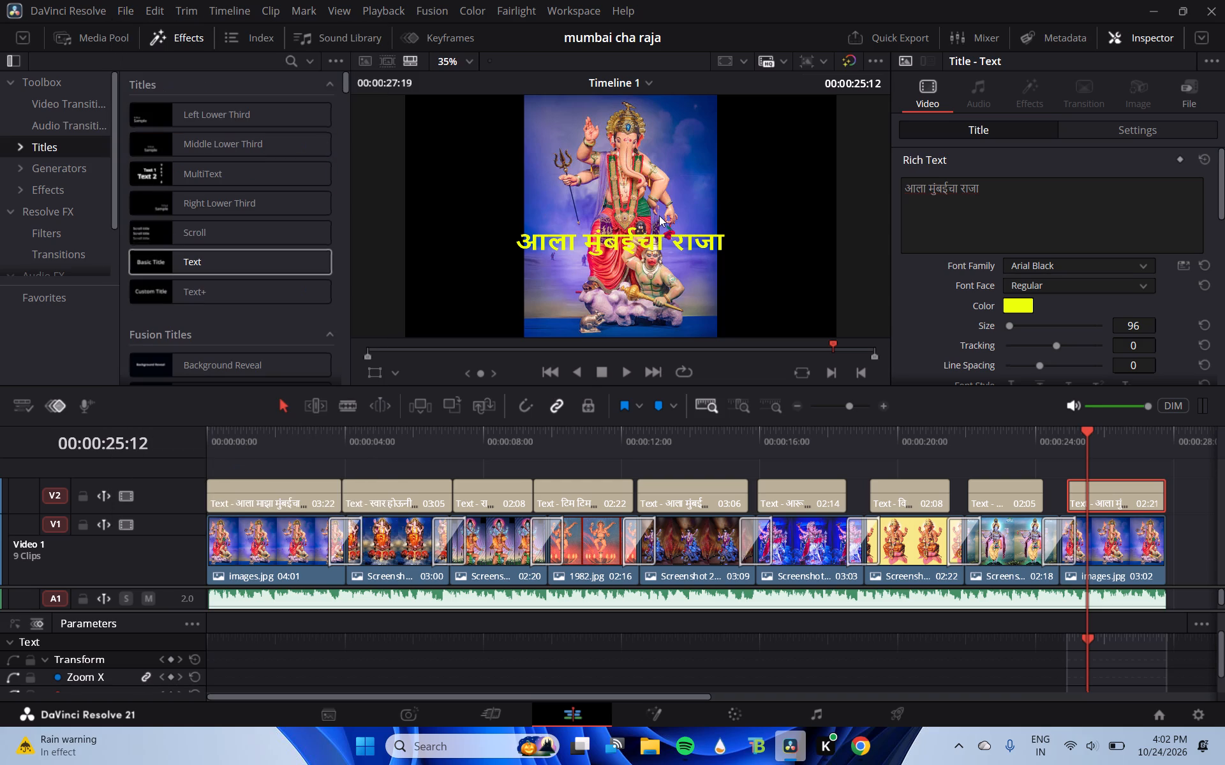
Play the slideshow from the start of the timeline to review the styled titles.
left_click_drag(258, 436, 202, 445)
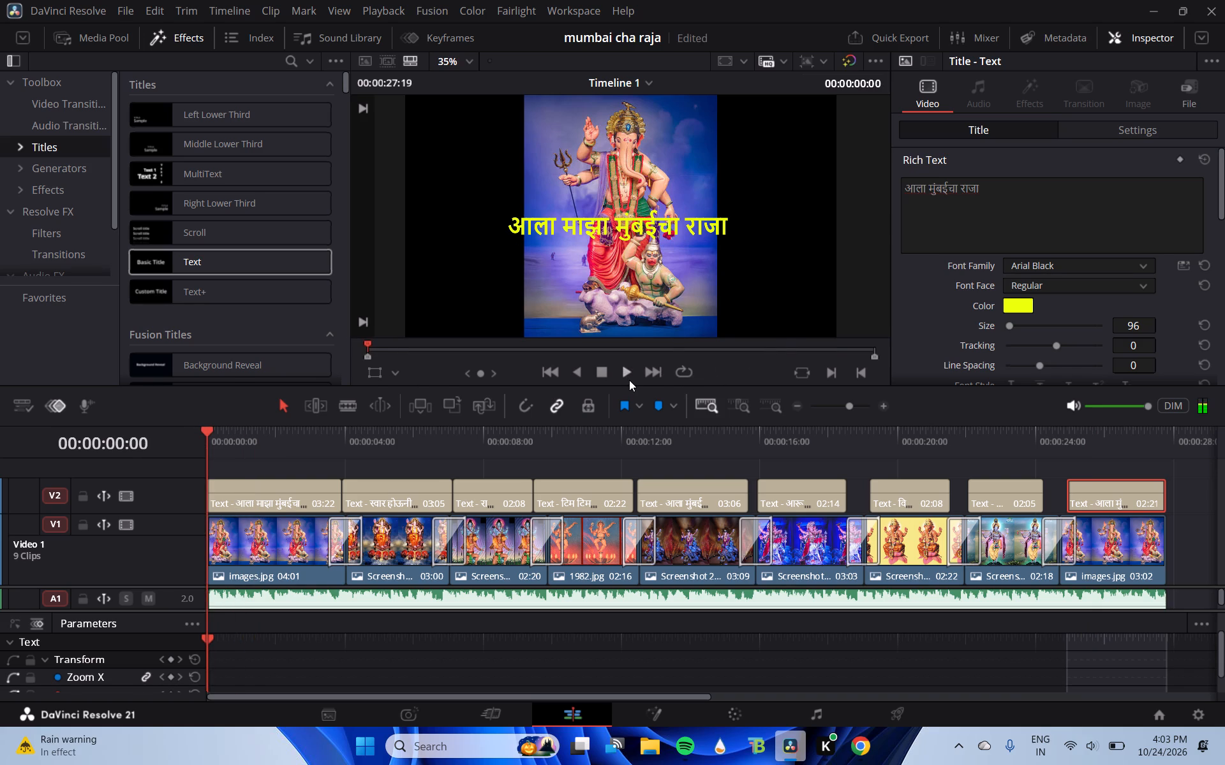
left_click(629, 380)
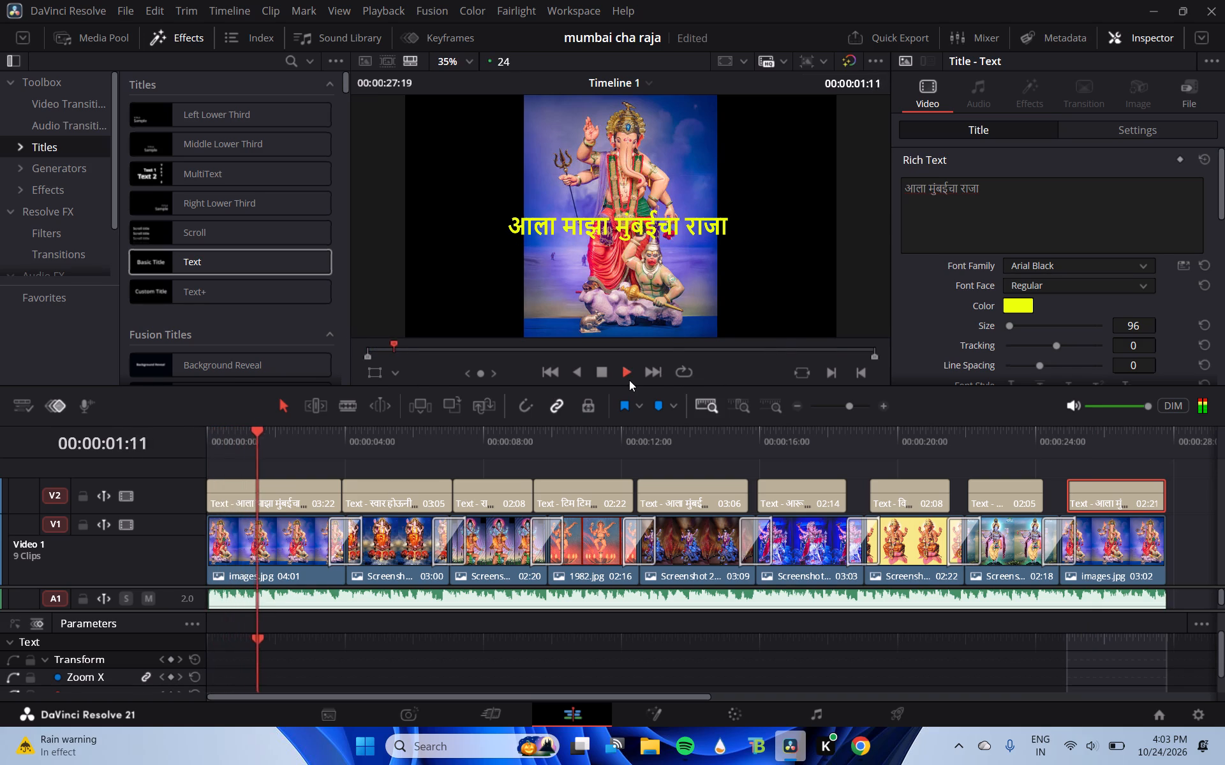